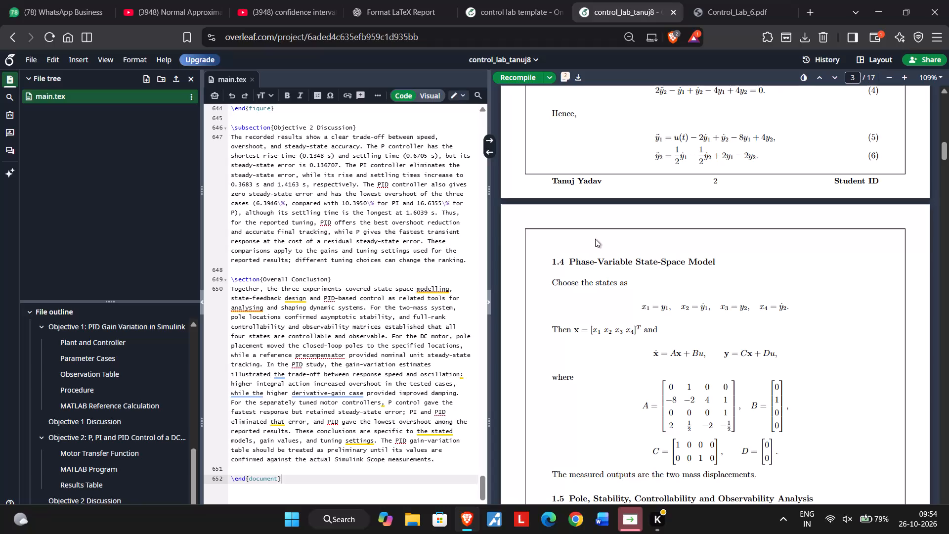
Search the computer for "matlab" and launch MATLAB R2025a.
scroll(361, 244, down, 3)
scroll(710, 252, down, 6)
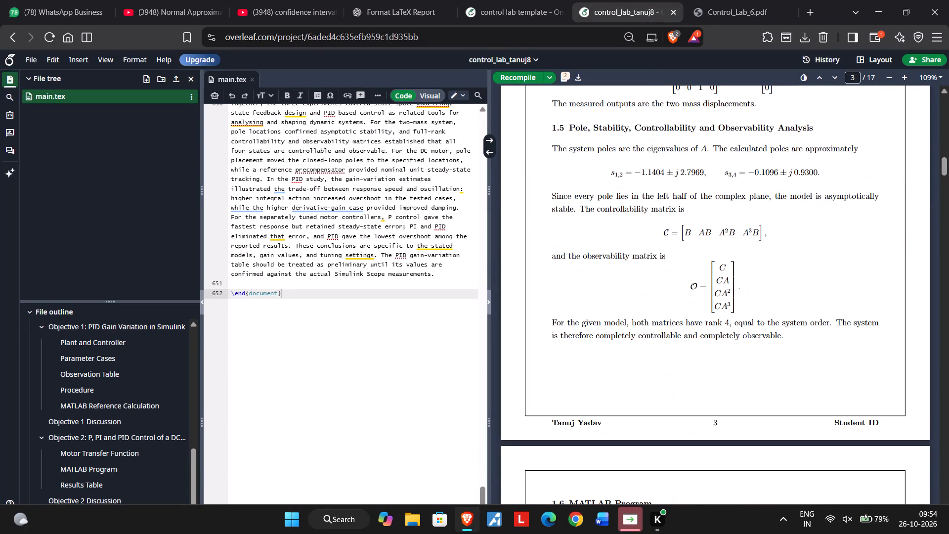
click(338, 517)
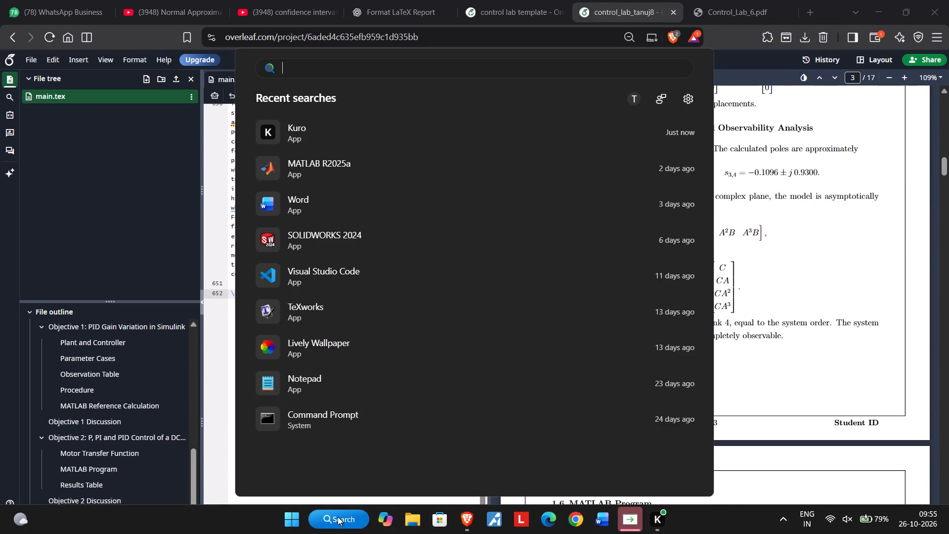
text(matlab)
key(Return)
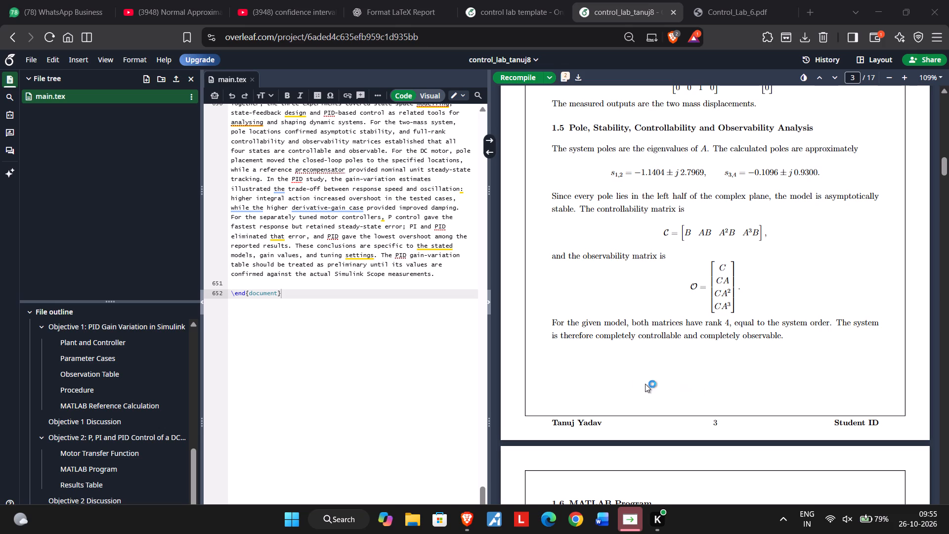
scroll(635, 380, up, 7)
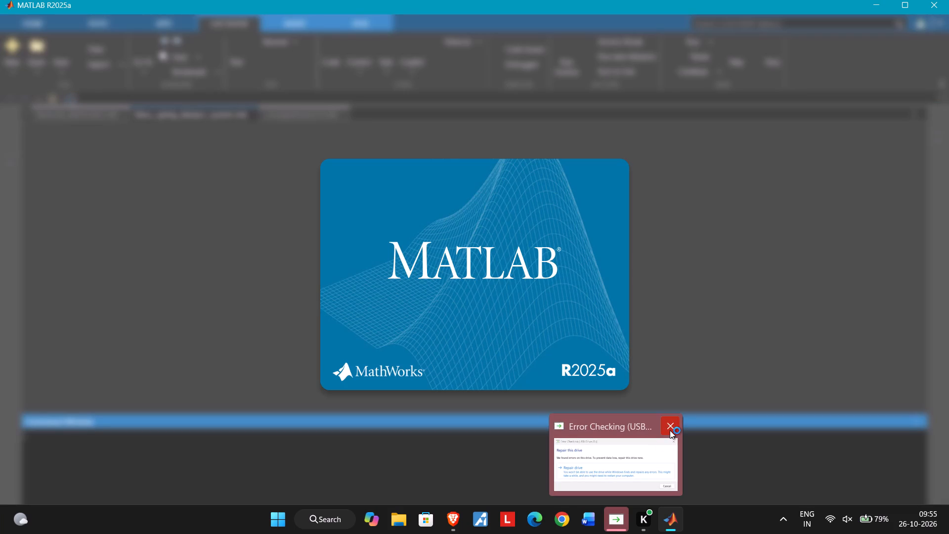
Close the Error Checking window for the USB drive.
click(670, 430)
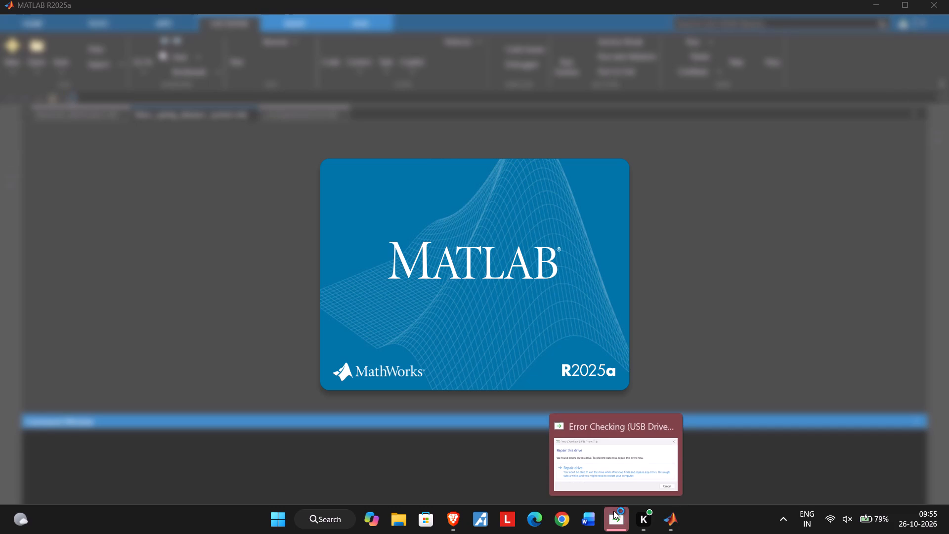
click(668, 423)
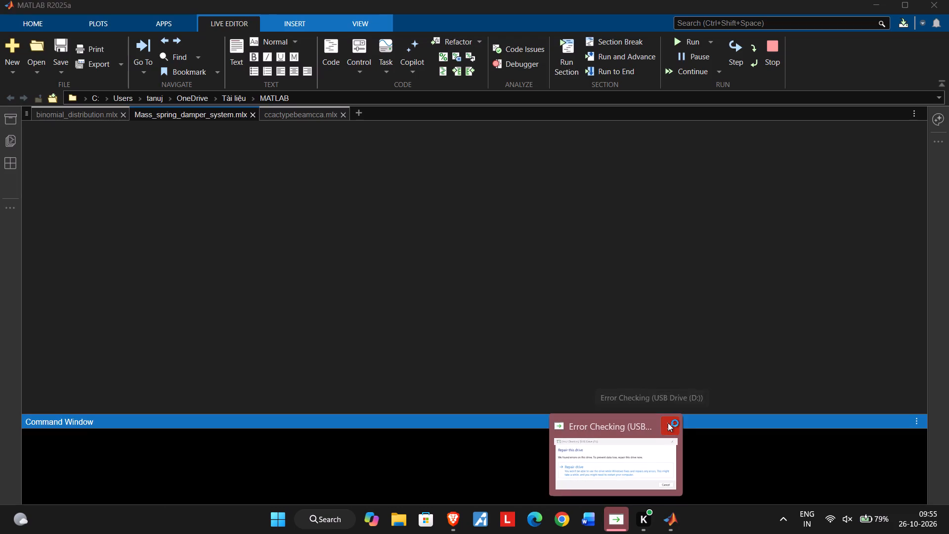
Return to the Overleaf report, jump to the Experiment 8 MATLAB program in the source, and copy its full code through "disp(dcgain(sys));".
click(467, 531)
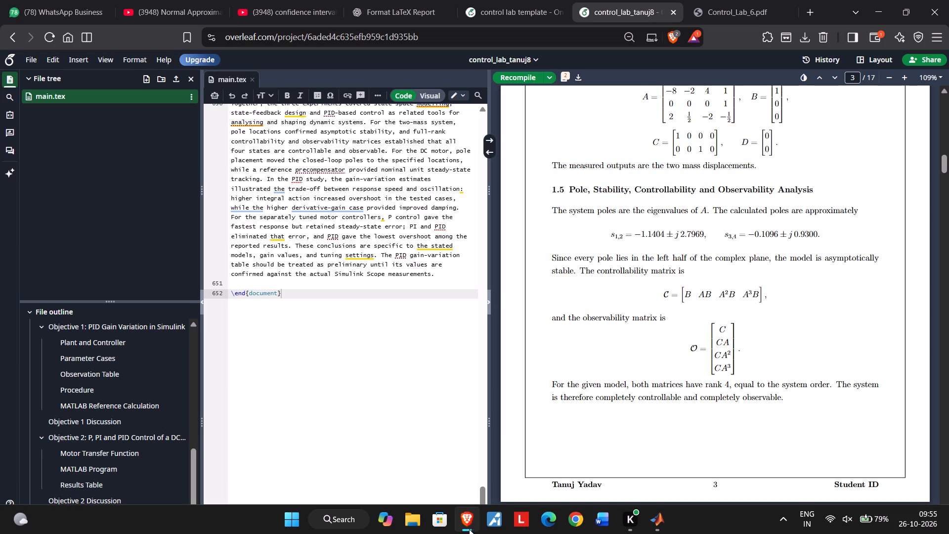
scroll(462, 423, up, 10)
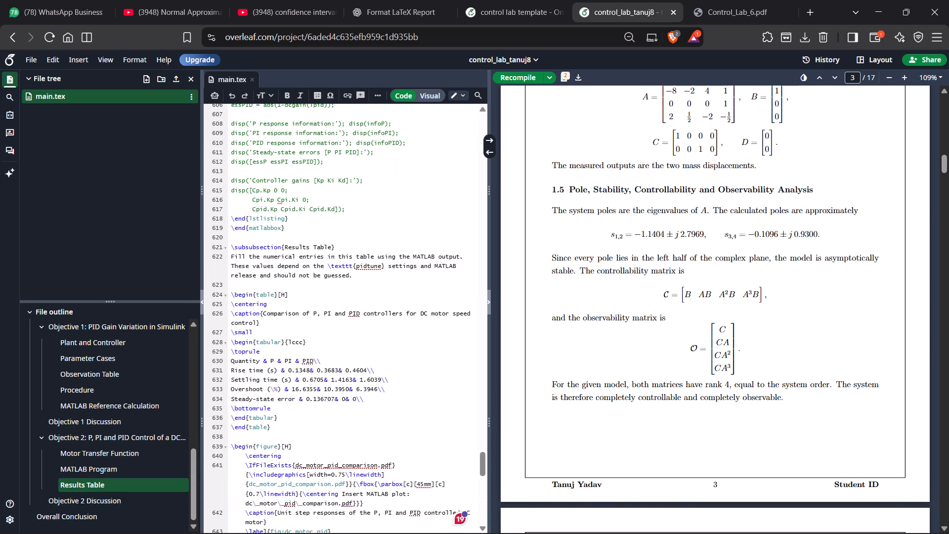
scroll(462, 423, up, 20)
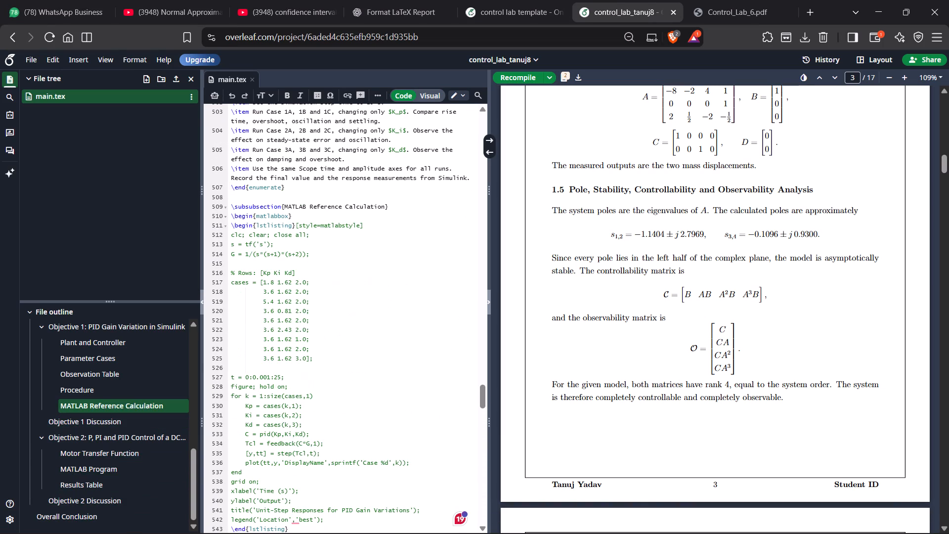
scroll(462, 423, up, 7)
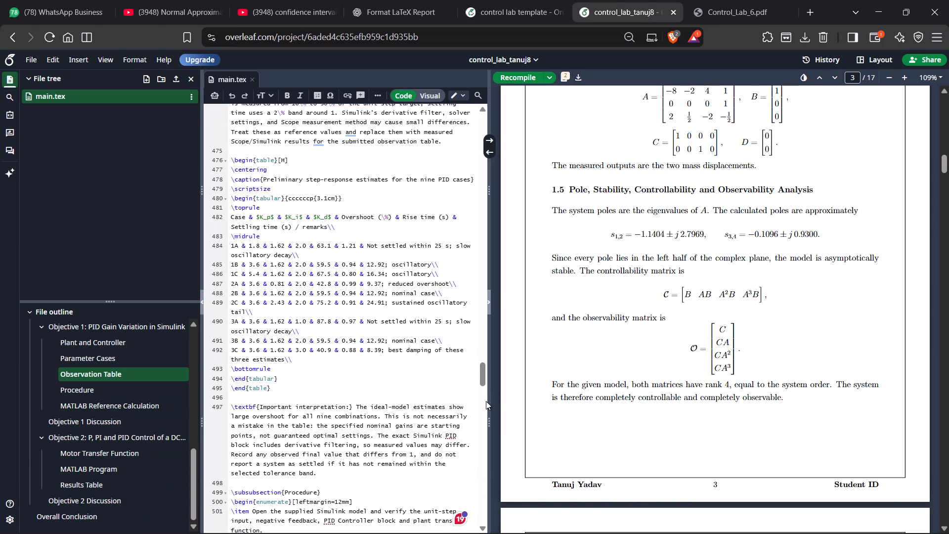
scroll(700, 357, up, 20)
scroll(700, 357, up, 7)
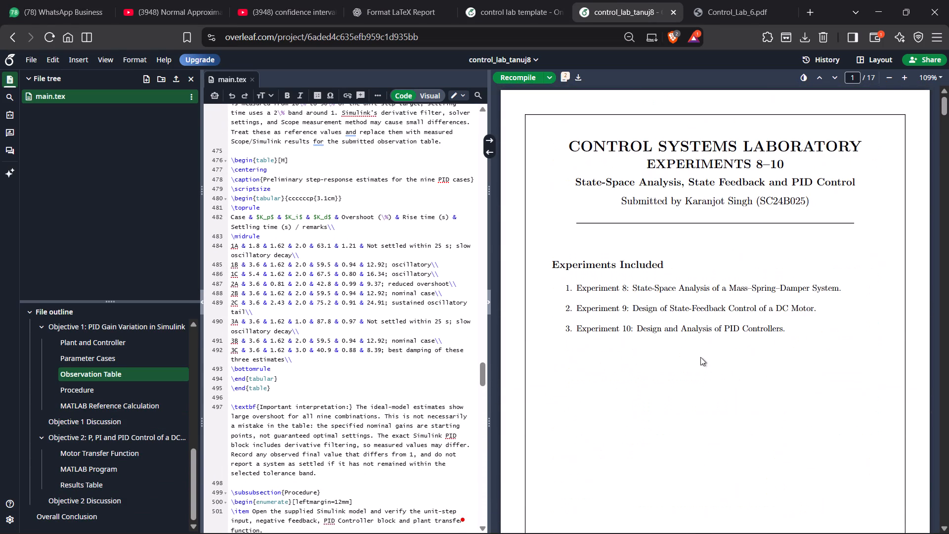
scroll(700, 357, up, 3)
scroll(700, 357, down, 11)
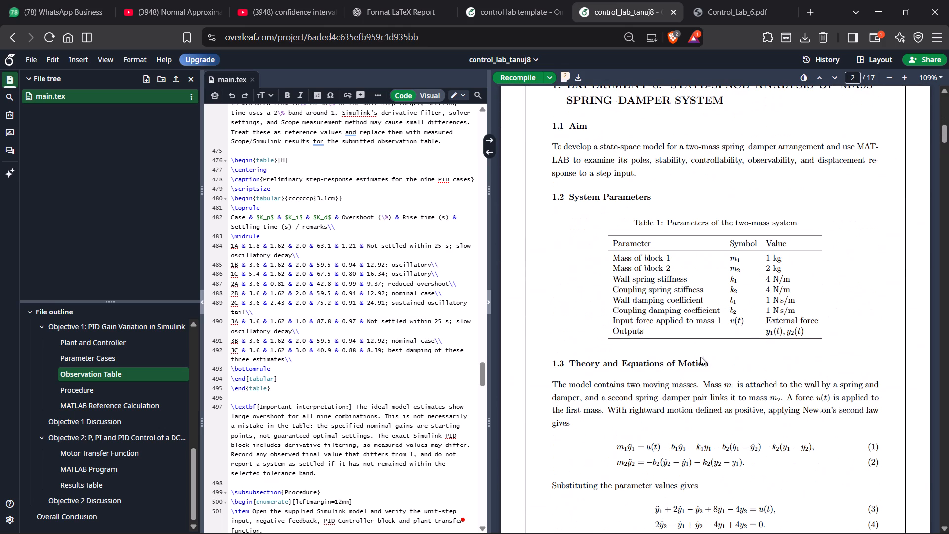
scroll(700, 357, down, 13)
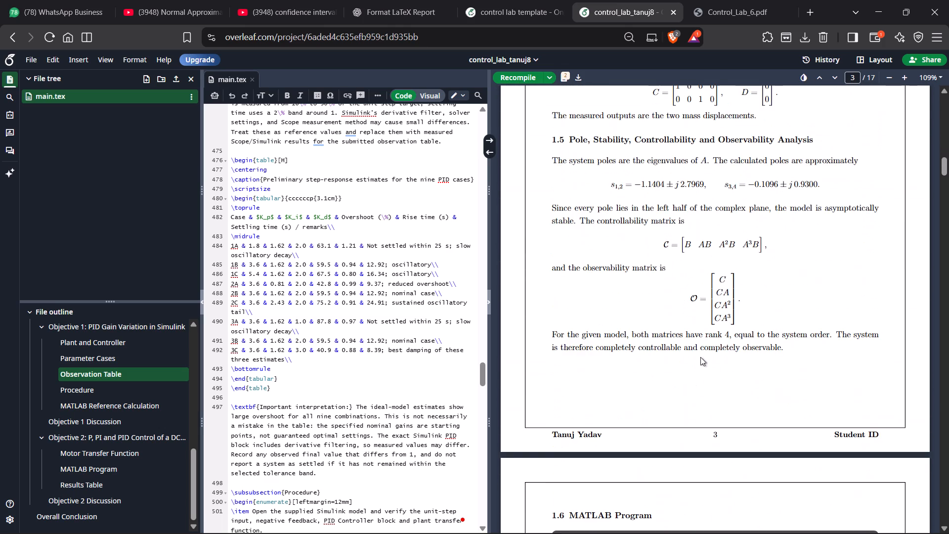
scroll(700, 357, down, 5)
double_click(610, 263)
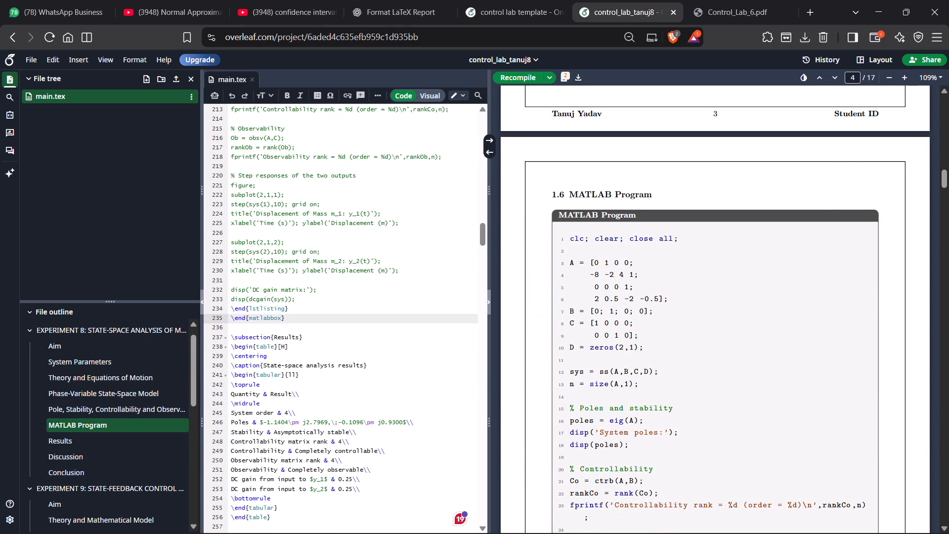
scroll(306, 297, up, 3)
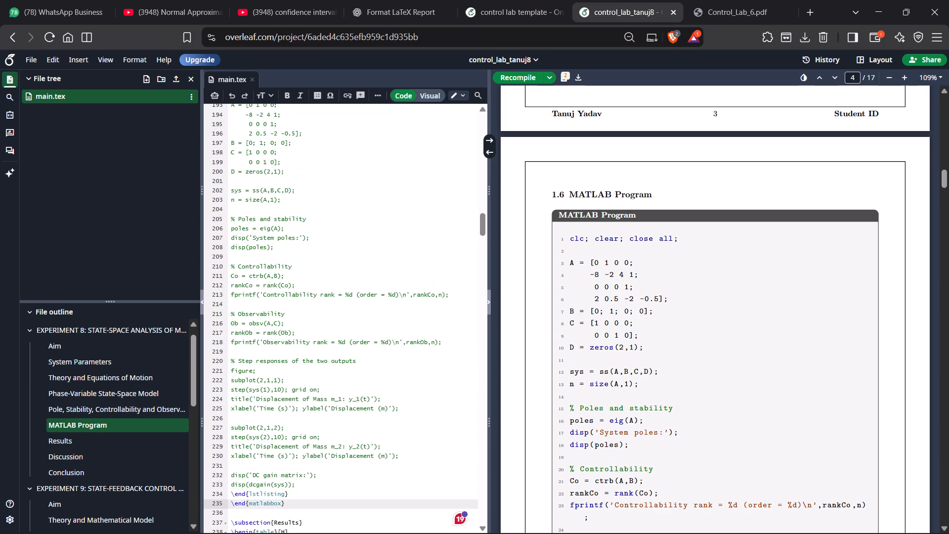
drag(298, 485, 249, 112)
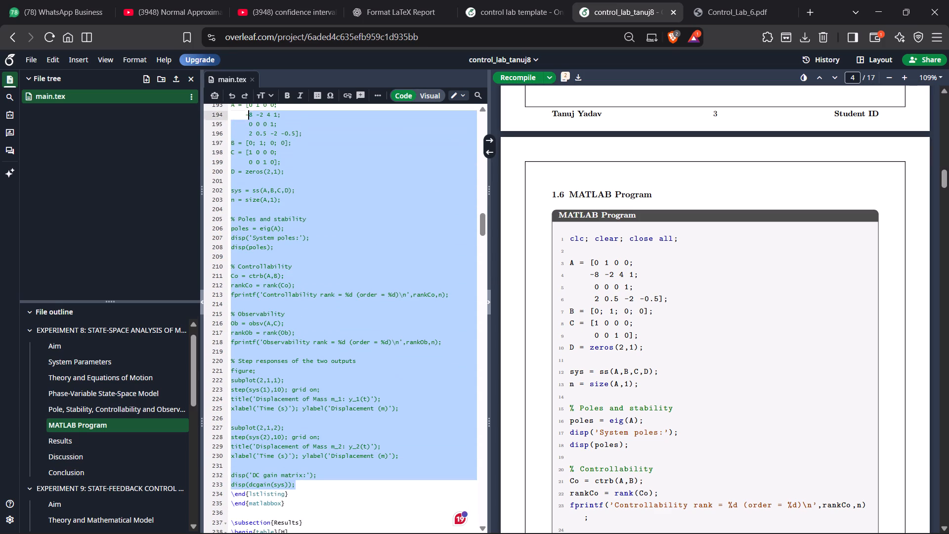
drag(249, 112, 228, 162)
key(ctrl+c)
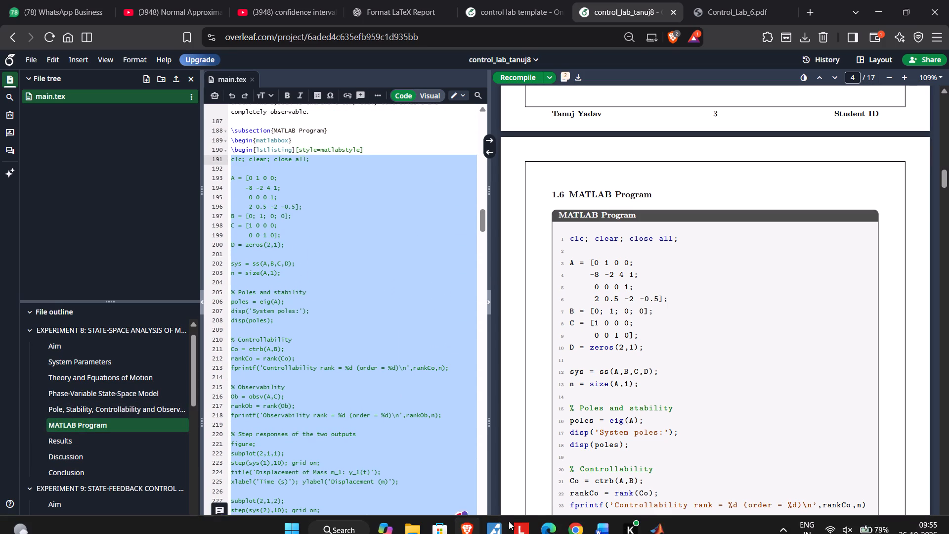
Switch to MATLAB, paste the copied Experiment 8 code into a new untitled script, and run it.
click(651, 522)
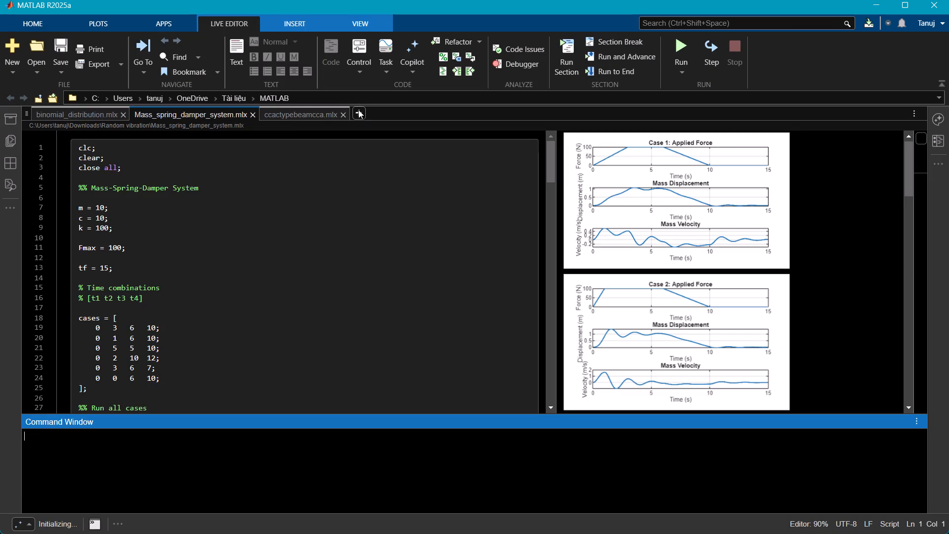
click(358, 110)
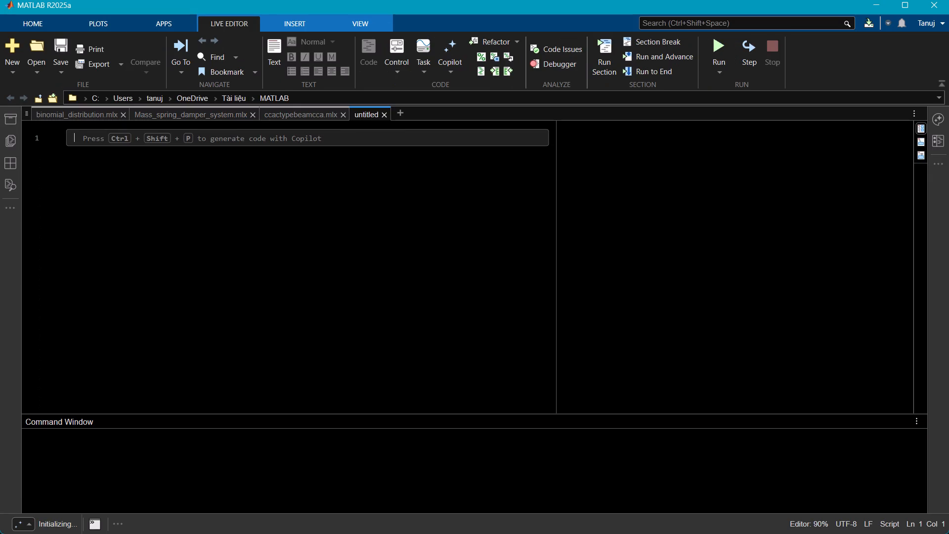
key(ctrl+v)
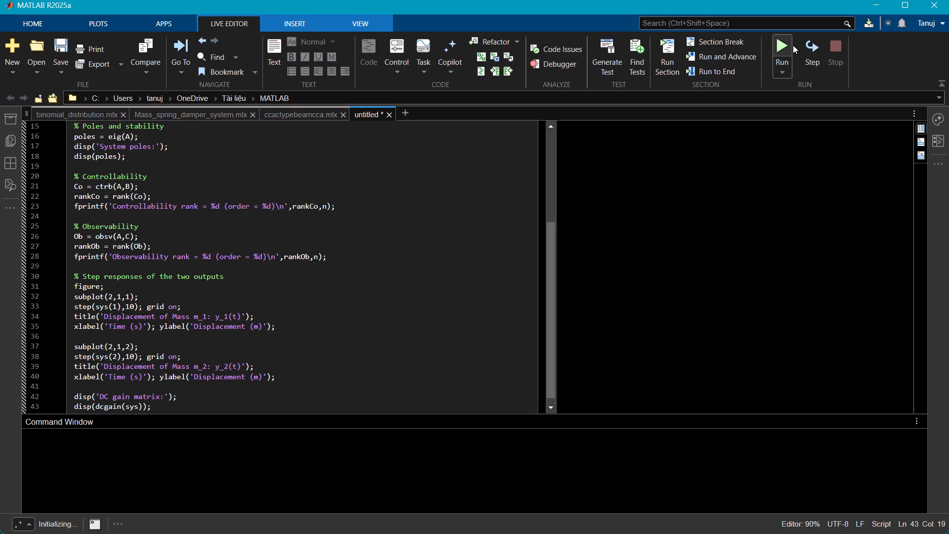
click(781, 44)
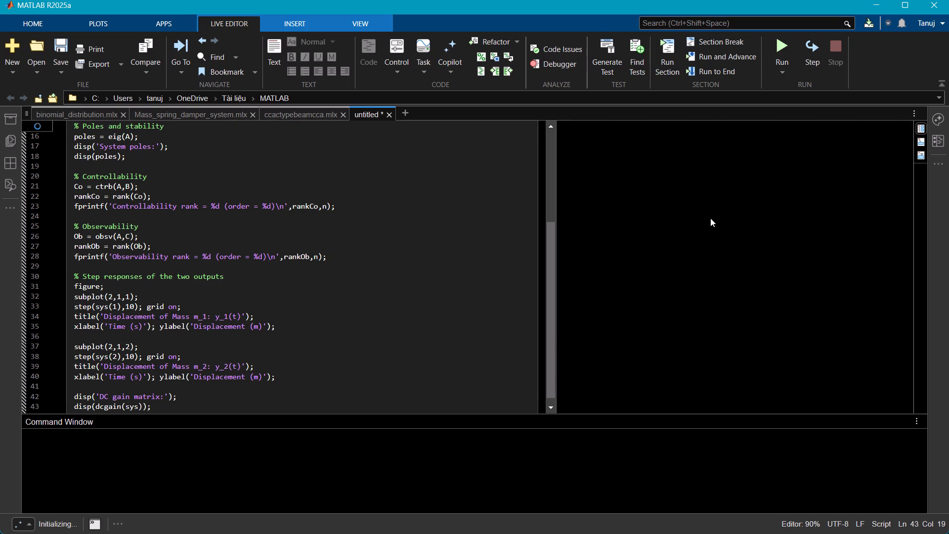
scroll(250, 275, up, 7)
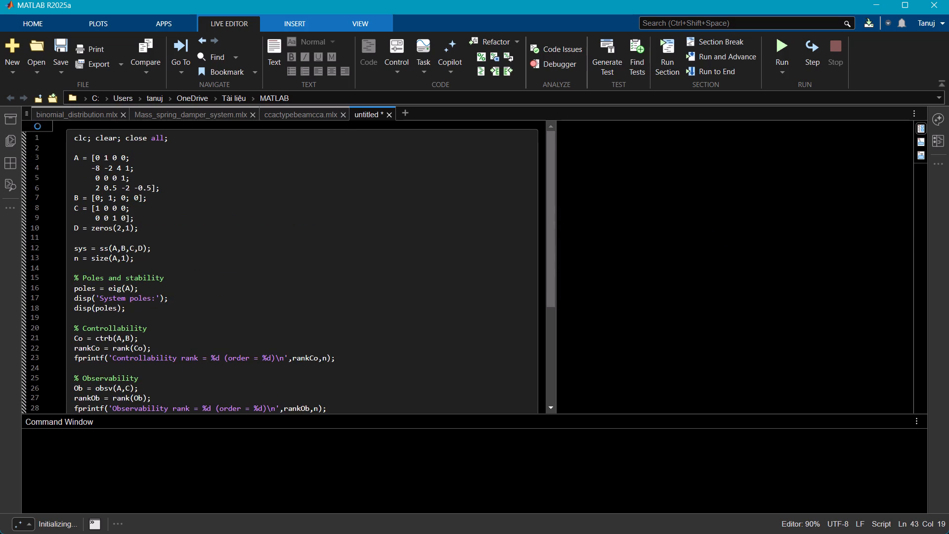
scroll(198, 223, down, 5)
Return to the Overleaf report and copy the full Experiment 9 MATLAB program, from "clc; clear; close all;" through the legend line.
key(alt+Tab)
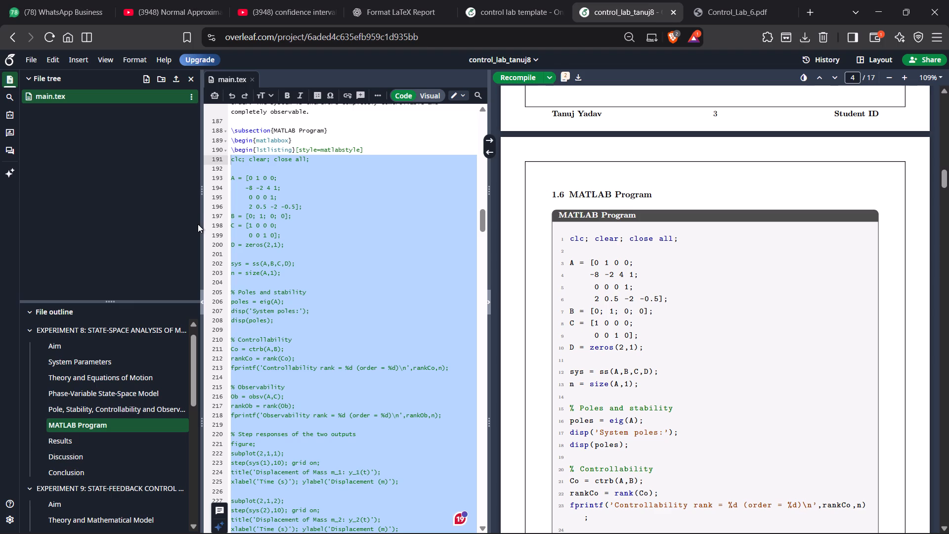
scroll(409, 250, down, 19)
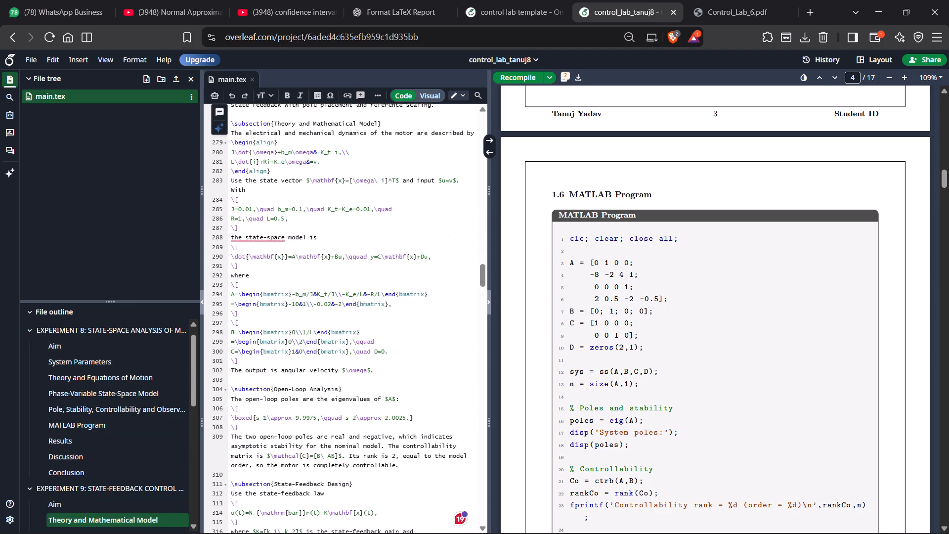
scroll(408, 244, down, 10)
scroll(408, 240, up, 1)
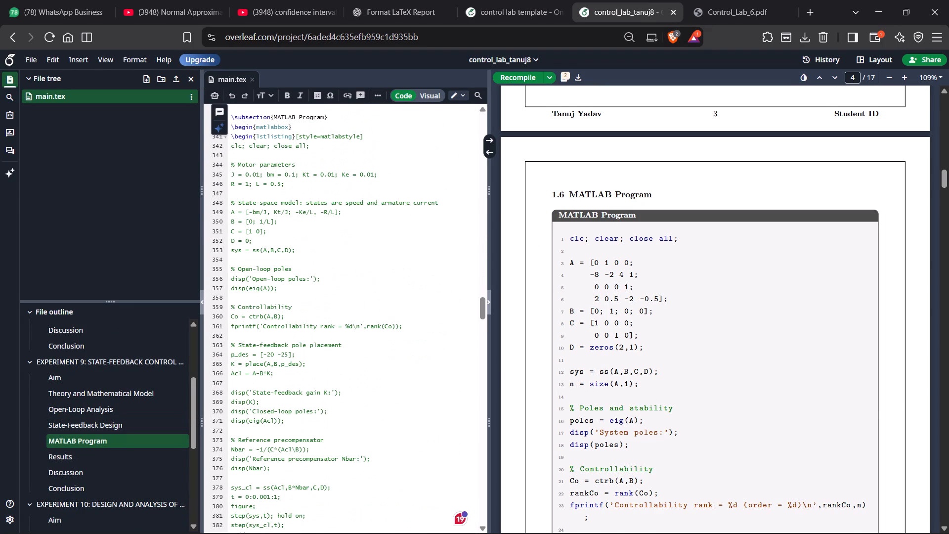
scroll(588, 237, down, 15)
scroll(589, 237, up, 2)
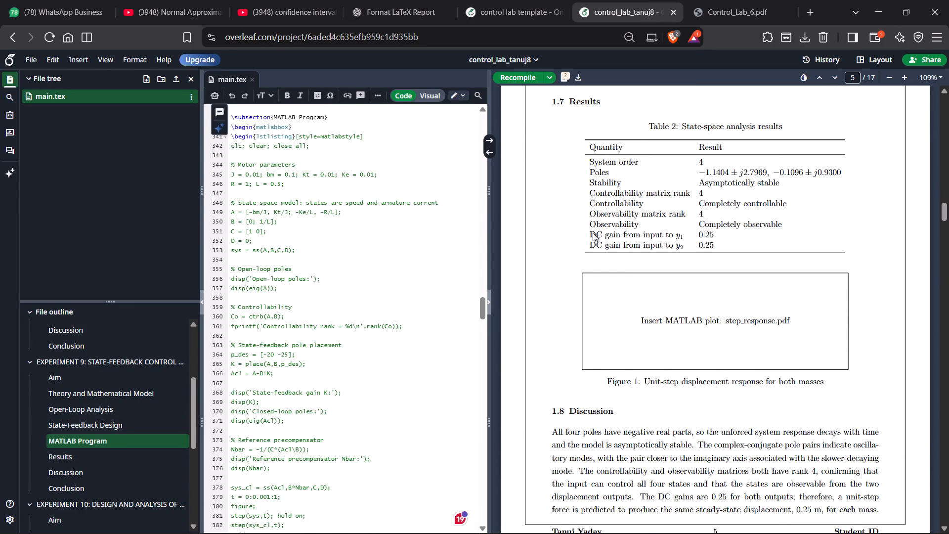
scroll(593, 233, down, 14)
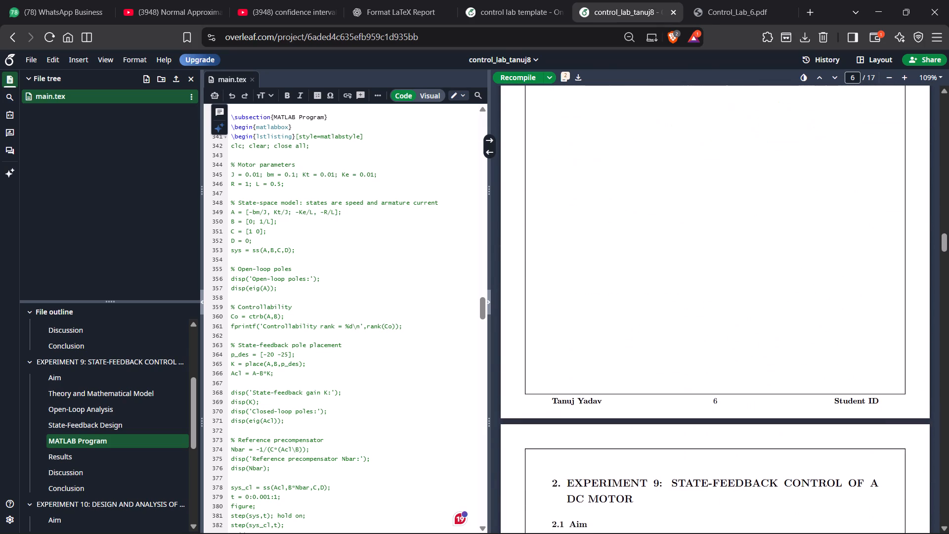
scroll(593, 232, down, 15)
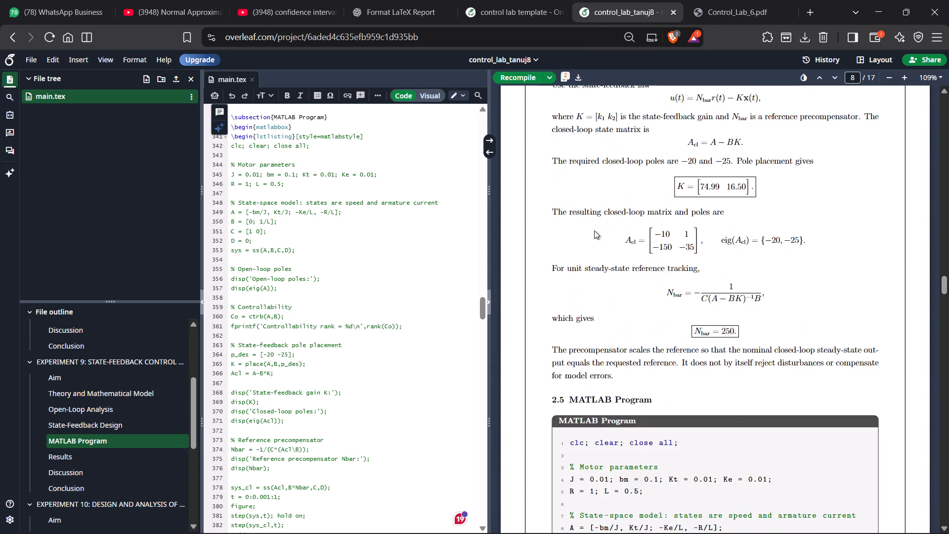
scroll(594, 230, down, 3)
double_click(572, 242)
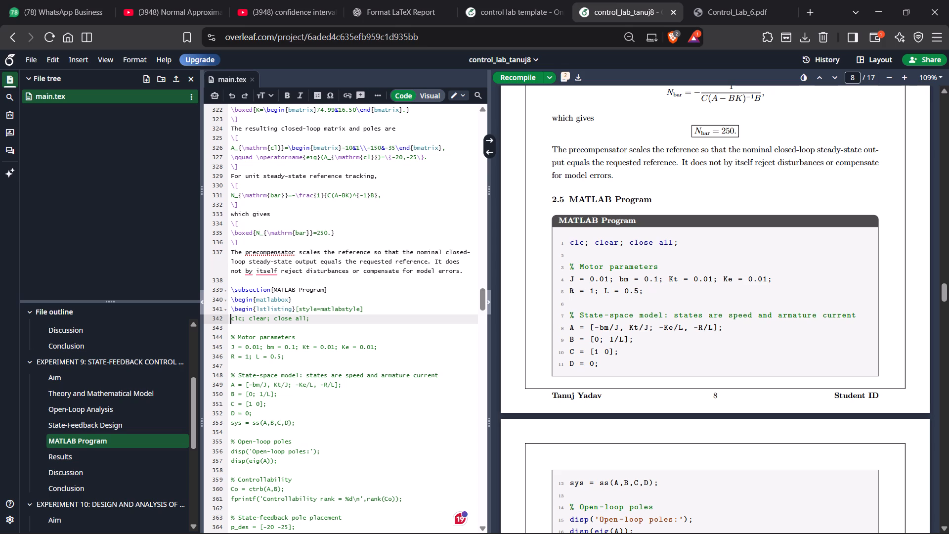
scroll(252, 318, down, 8)
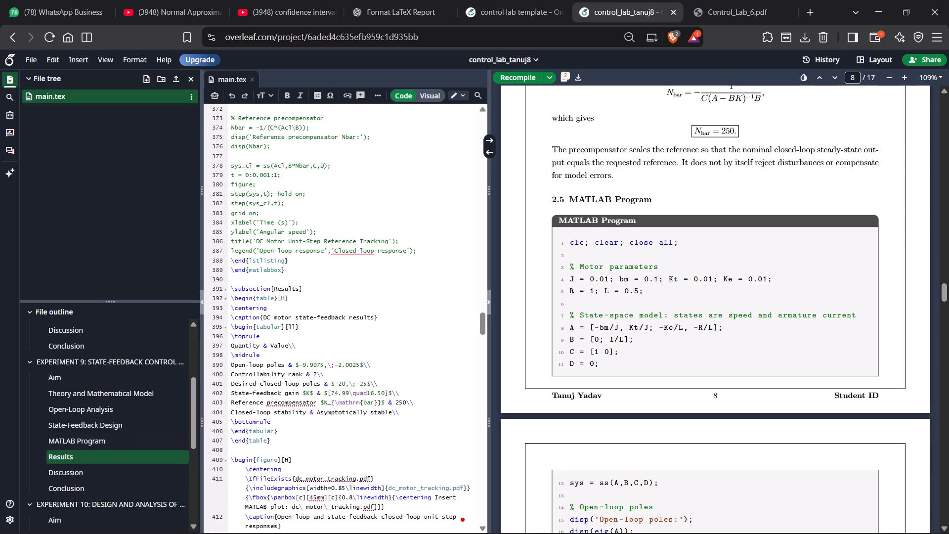
shift+click(417, 249)
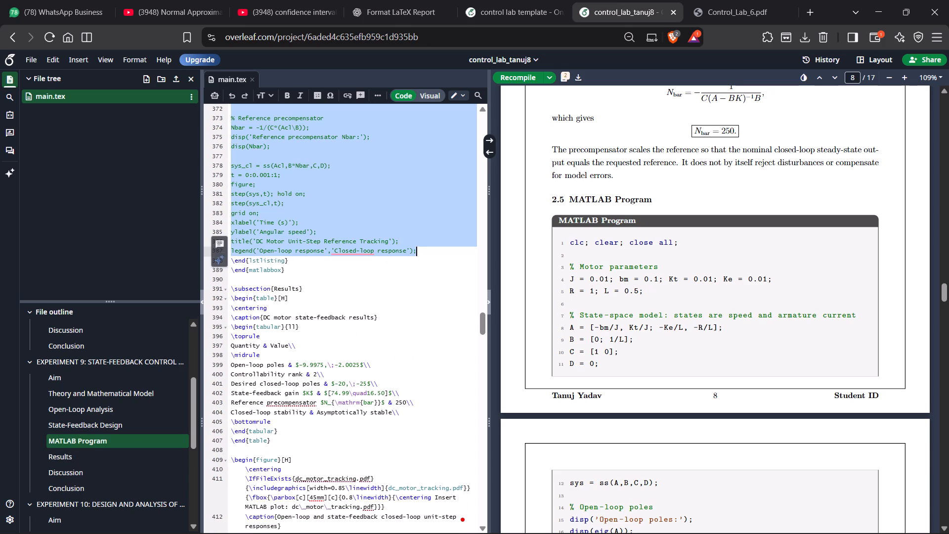
key(ctrl+c)
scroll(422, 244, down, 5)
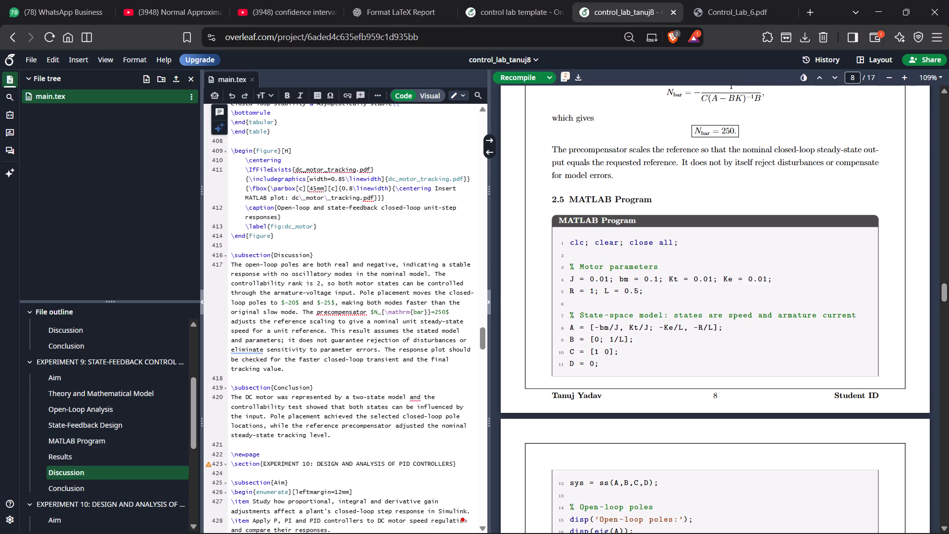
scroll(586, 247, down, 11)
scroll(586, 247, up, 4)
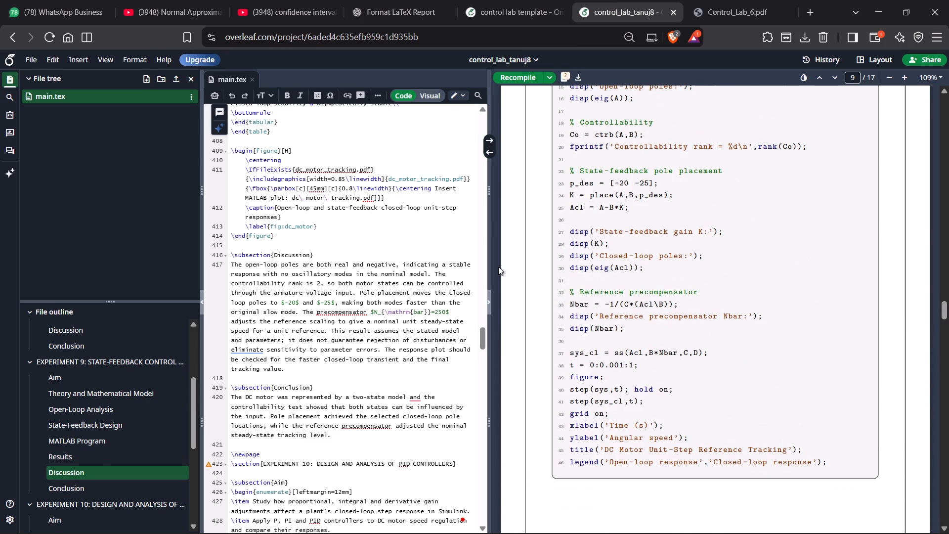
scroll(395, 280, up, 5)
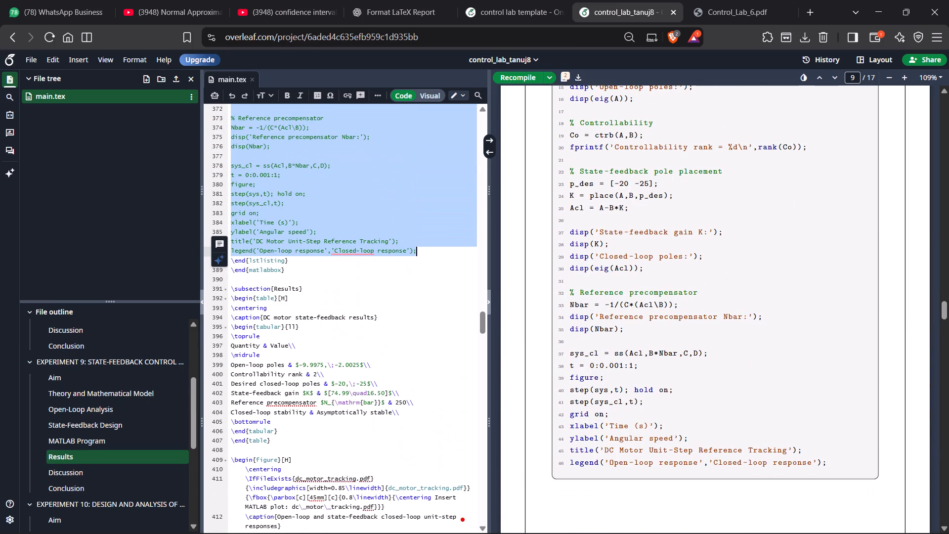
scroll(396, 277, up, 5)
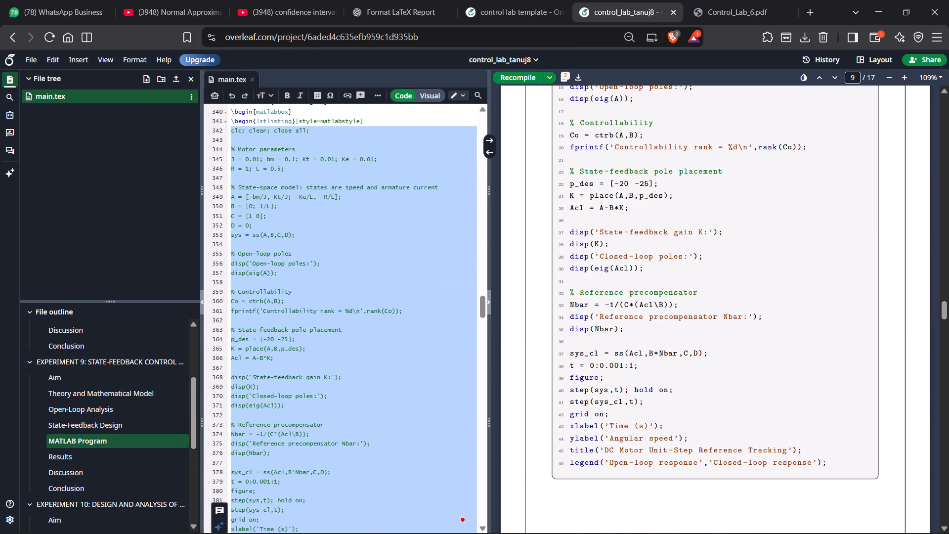
Review the Experiment 9 results table and the dc_motor_tracking.pdf plot placeholder in the report source and compiled preview.
scroll(396, 277, down, 3)
scroll(396, 277, up, 4)
scroll(396, 277, down, 6)
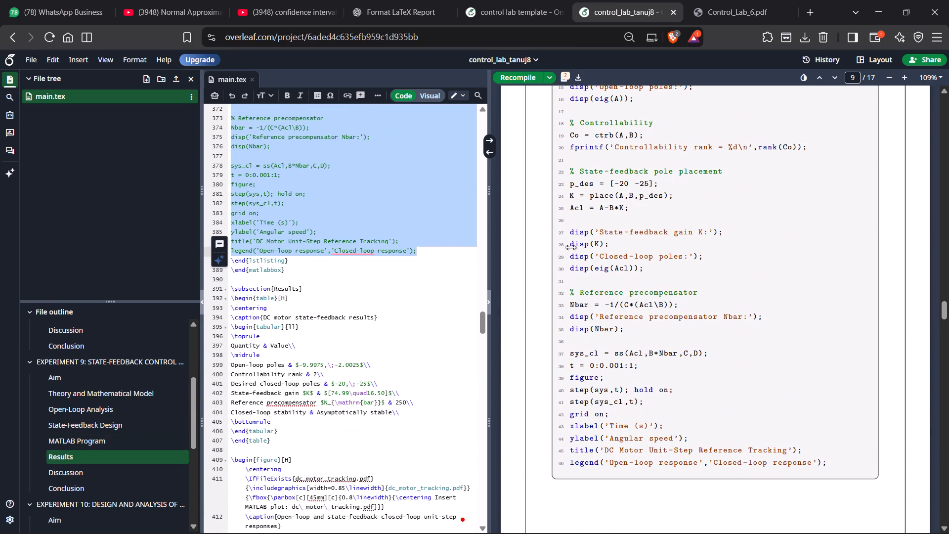
scroll(577, 246, up, 6)
scroll(577, 246, down, 11)
scroll(495, 246, down, 5)
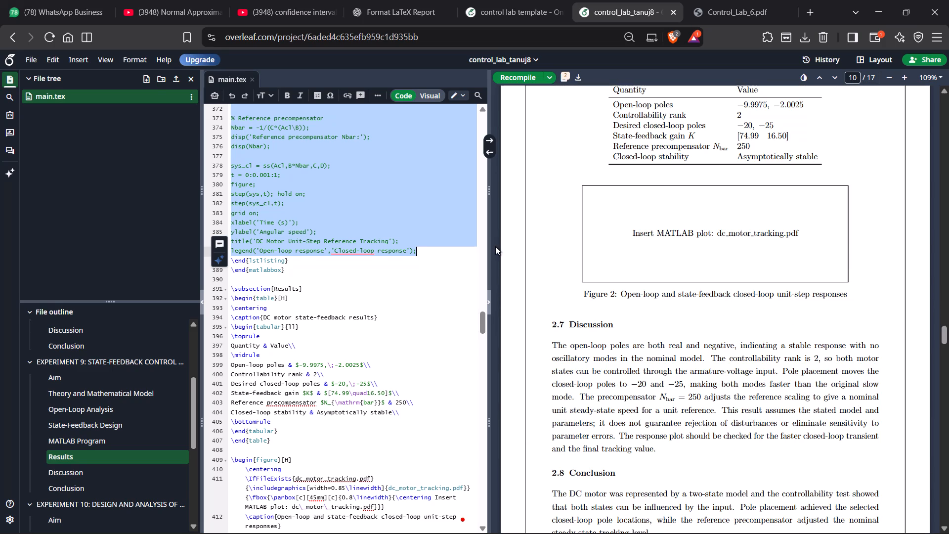
scroll(440, 252, down, 3)
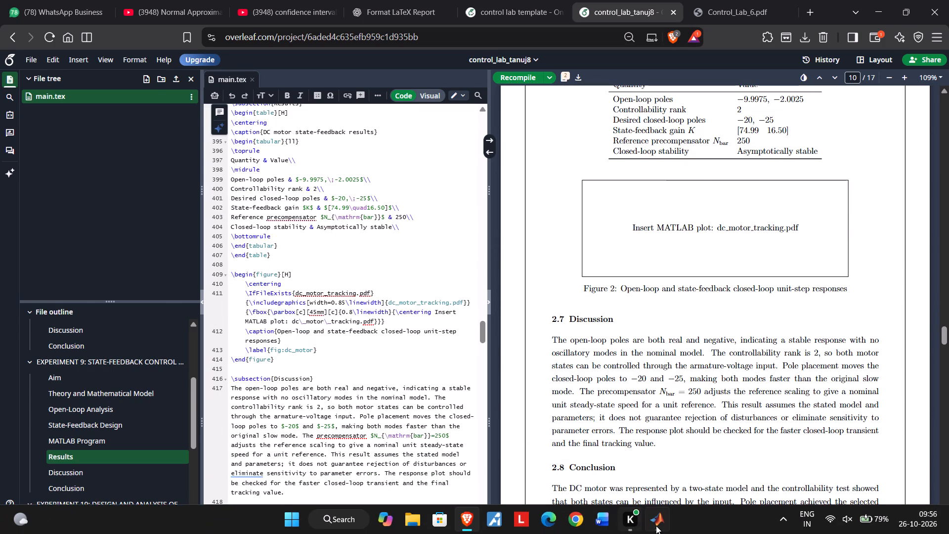
Switch to MATLAB and paste the copied Experiment 9 code into a new untitled script.
click(657, 526)
click(403, 114)
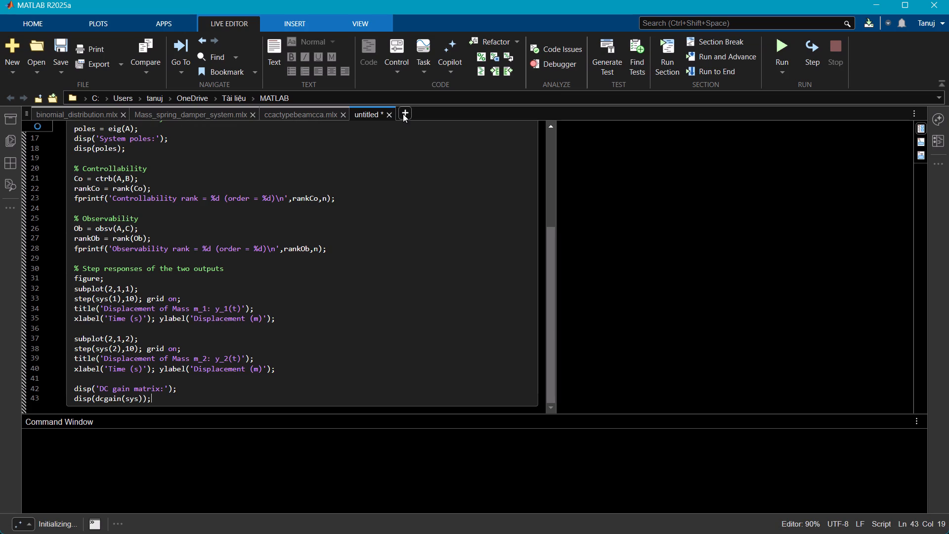
key(ctrl+v)
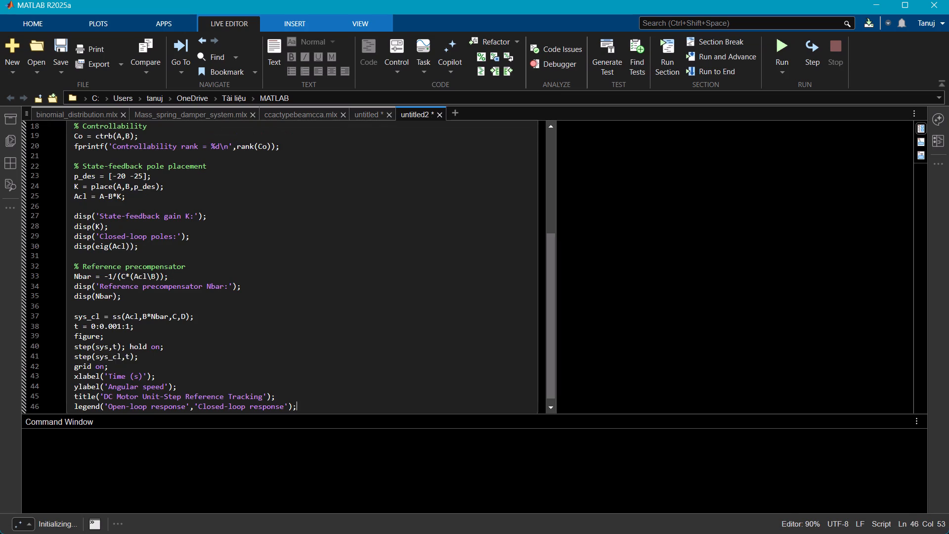
Go back to the untitled Experiment 8 script and check its run status and code from start to end.
click(376, 112)
scroll(461, 232, up, 6)
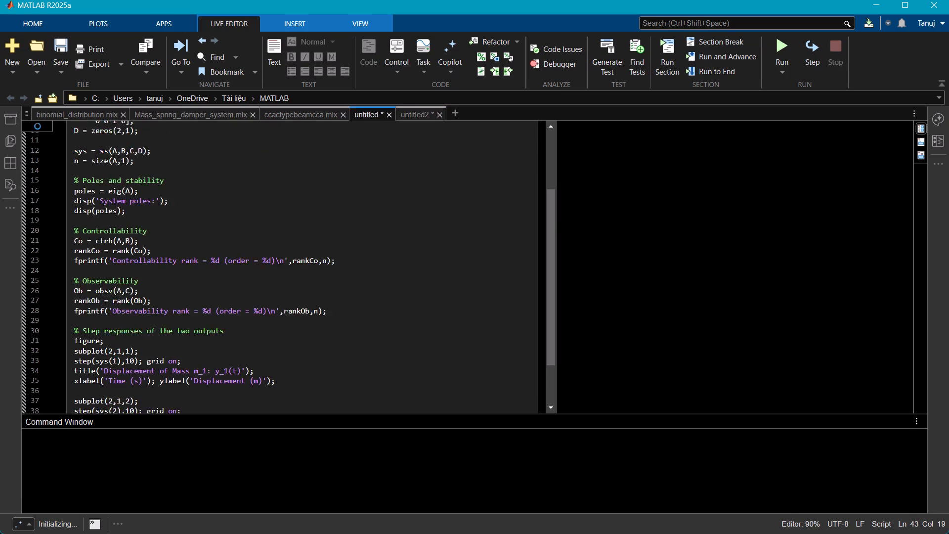
click(38, 125)
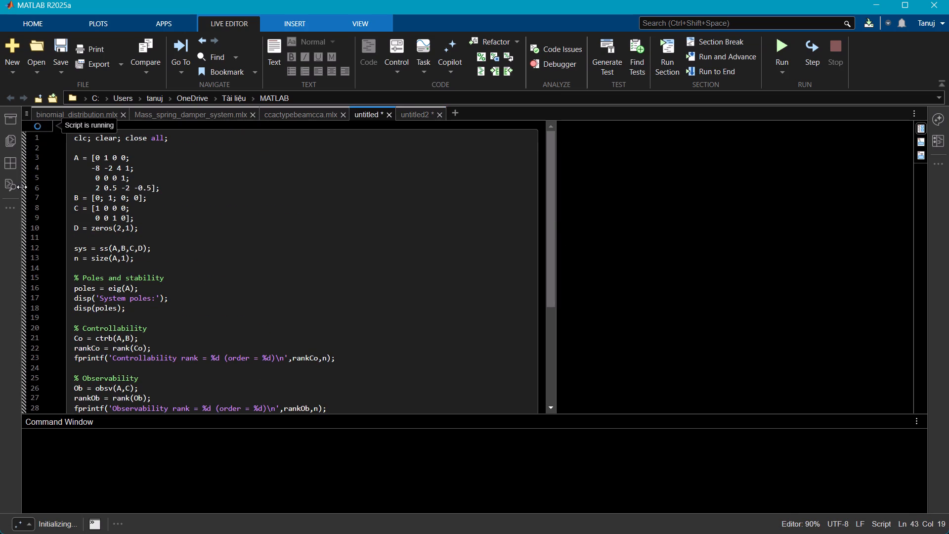
scroll(22, 187, up, 13)
scroll(24, 186, down, 5)
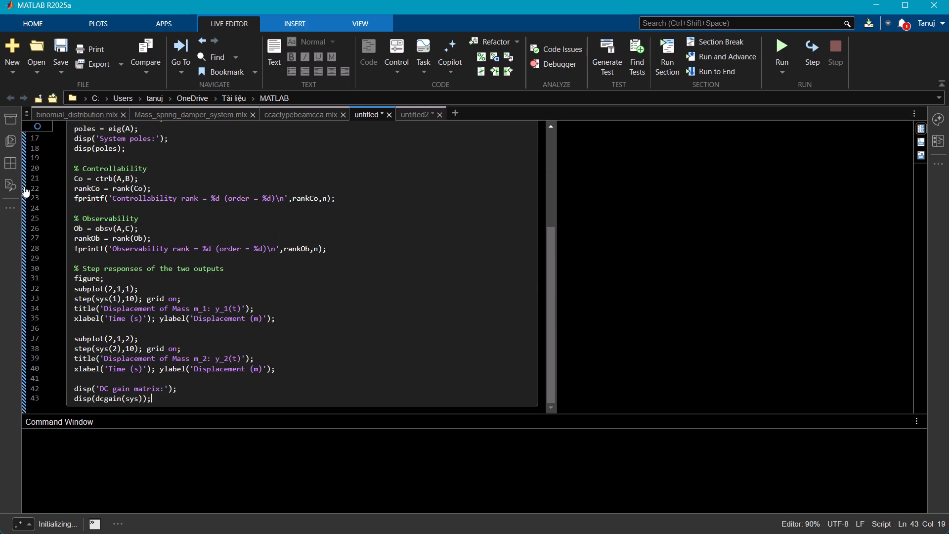
scroll(24, 186, down, 6)
scroll(24, 186, up, 8)
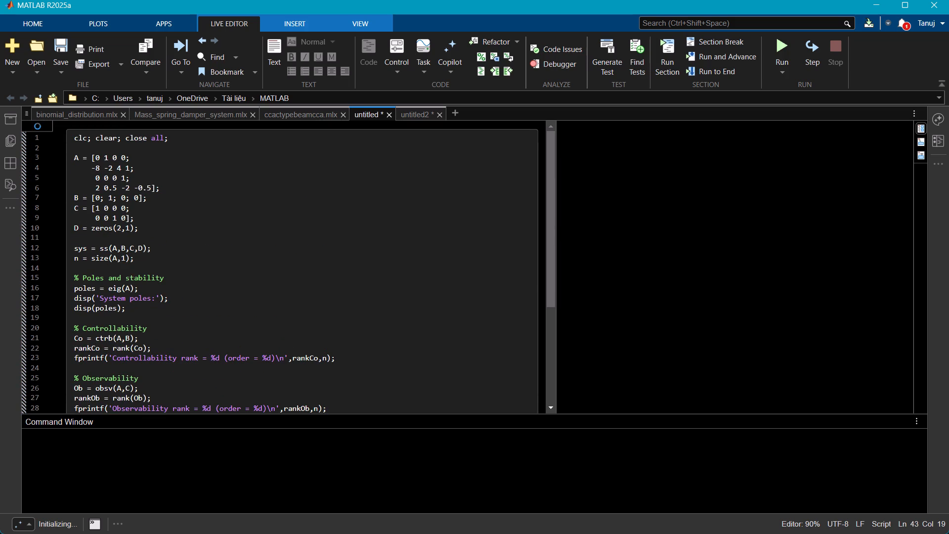
Return to the Overleaf report and review the Experiment 10 PID tables, discussion and MATLAB programs in the compiled preview.
key(alt+Tab)
scroll(614, 253, down, 18)
scroll(614, 253, down, 4)
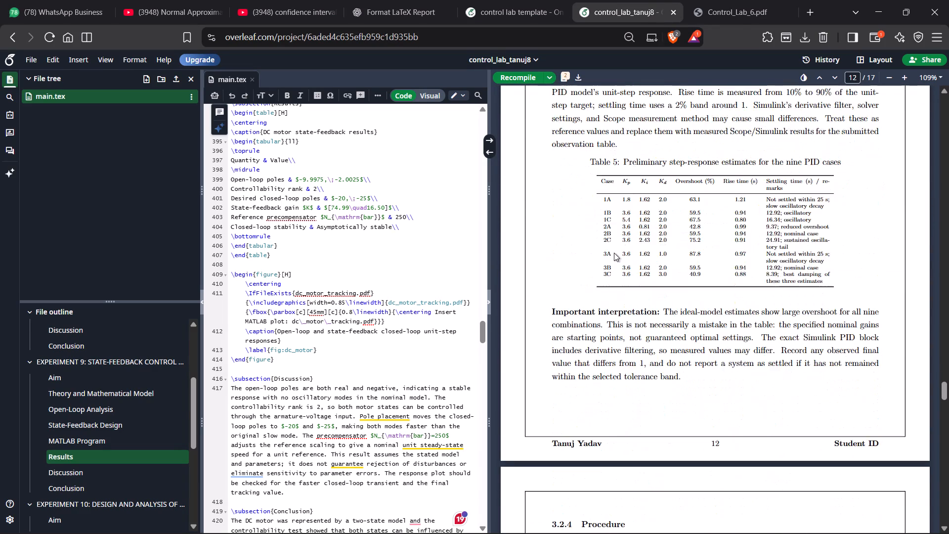
scroll(614, 253, down, 11)
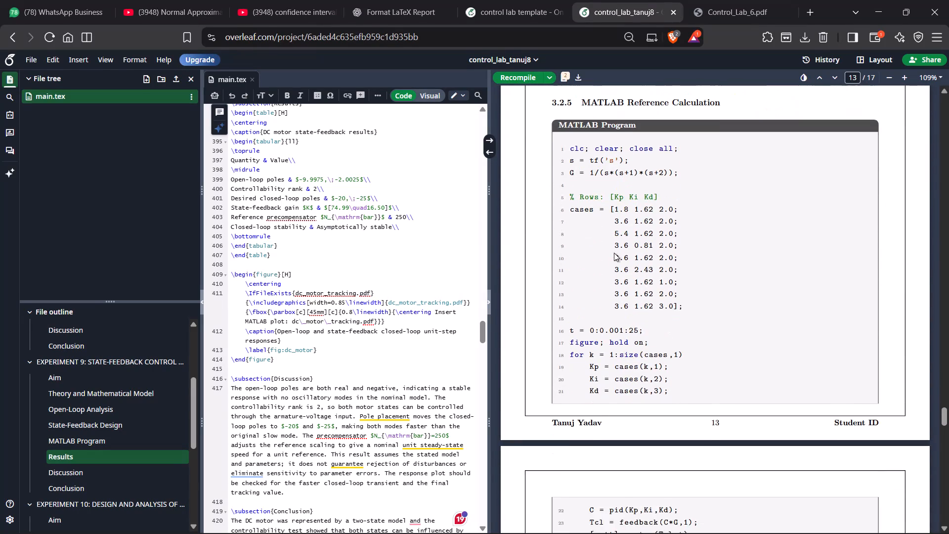
scroll(614, 253, down, 4)
scroll(614, 253, up, 7)
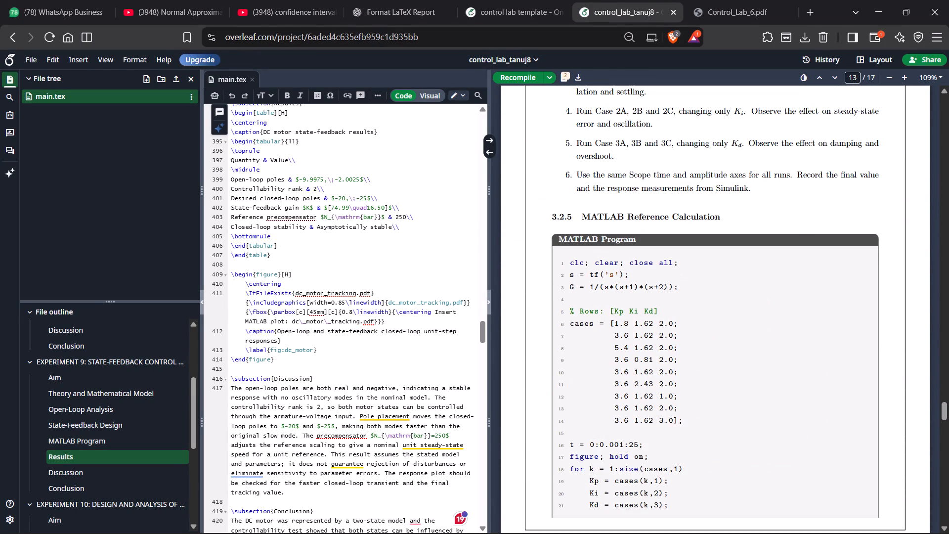
scroll(614, 253, down, 4)
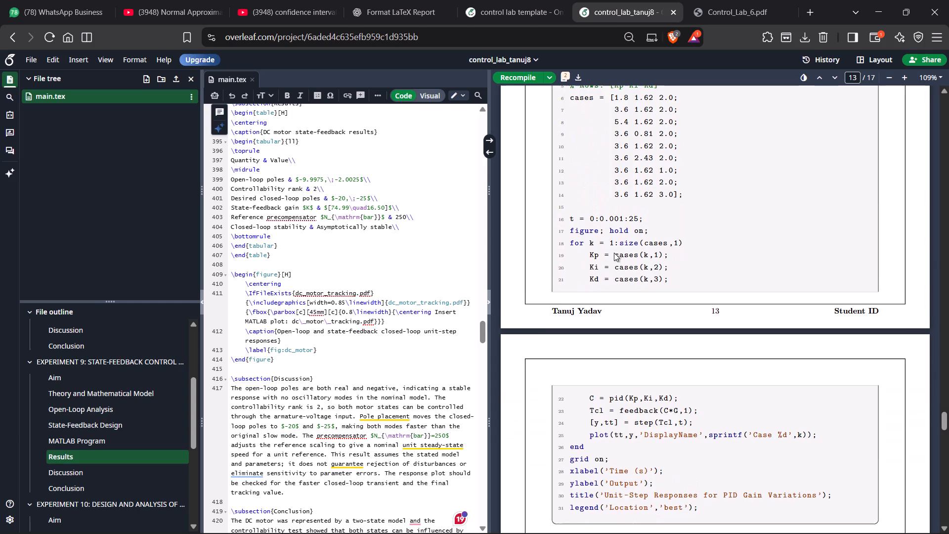
scroll(614, 253, down, 4)
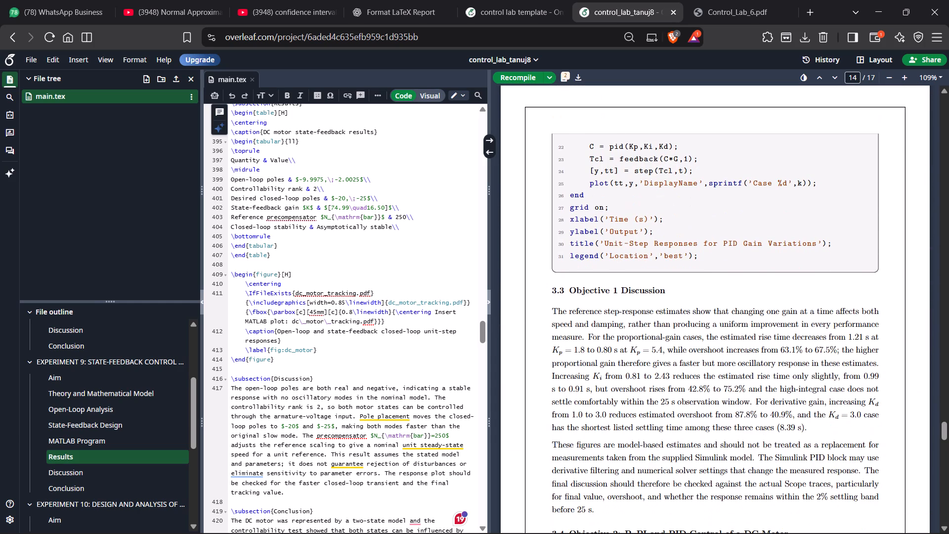
scroll(614, 253, down, 4)
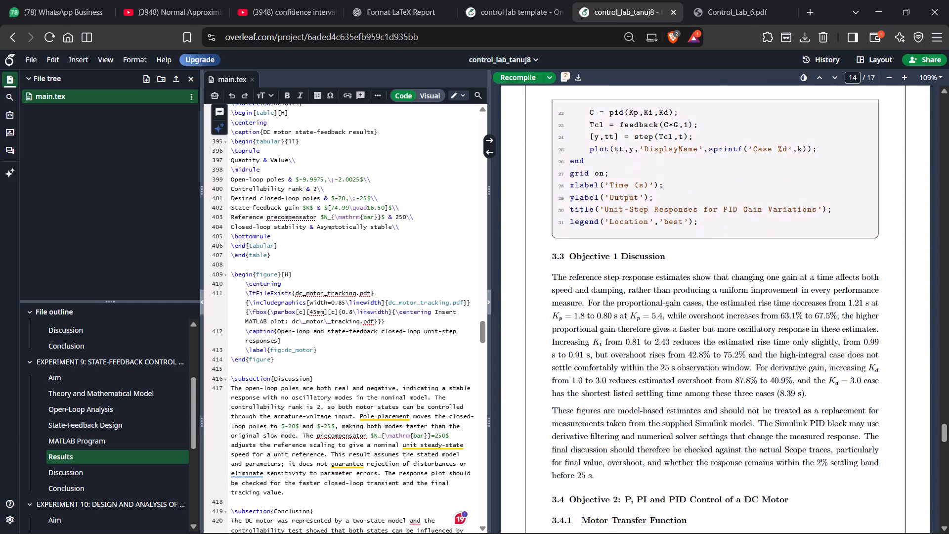
scroll(614, 253, down, 12)
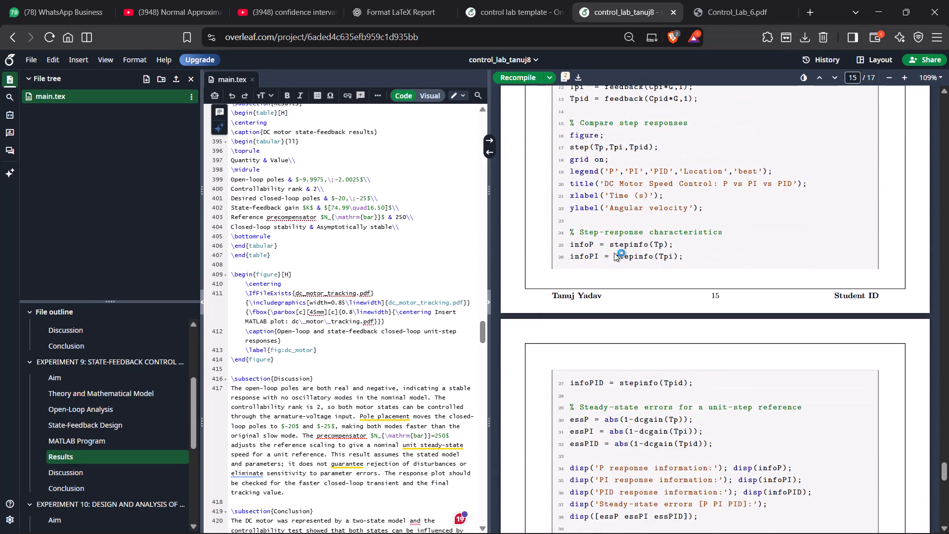
scroll(614, 253, up, 5)
Open the reference report Control_Lab_6.pdf and look back through its Experiment 9 and 8 pages to the start of Experiment 8.
click(713, 0)
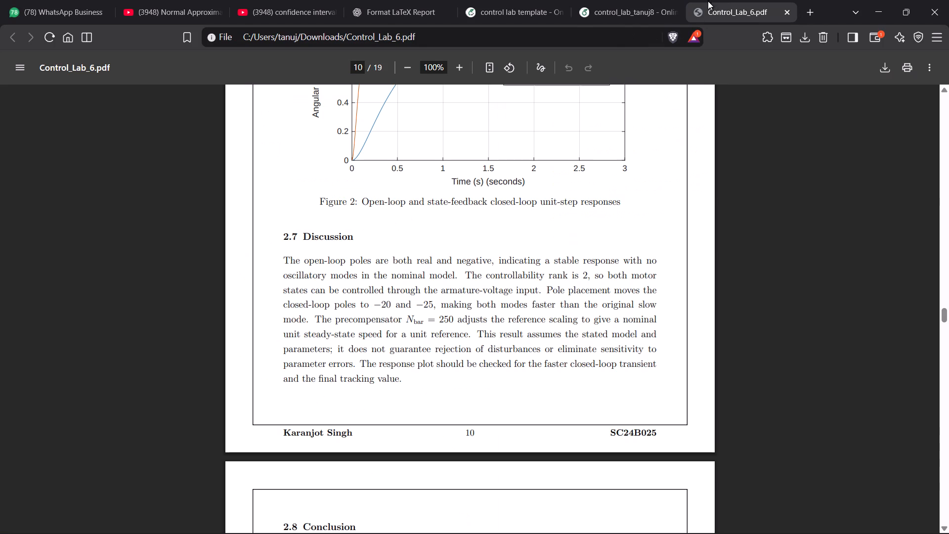
scroll(582, 191, up, 20)
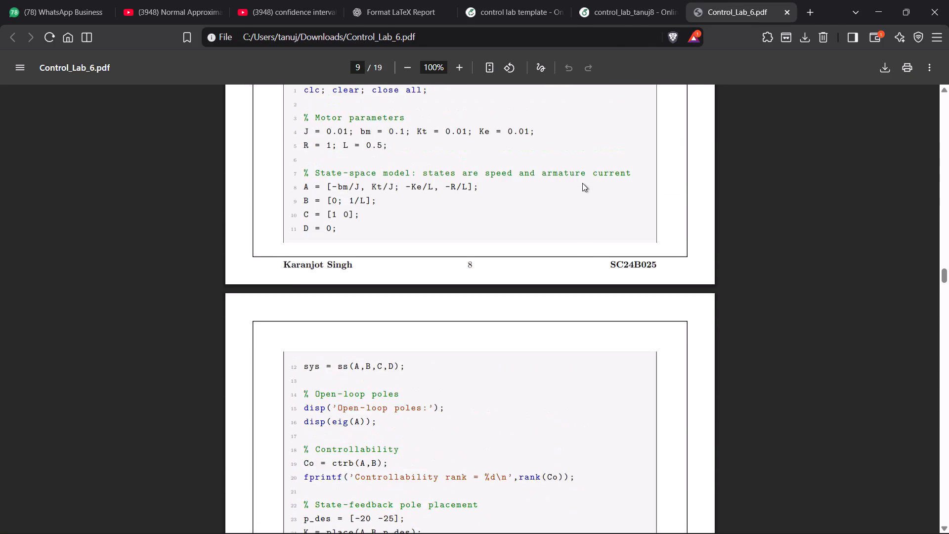
scroll(582, 183, up, 17)
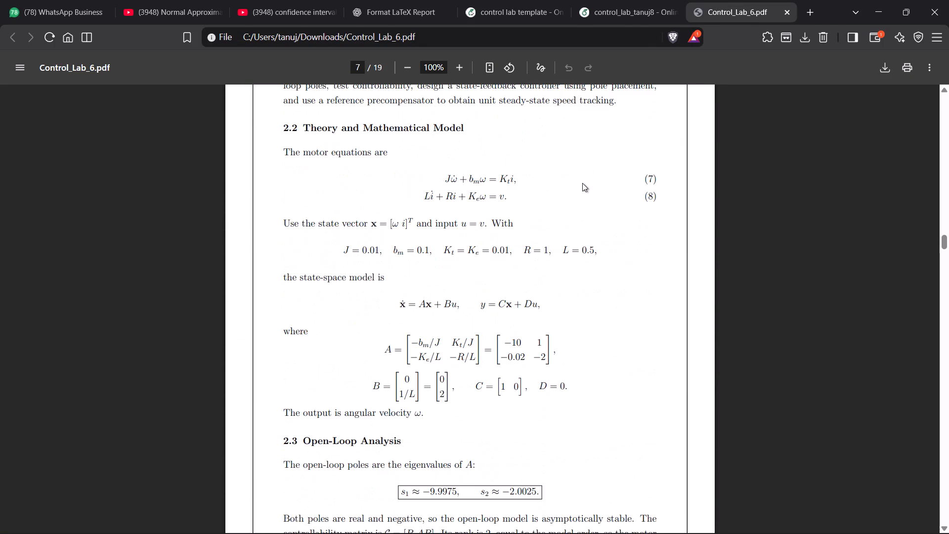
scroll(582, 183, up, 20)
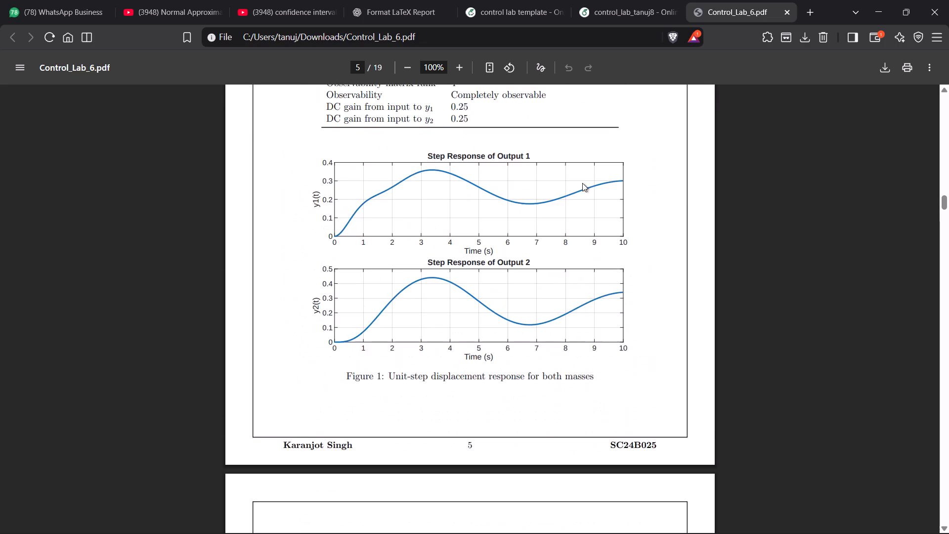
scroll(582, 183, up, 7)
scroll(582, 183, up, 20)
scroll(582, 183, up, 9)
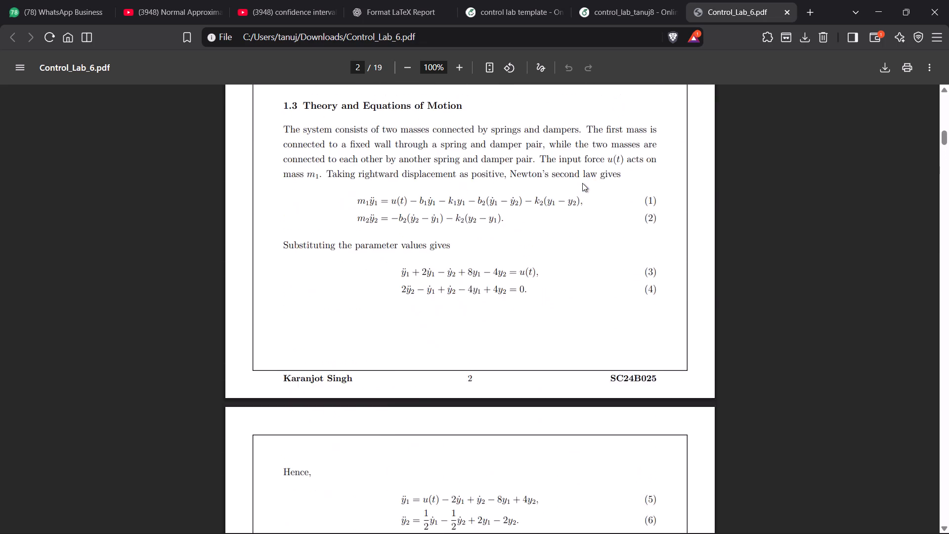
scroll(582, 183, up, 20)
scroll(582, 183, up, 5)
Examine Experiment 8 in the reference report, from its aim and MATLAB program to the Figure 1 step-response plots.
scroll(582, 183, down, 8)
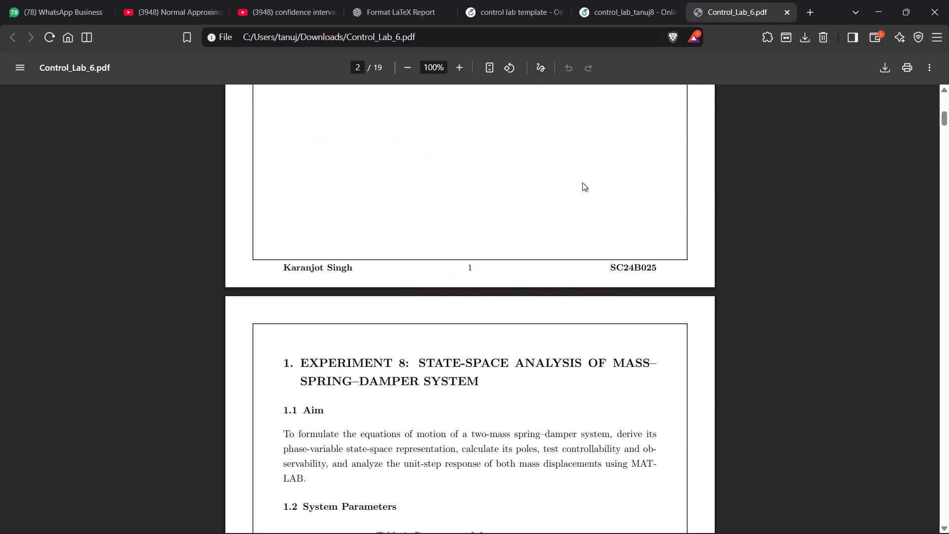
scroll(582, 182, down, 15)
scroll(582, 182, down, 15)
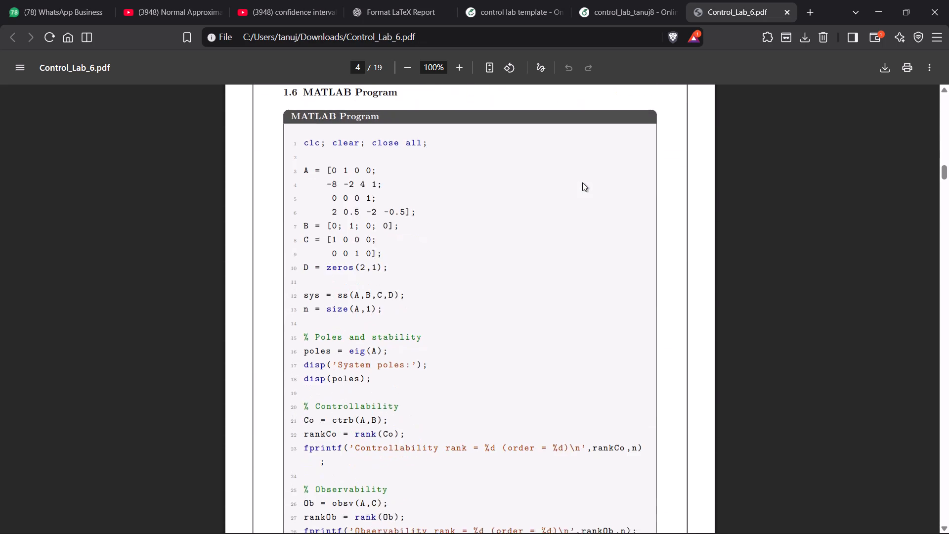
scroll(582, 182, down, 17)
scroll(582, 182, up, 3)
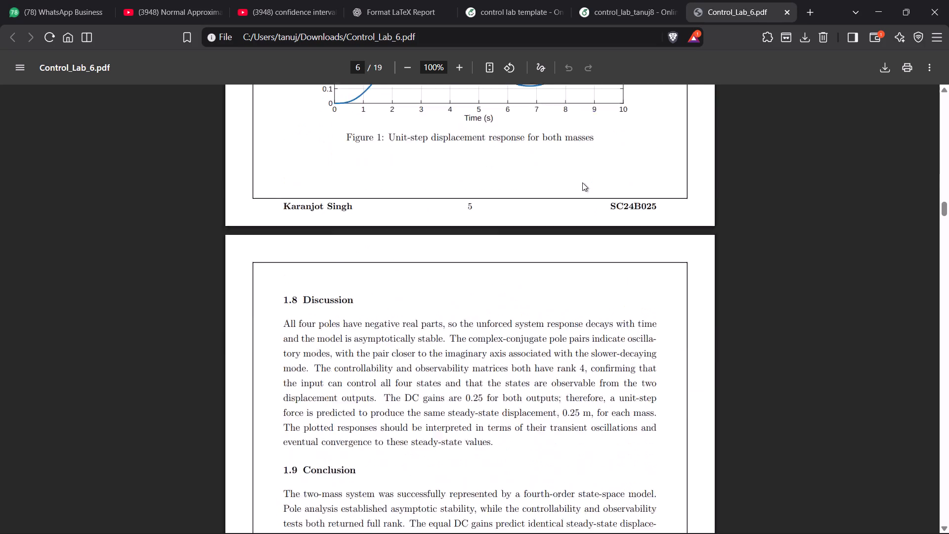
scroll(582, 182, up, 3)
scroll(582, 182, down, 5)
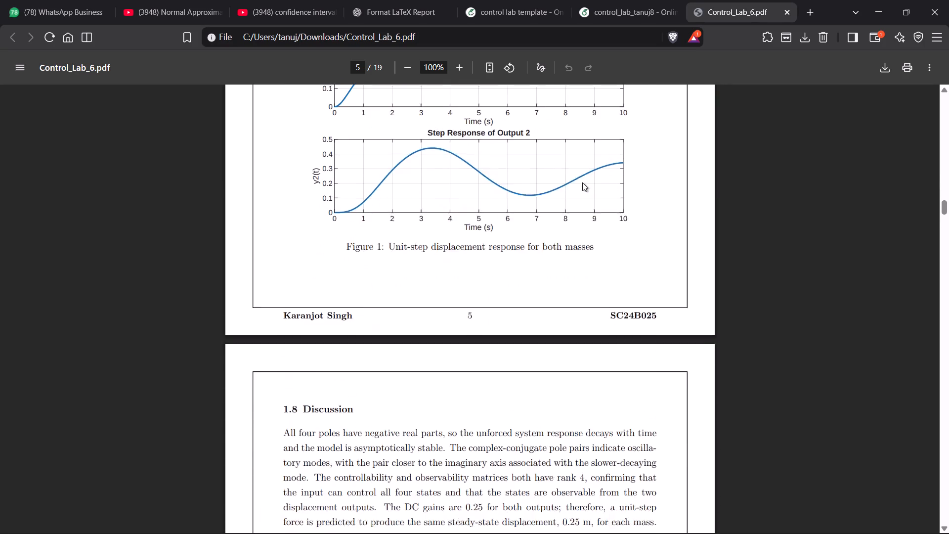
Examine Experiment 9 in the reference report, comparing its MATLAB program with the results table and Figure 2 response plot.
scroll(582, 182, down, 16)
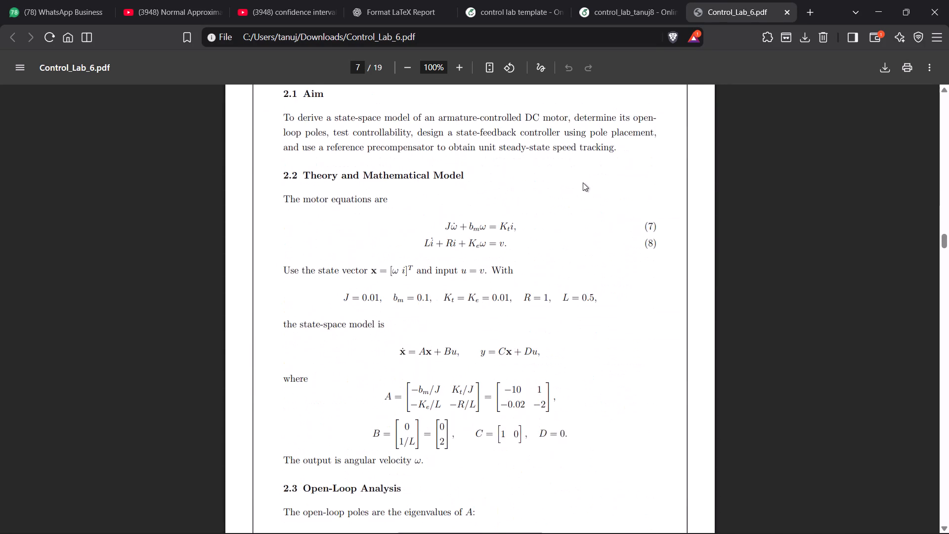
scroll(583, 182, down, 19)
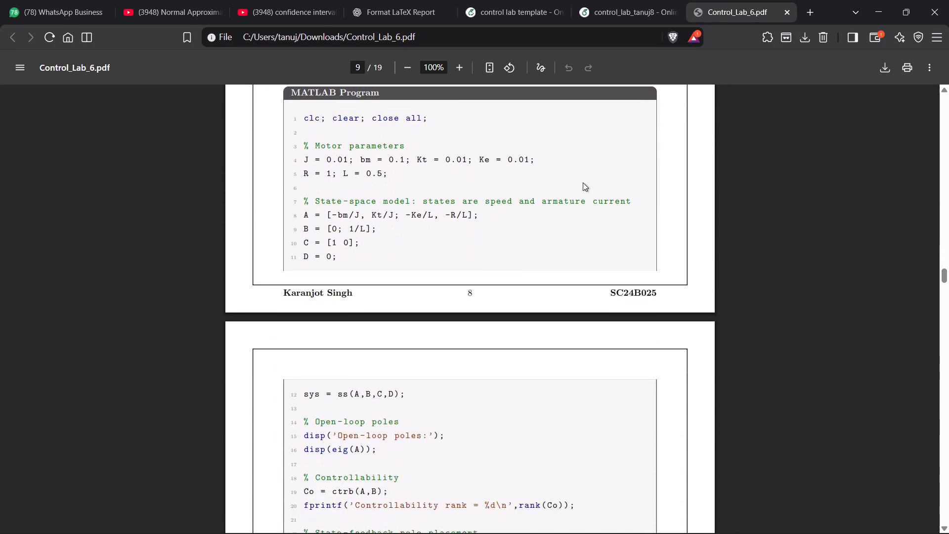
scroll(583, 182, down, 10)
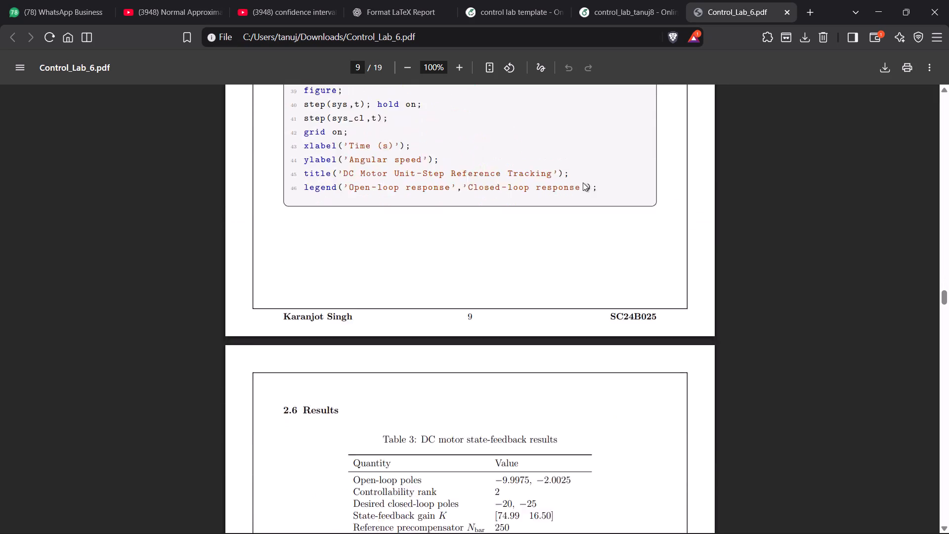
scroll(583, 182, down, 6)
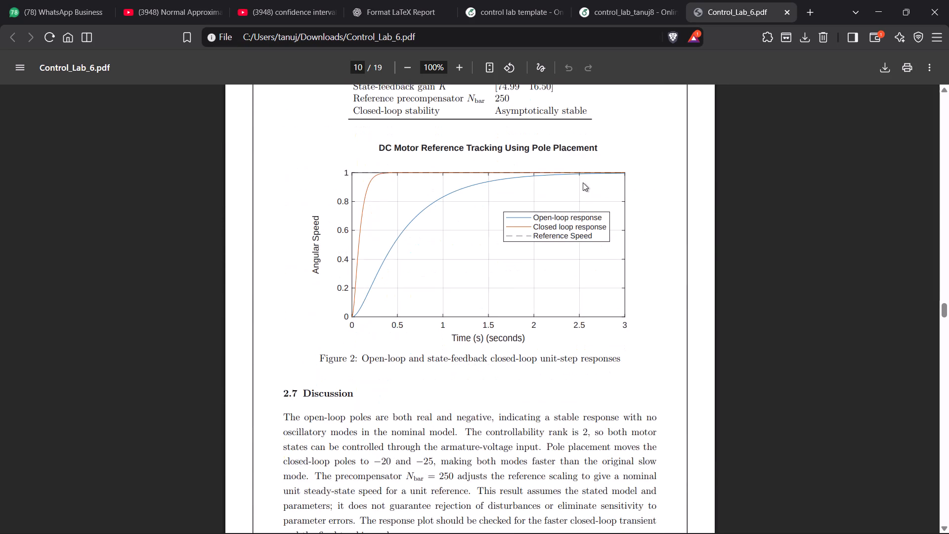
scroll(583, 182, up, 15)
scroll(583, 182, down, 11)
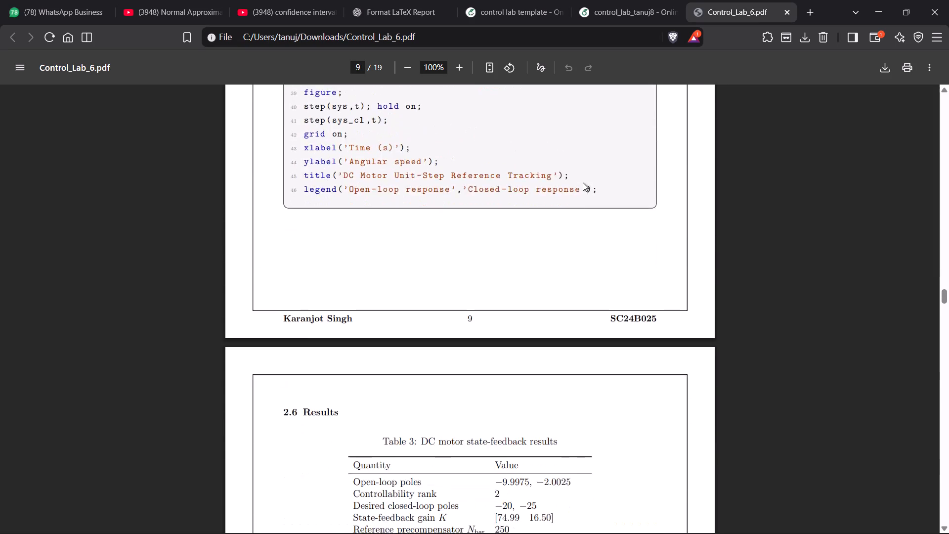
scroll(583, 182, down, 2)
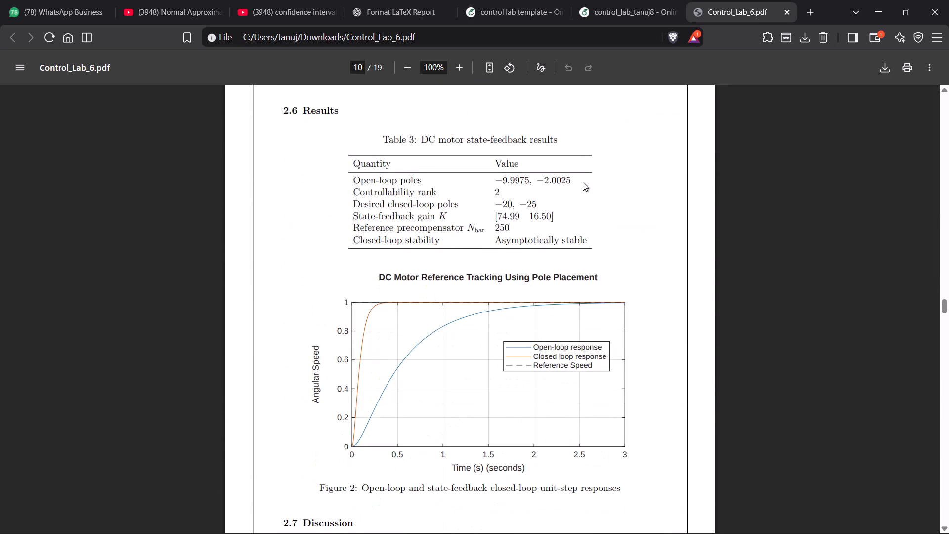
Read on in the reference report from the Experiment 9 conclusion through Experiment 10's PID estimates table, MATLAB program and Objective 1 discussion.
scroll(583, 182, down, 14)
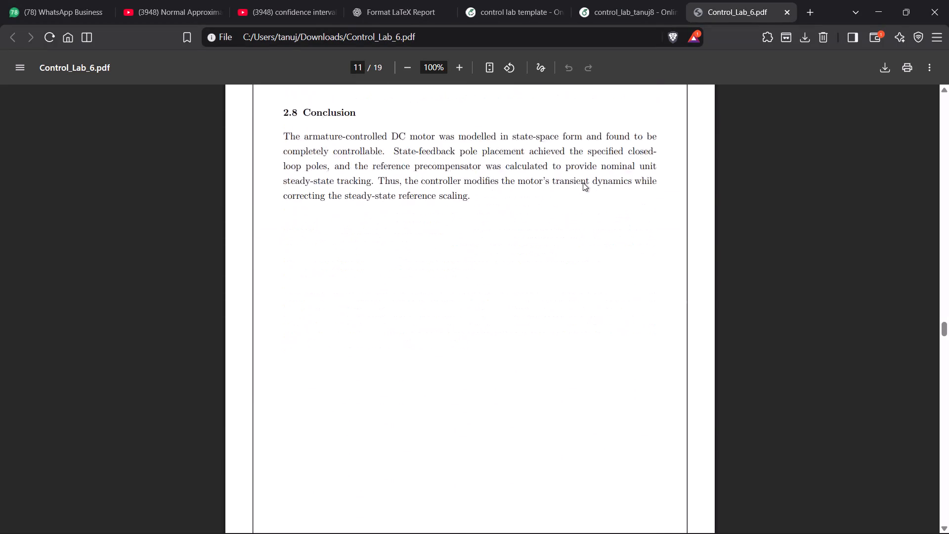
scroll(583, 182, down, 17)
scroll(581, 182, down, 7)
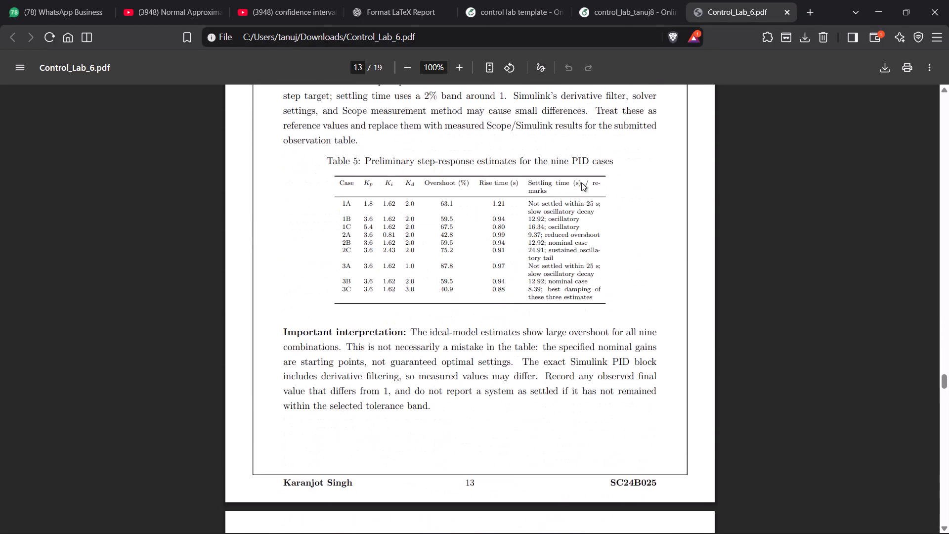
scroll(581, 182, down, 17)
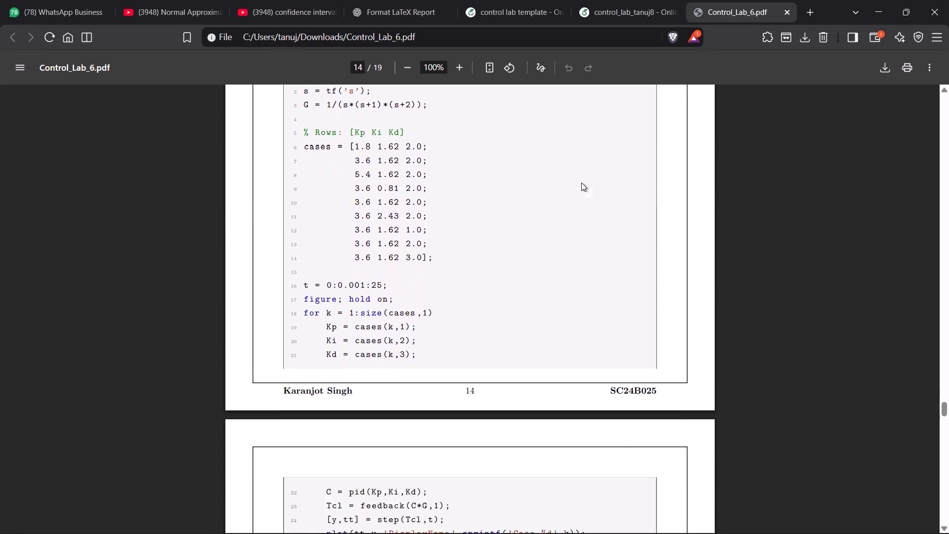
scroll(581, 182, down, 7)
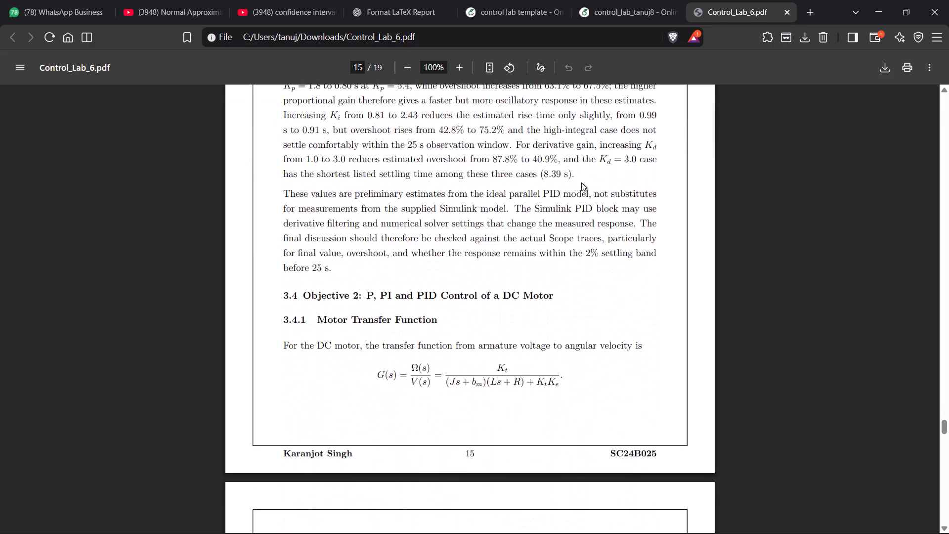
Go back to the start of Experiment 10 in the reference report and re-examine Objective 1 for any response plot.
scroll(581, 182, up, 4)
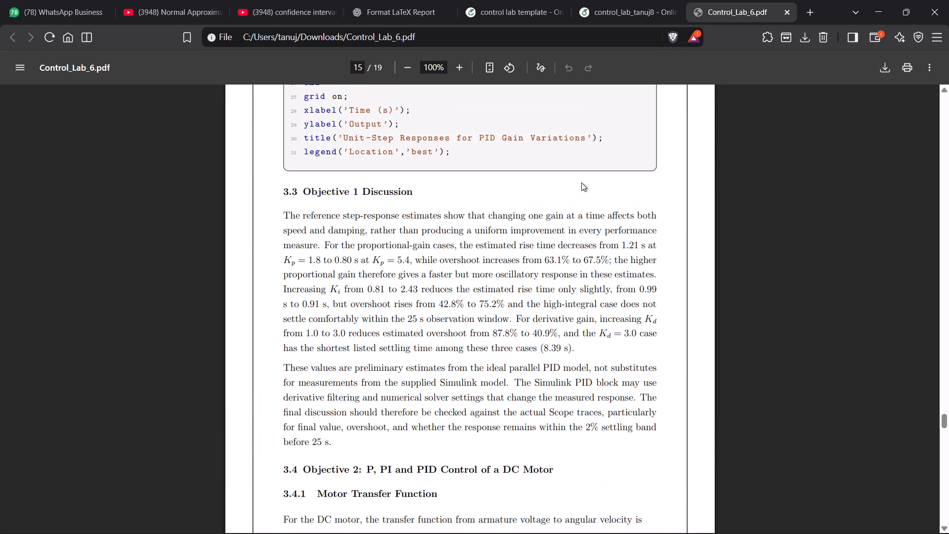
scroll(581, 182, up, 12)
scroll(581, 182, up, 12)
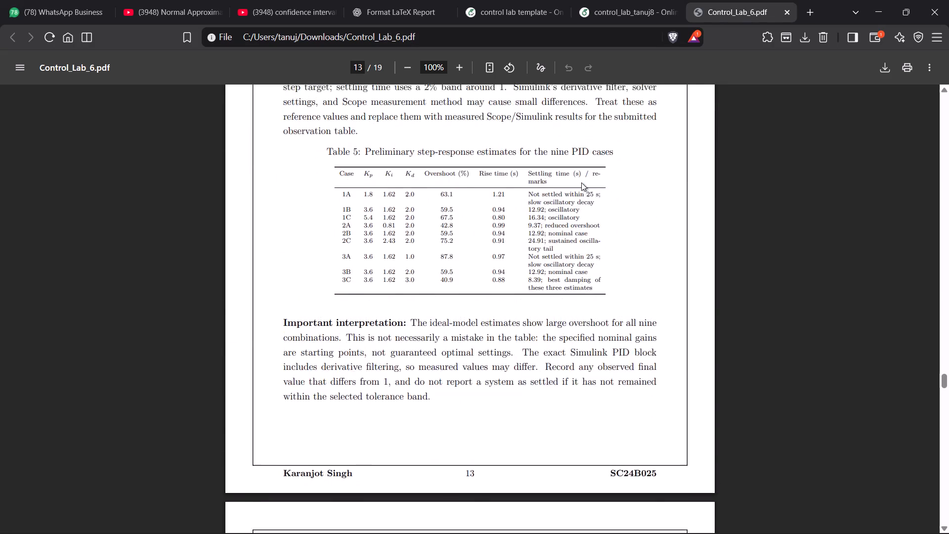
scroll(581, 182, up, 18)
scroll(581, 182, down, 6)
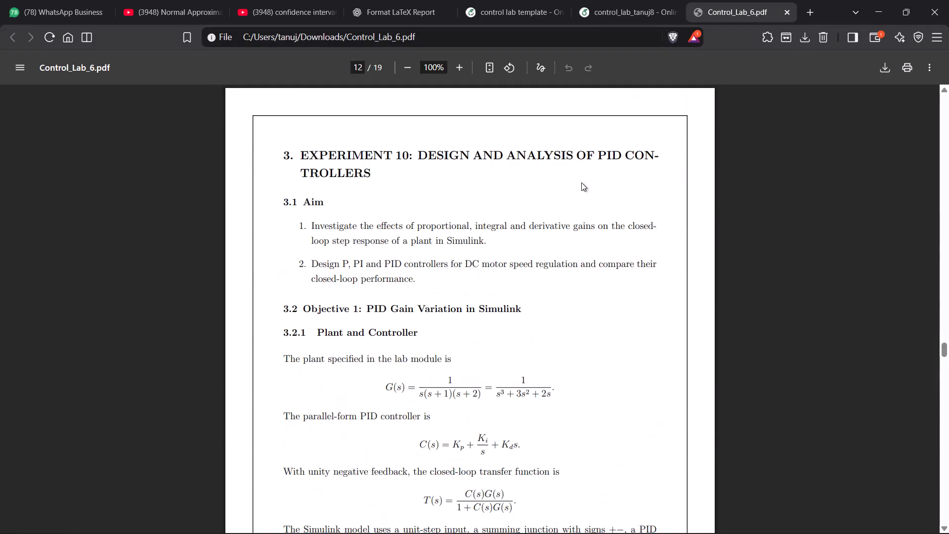
scroll(581, 182, down, 20)
scroll(581, 182, down, 20)
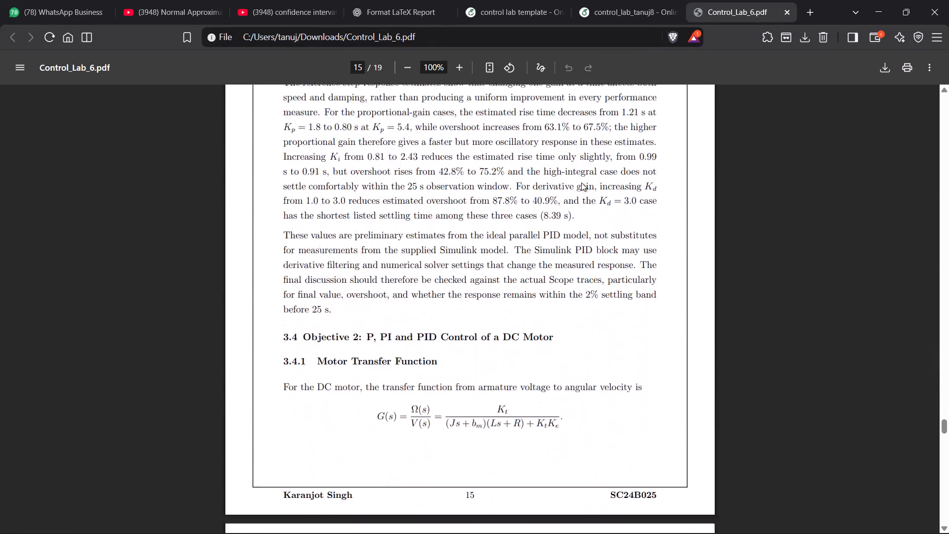
Examine Experiment 10 Objective 2 in the reference report, from the motor transfer function and MATLAB program to Figure 3 and the overall conclusion.
scroll(581, 182, down, 17)
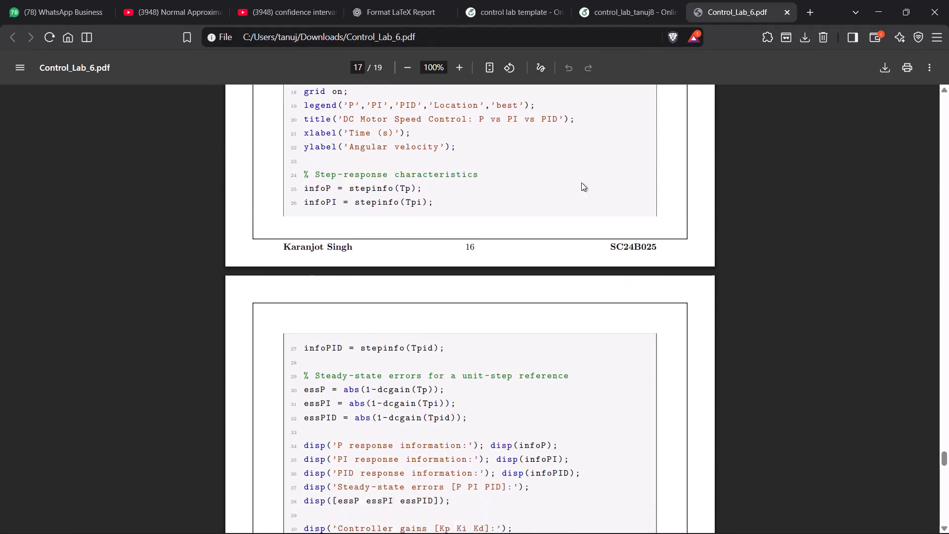
scroll(581, 182, down, 11)
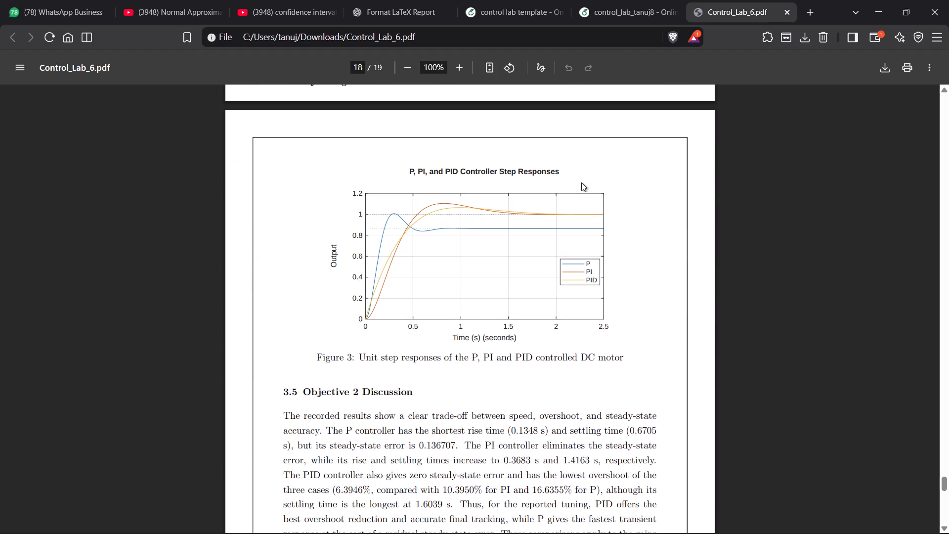
scroll(581, 182, down, 13)
Recheck the reference report's Figure 3 step responses and Table 6 controller comparison, going back to the end of the Objective 1 program.
scroll(581, 182, up, 7)
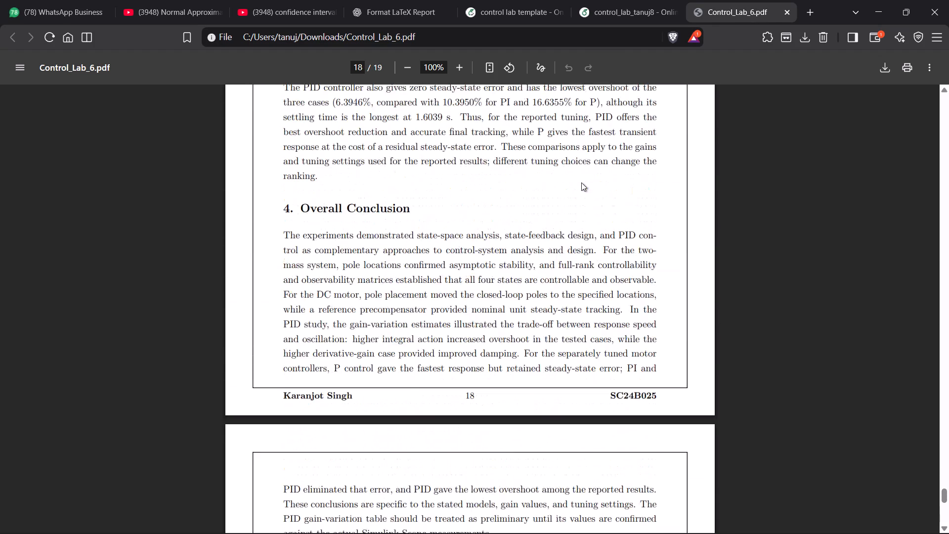
scroll(581, 182, up, 6)
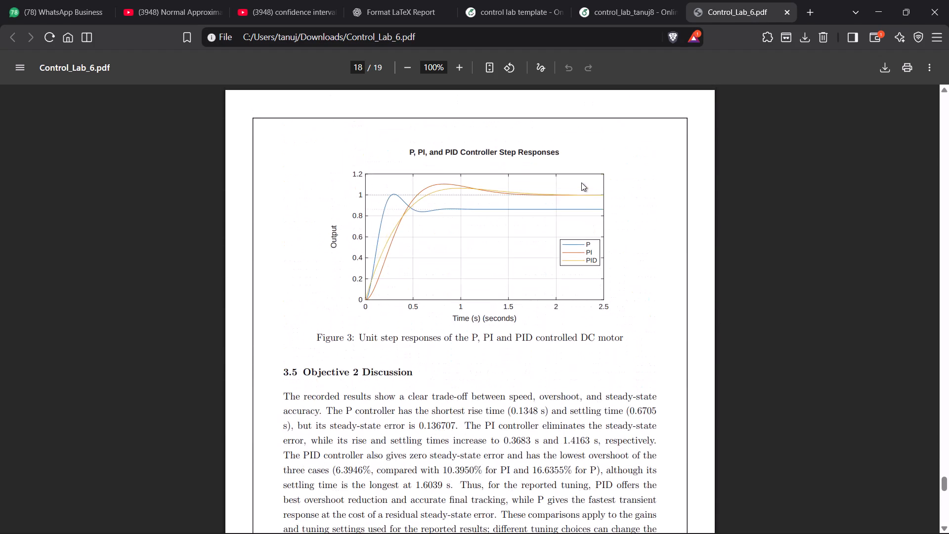
scroll(581, 182, up, 11)
scroll(581, 182, down, 3)
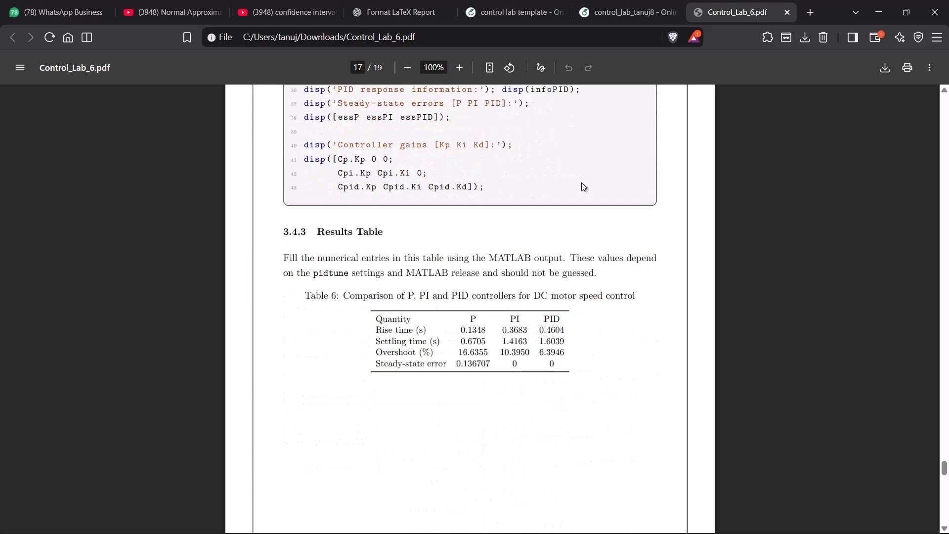
scroll(581, 182, up, 2)
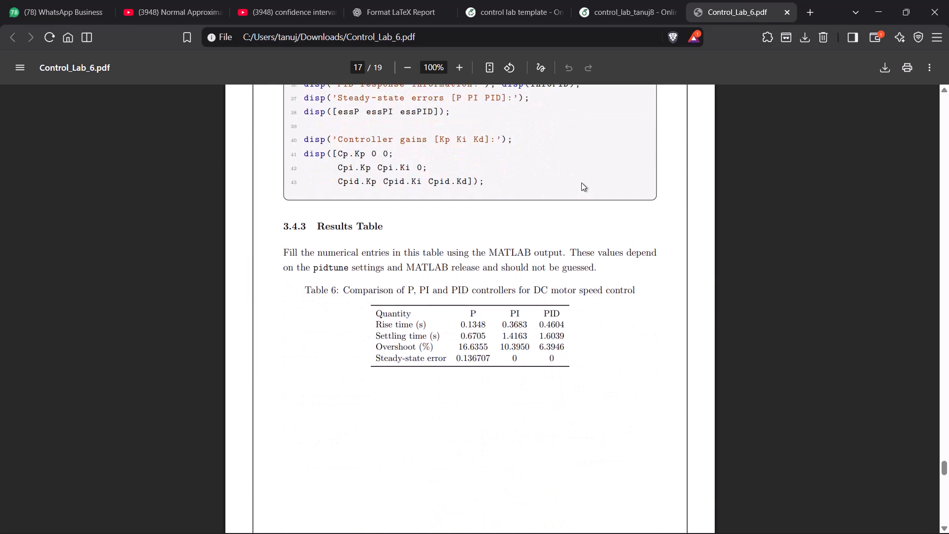
scroll(581, 182, up, 18)
scroll(581, 182, up, 3)
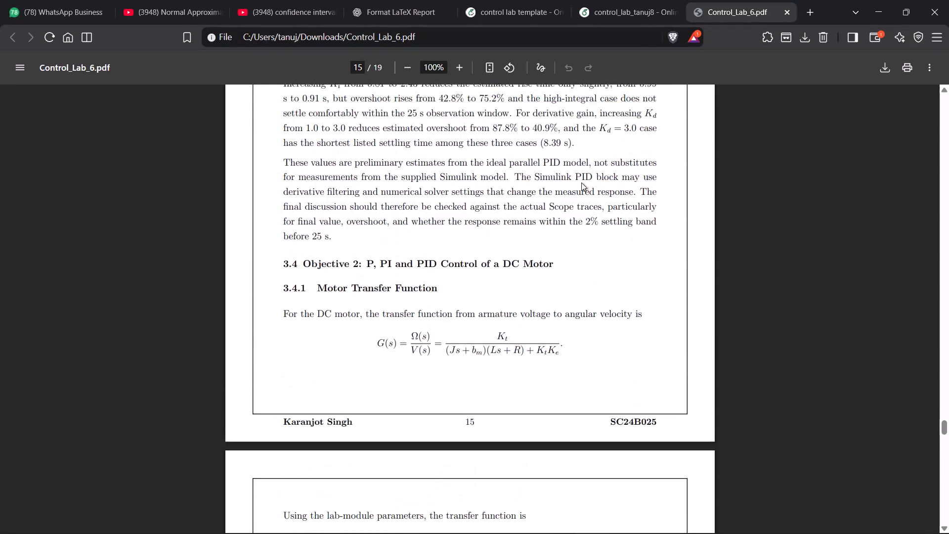
scroll(581, 182, up, 4)
Switch to MATLAB and check the untitled script's output, from the system poles and ranks to the two mass displacement plots.
click(665, 516)
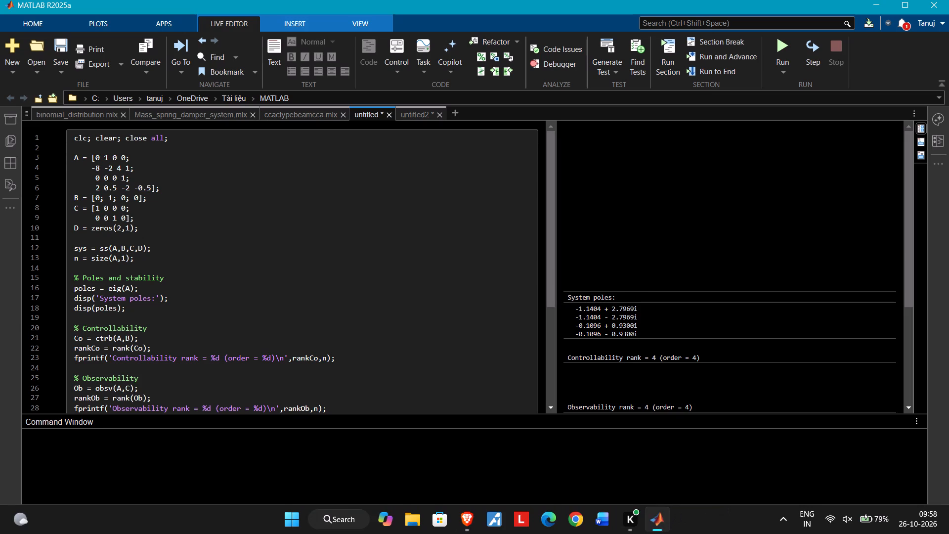
scroll(639, 306, up, 1)
scroll(639, 306, down, 5)
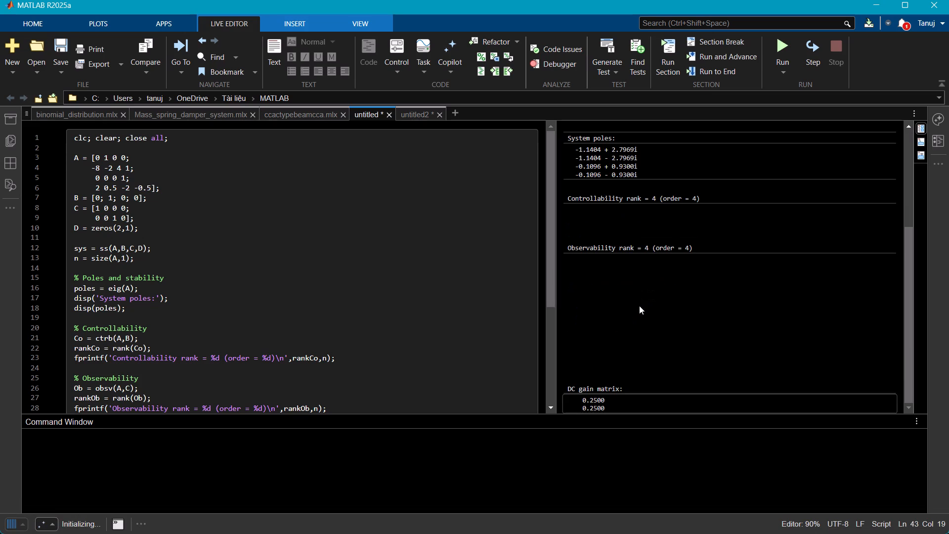
scroll(639, 306, down, 6)
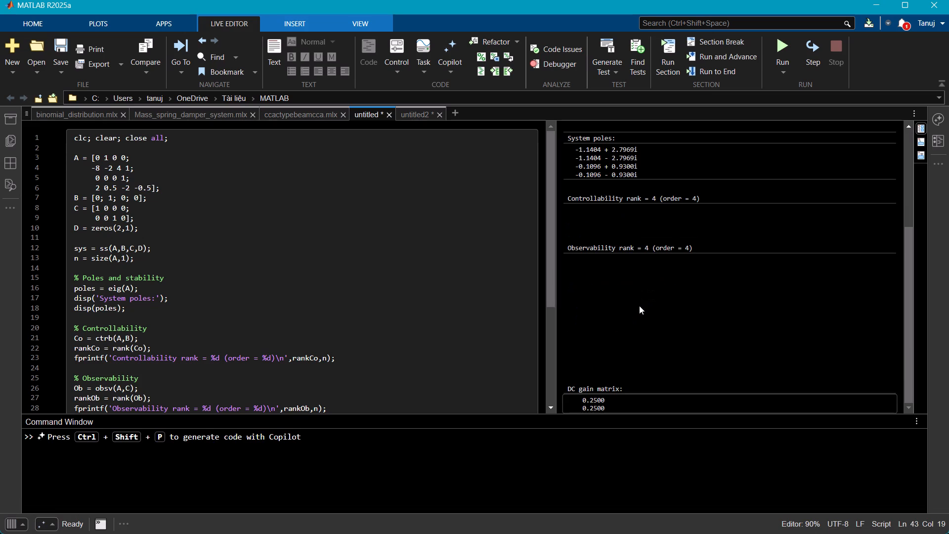
scroll(639, 306, down, 6)
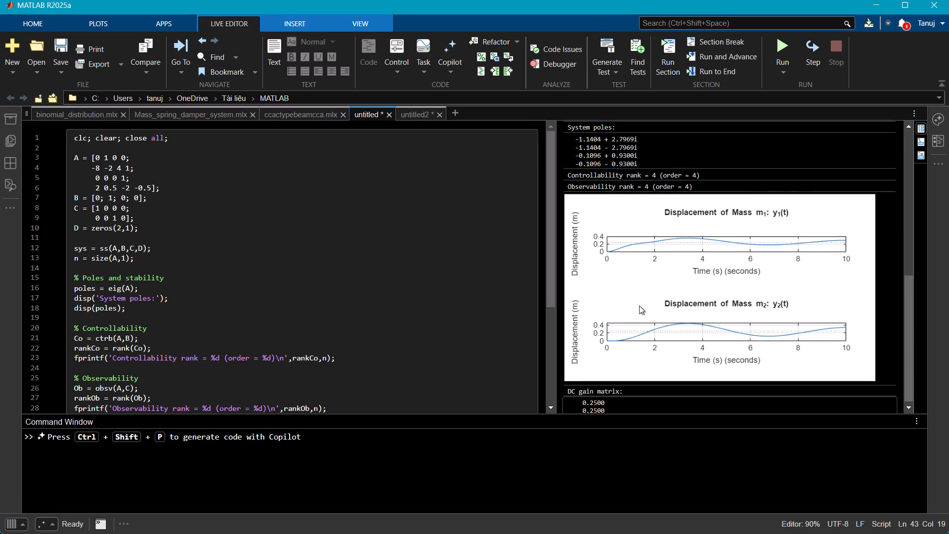
scroll(639, 306, down, 5)
Run the DC motor state-feedback program in the untitled2 live script.
click(407, 110)
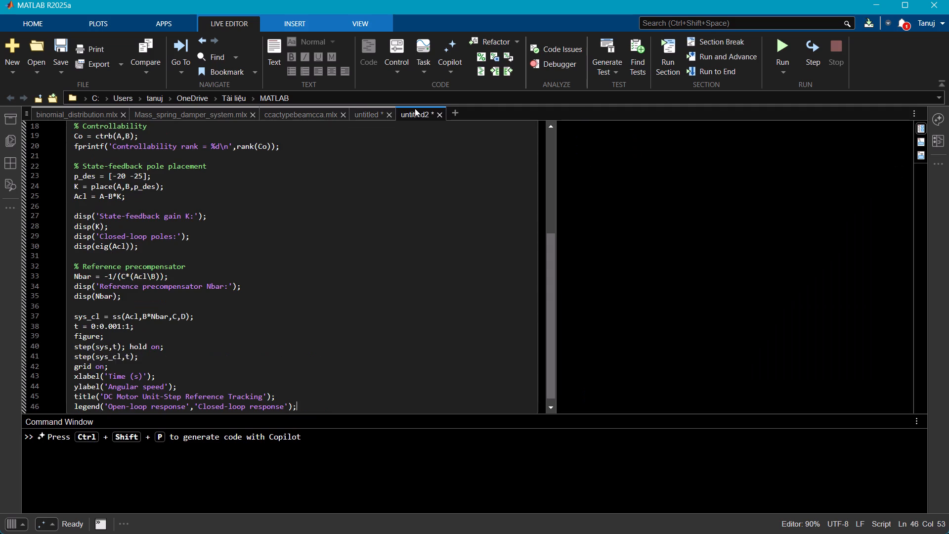
click(783, 48)
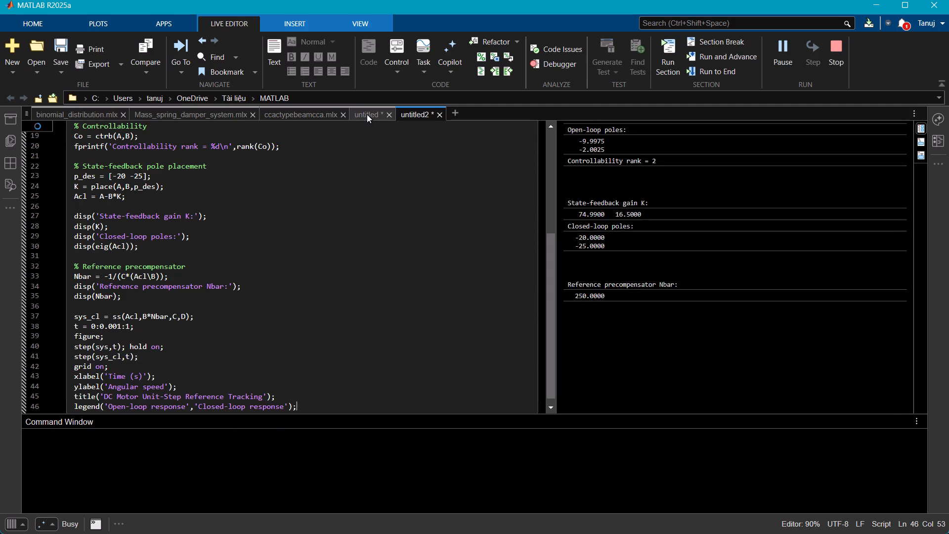
Return to the untitled script and try to open its mass displacement figure in a separate window.
click(367, 114)
scroll(702, 232, down, 2)
click(720, 247)
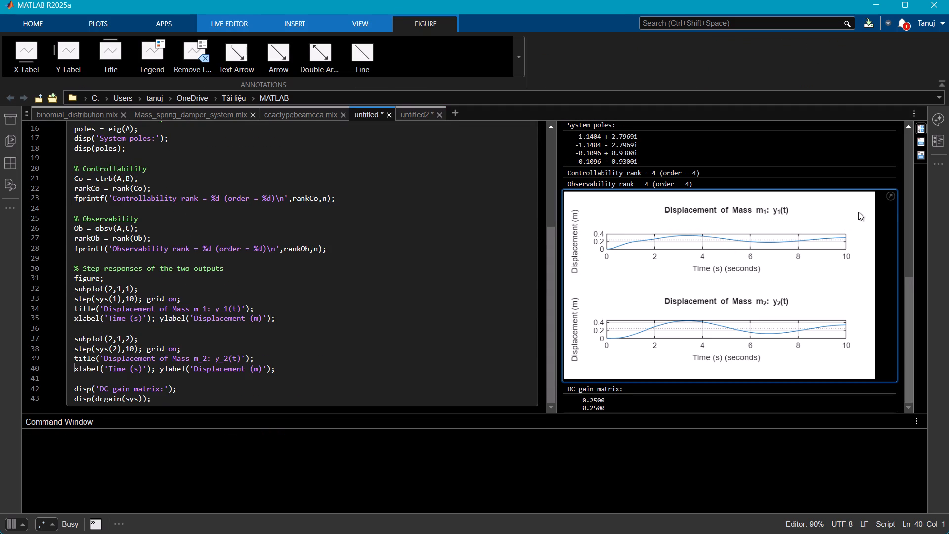
click(891, 194)
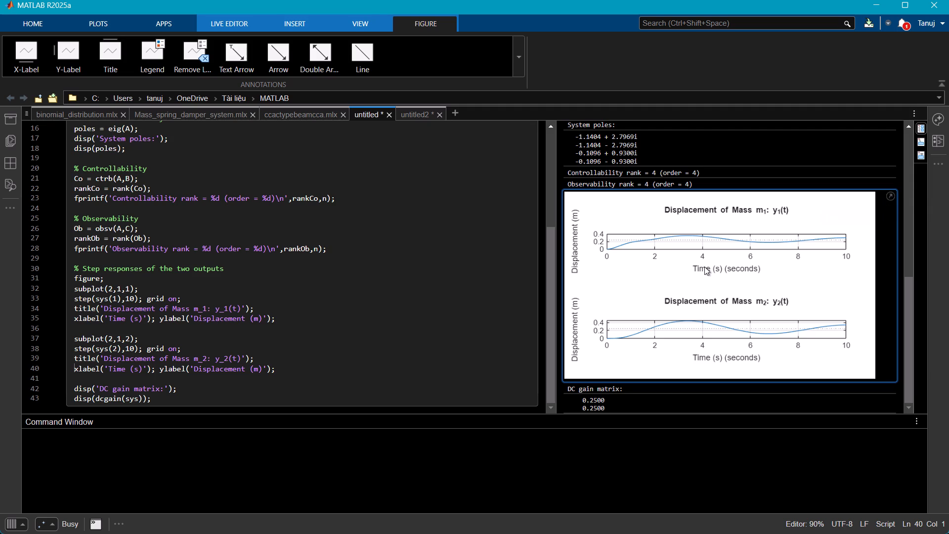
scroll(713, 260, up, 2)
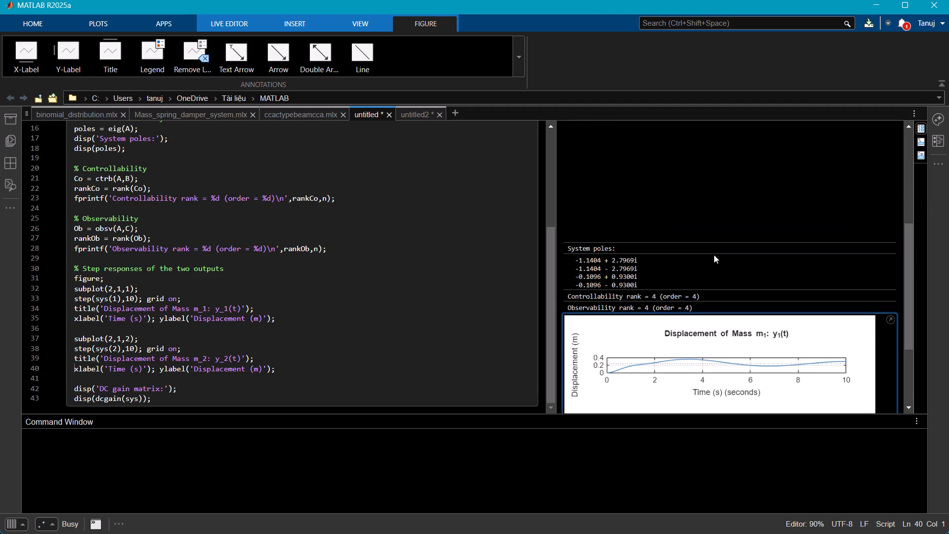
Return to the control_lab_tanuj8 Overleaf report and find Experiment 8's results table and Figure 1 plot placeholder in the compiled preview.
key(alt+Tab)
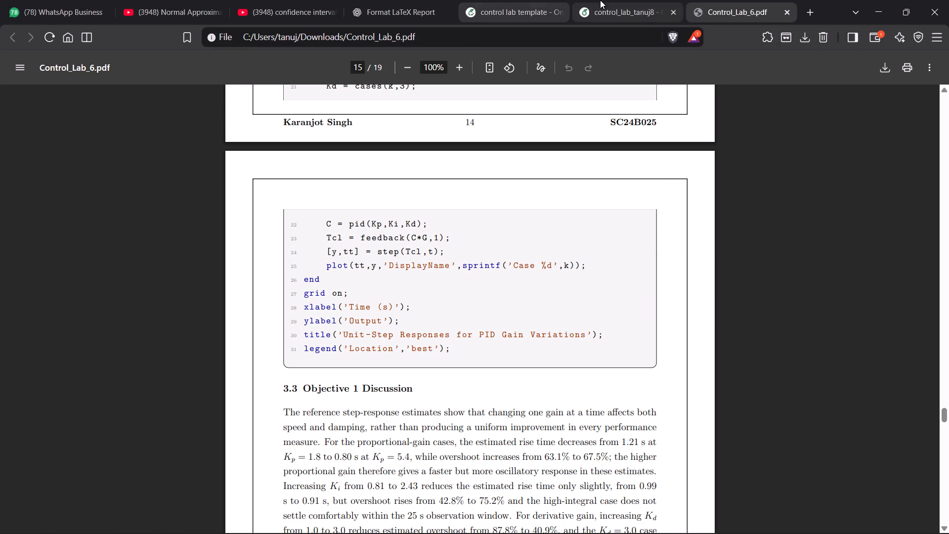
click(600, 0)
scroll(696, 273, up, 8)
scroll(696, 273, up, 20)
scroll(696, 273, up, 3)
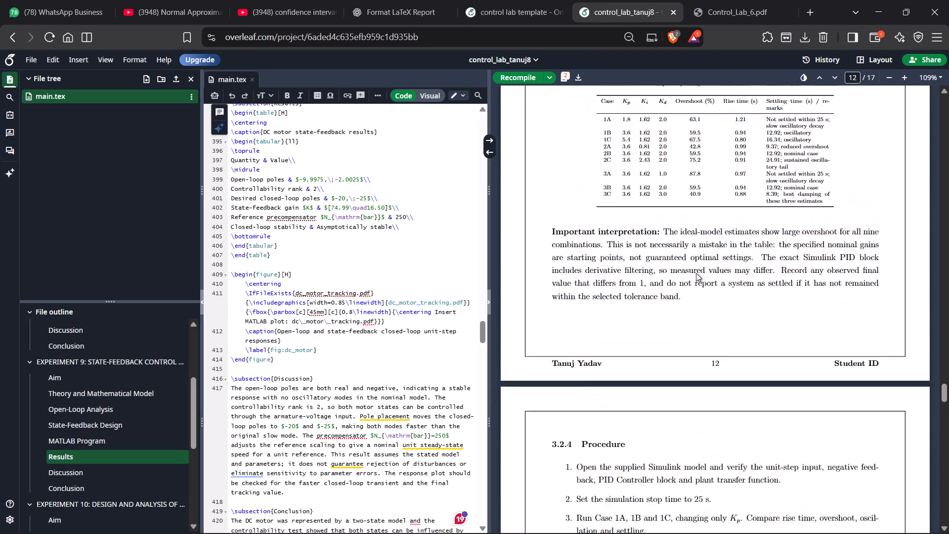
scroll(696, 273, up, 20)
scroll(696, 273, up, 20)
scroll(696, 273, up, 10)
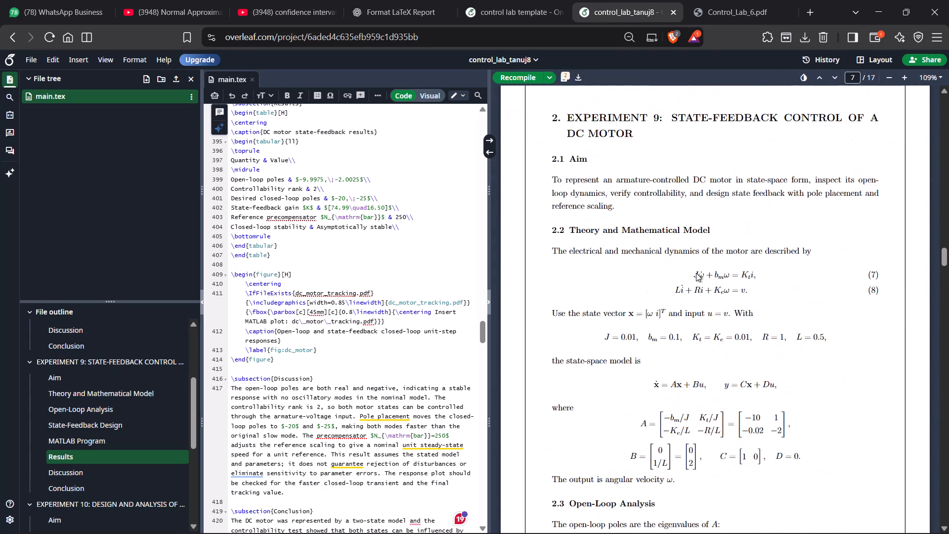
scroll(696, 273, up, 20)
scroll(696, 273, up, 20)
scroll(696, 273, up, 3)
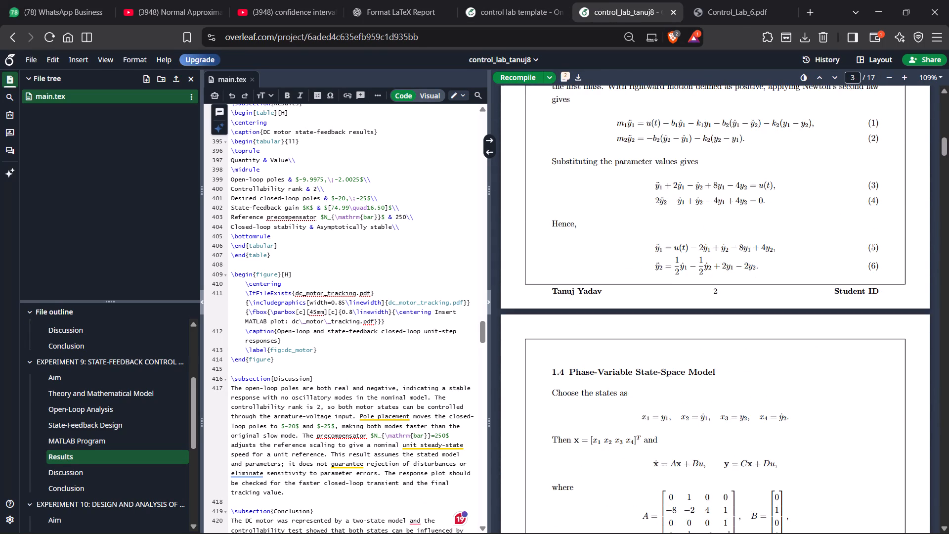
scroll(696, 273, up, 9)
scroll(696, 273, down, 12)
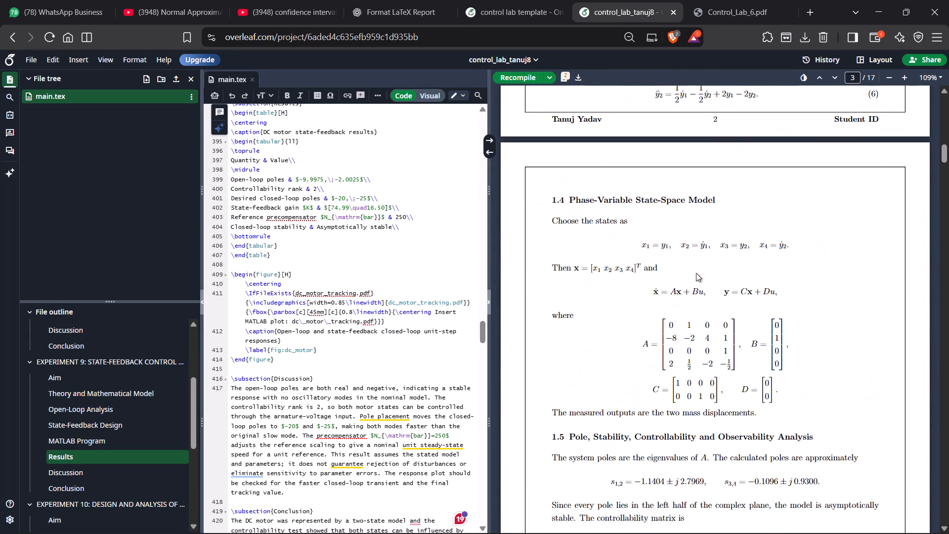
scroll(696, 273, down, 19)
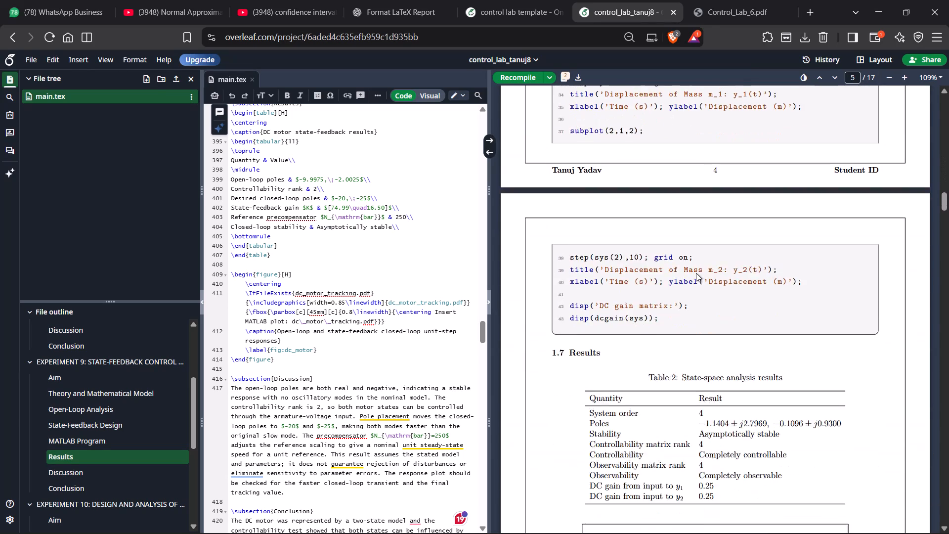
scroll(696, 273, down, 4)
Compare MATLAB's Experiment 8 output with Table 2 and the step_response.pdf placeholder in the Overleaf report.
key(alt+Tab)
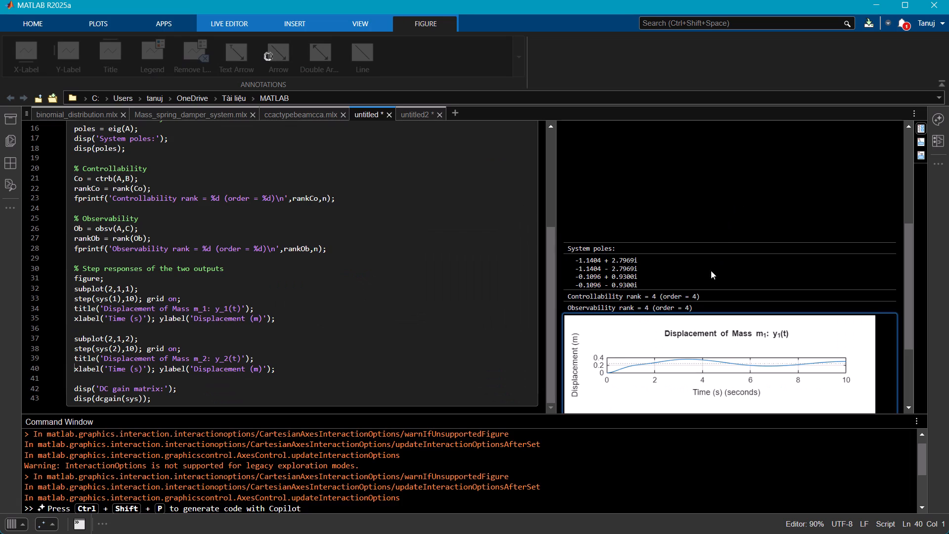
key(alt+Tab)
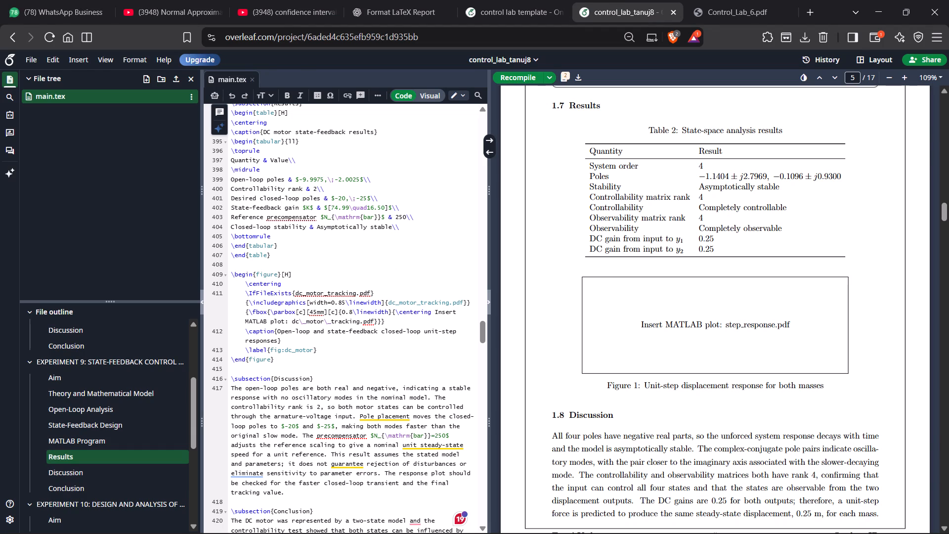
key(alt+Tab)
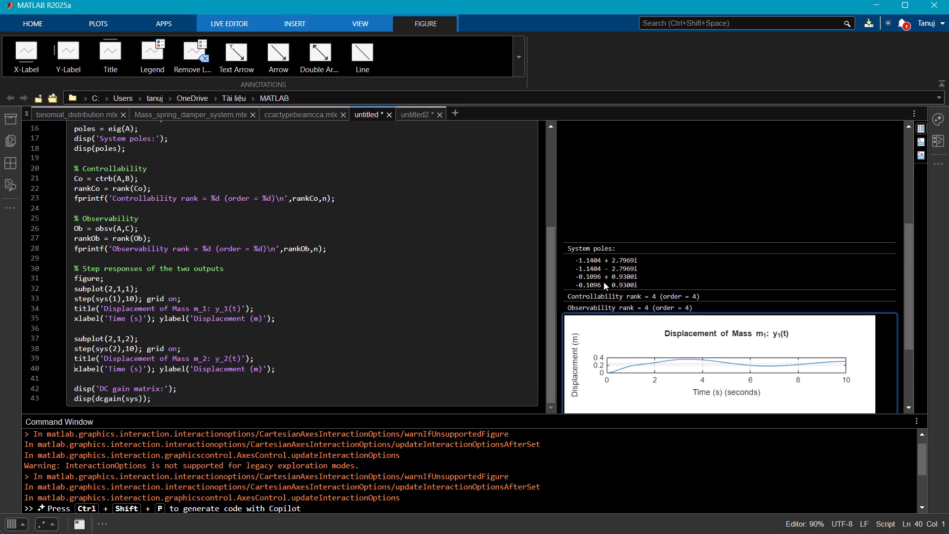
key(alt+Tab)
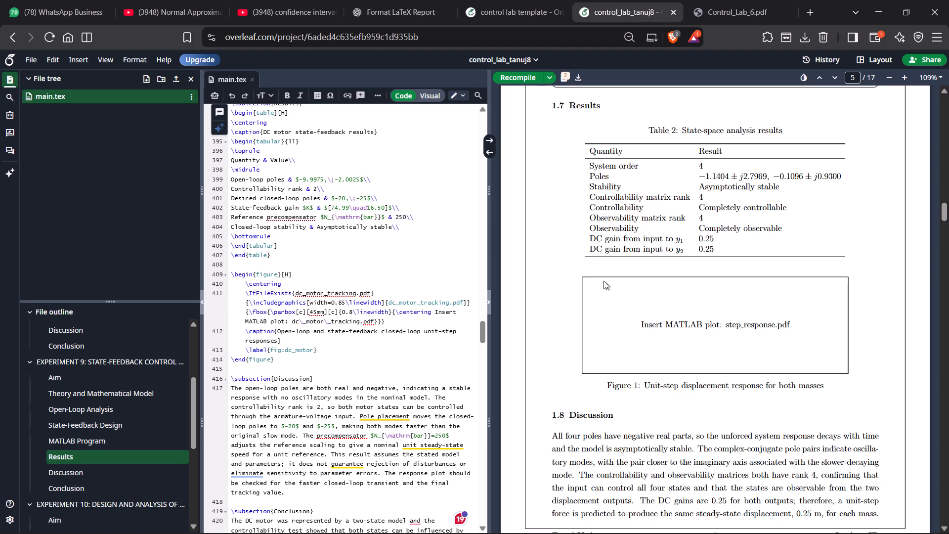
Compare Experiment 8's poles, ranks, displacement plots and DC gains in MATLAB with Table 2 and the Figure 1 placeholder in Overleaf.
key(alt+Tab)
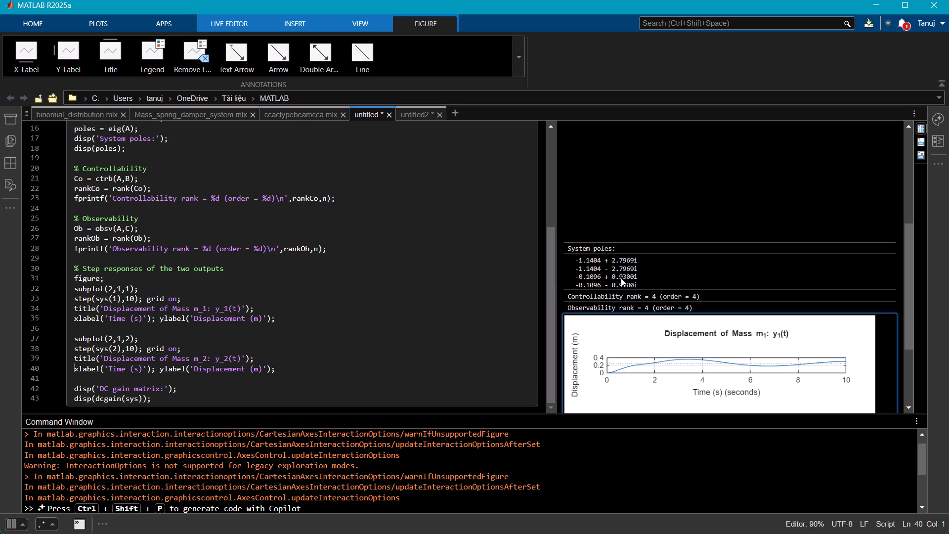
key(alt+Tab)
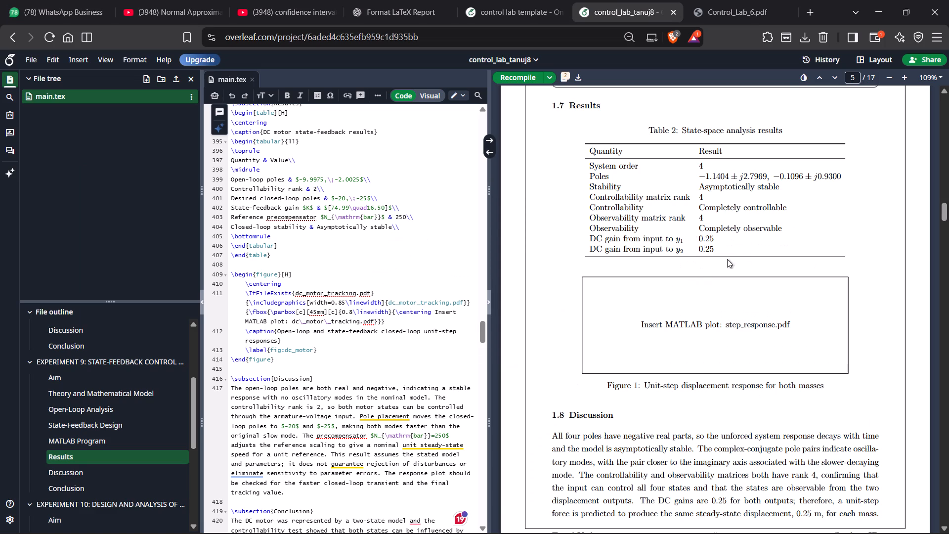
key(alt+Tab)
scroll(680, 307, down, 9)
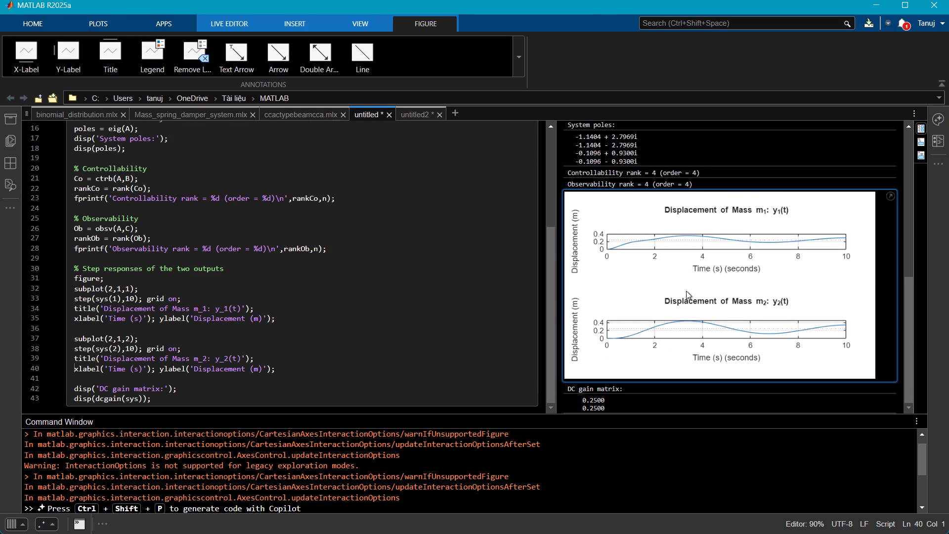
Find the standalone Figure 2 window with the mass displacement plots, examine it maximized, and minimize it.
key(alt+Tab)
key(alt+Tab)
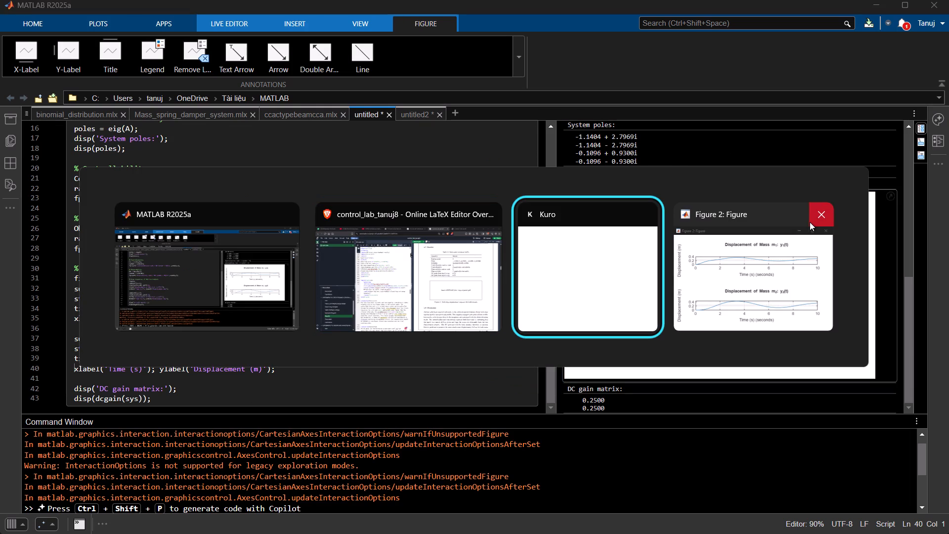
key(alt+Tab)
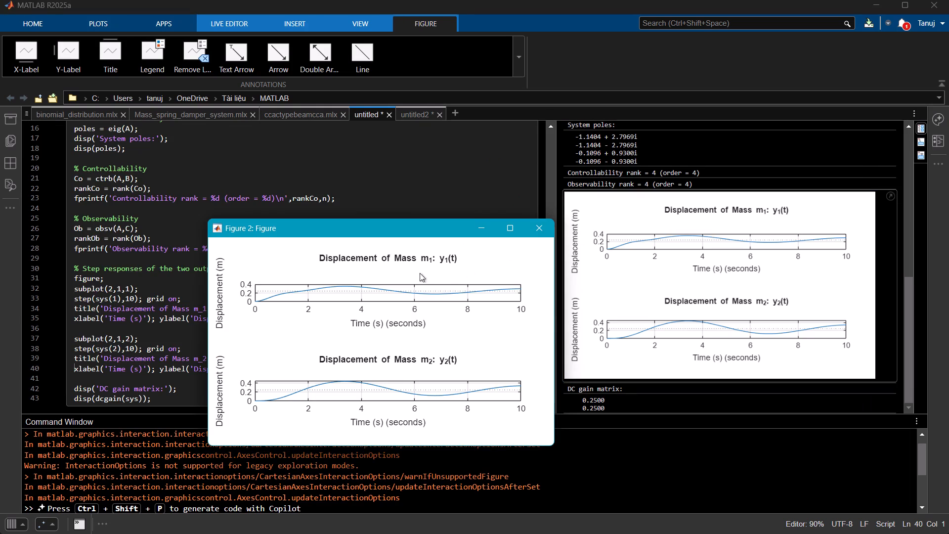
scroll(400, 277, down, 3)
click(509, 222)
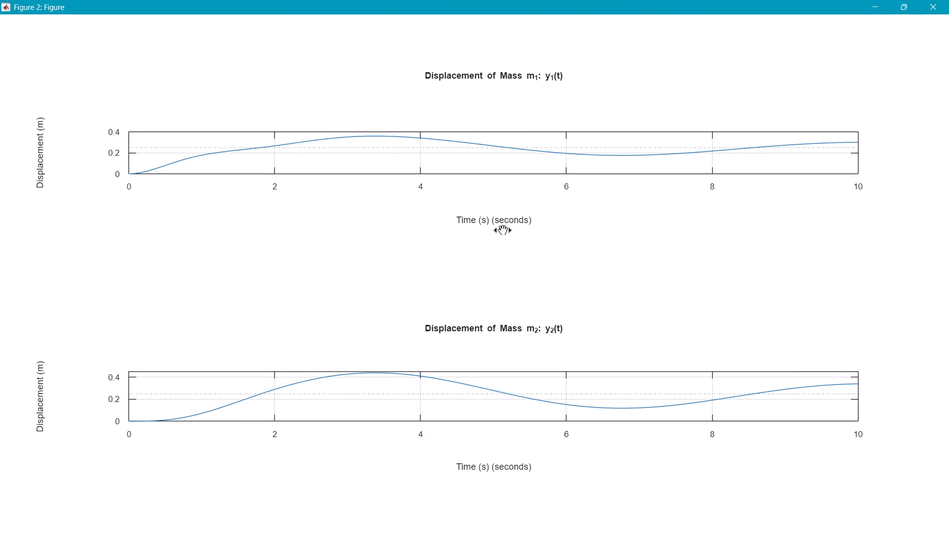
click(883, 4)
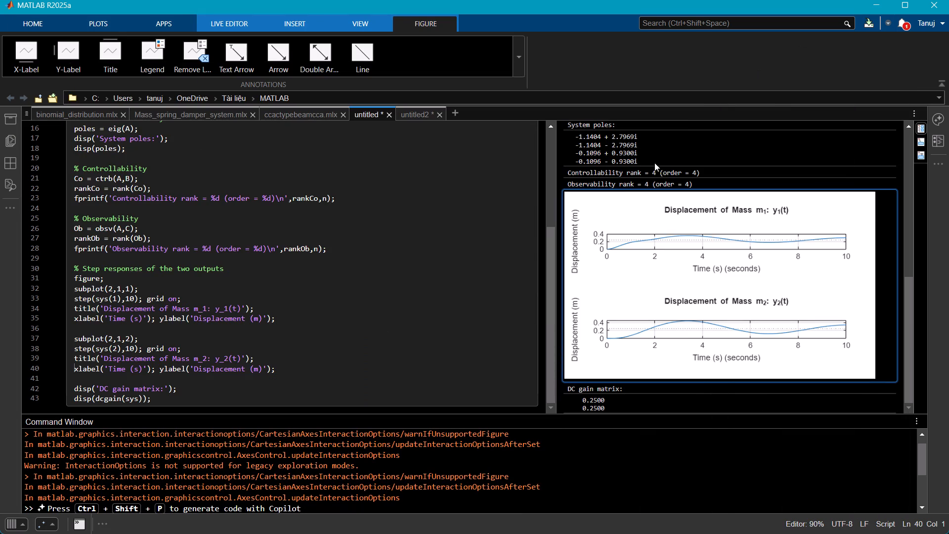
Pop out the mass displacement plots from the untitled script's output into a Figures window and close the older Figure 2 window.
click(890, 194)
click(718, 475)
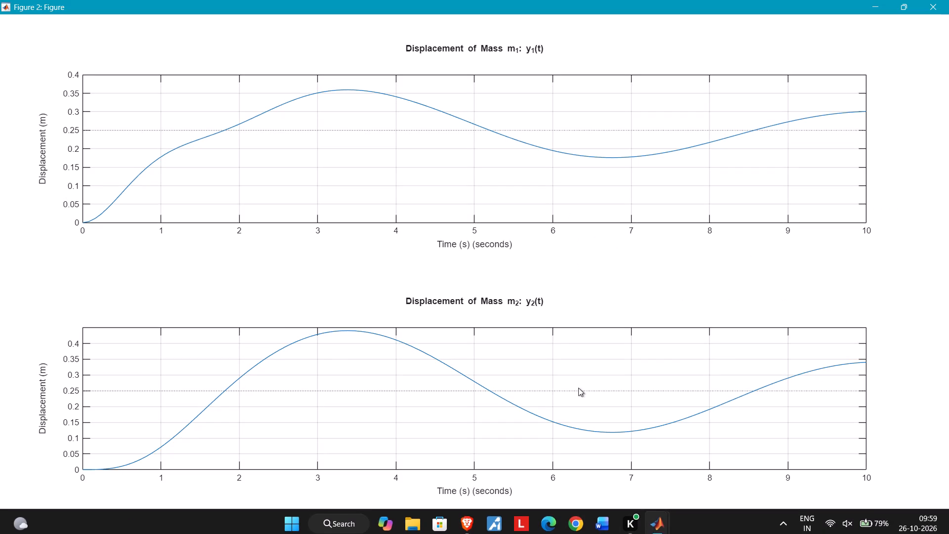
scroll(534, 281, up, 4)
scroll(534, 281, down, 3)
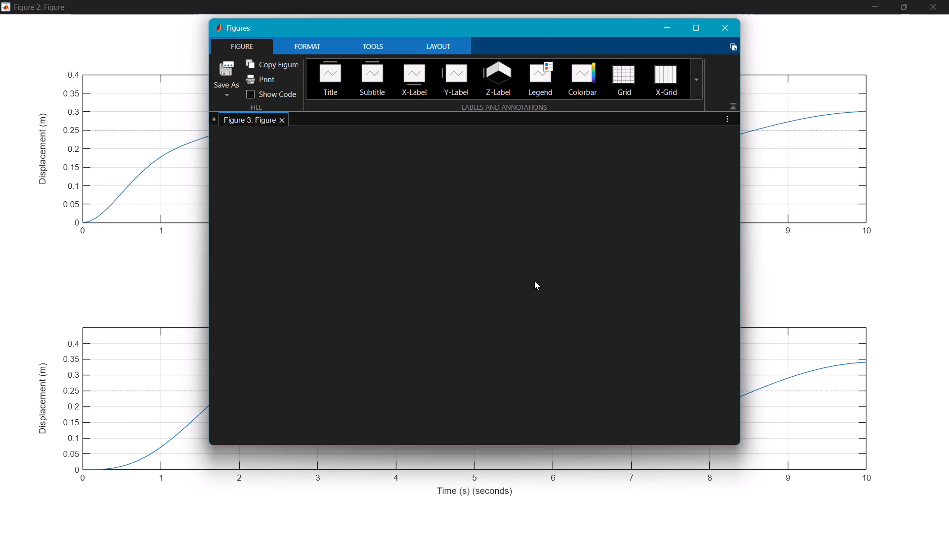
click(938, 2)
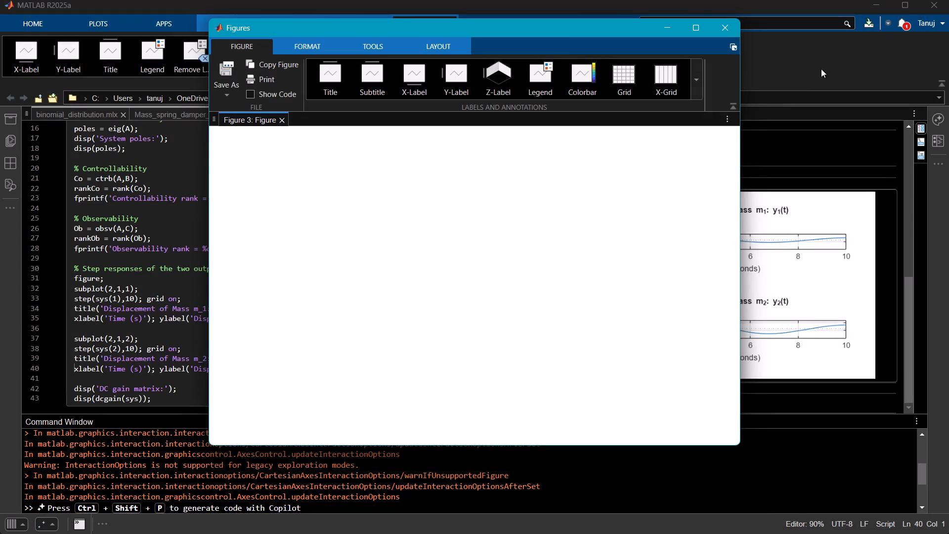
Export the mass displacement figure as a PNG named Figure1 in the Downloads folder and close the Figures window.
click(231, 90)
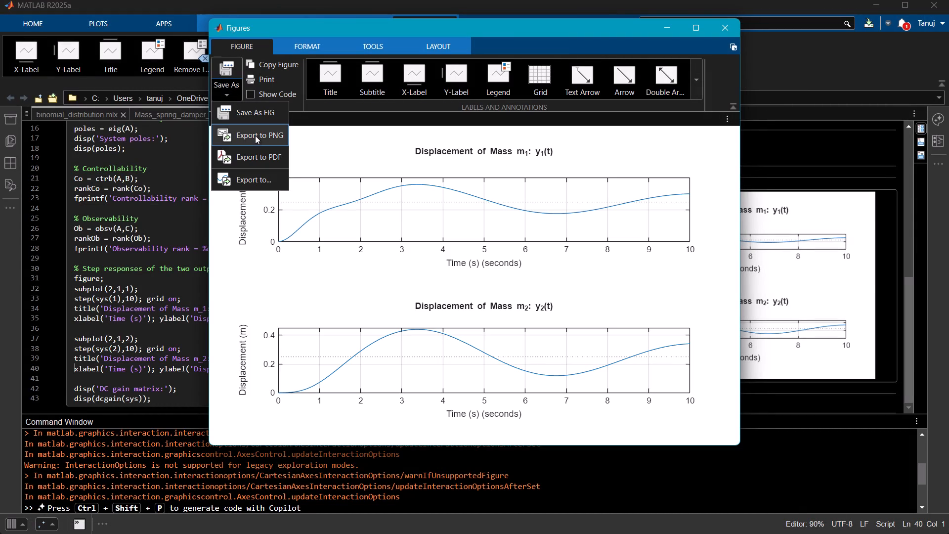
click(255, 135)
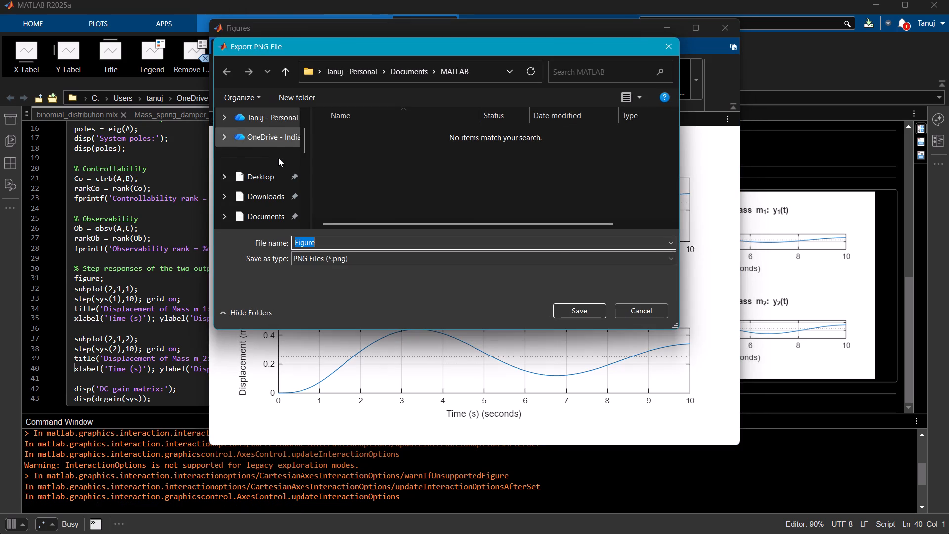
click(266, 197)
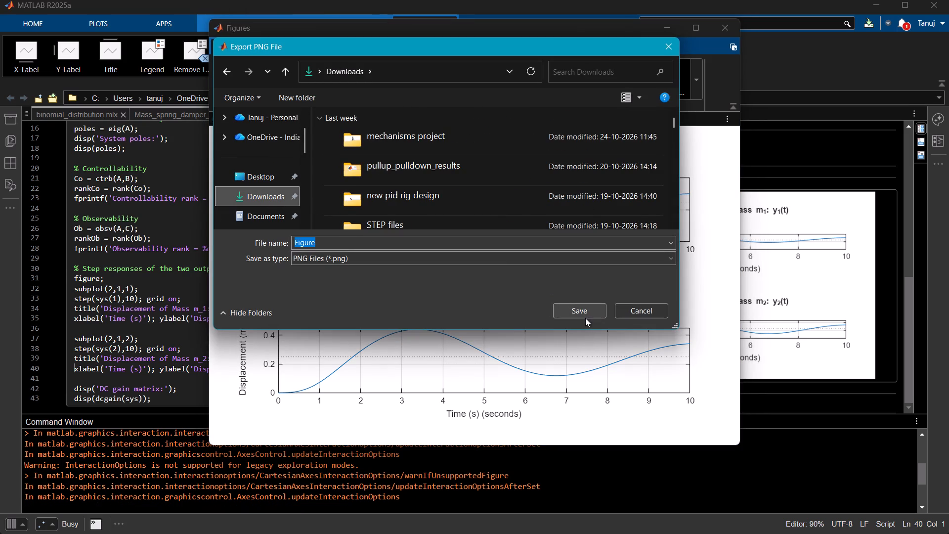
click(365, 245)
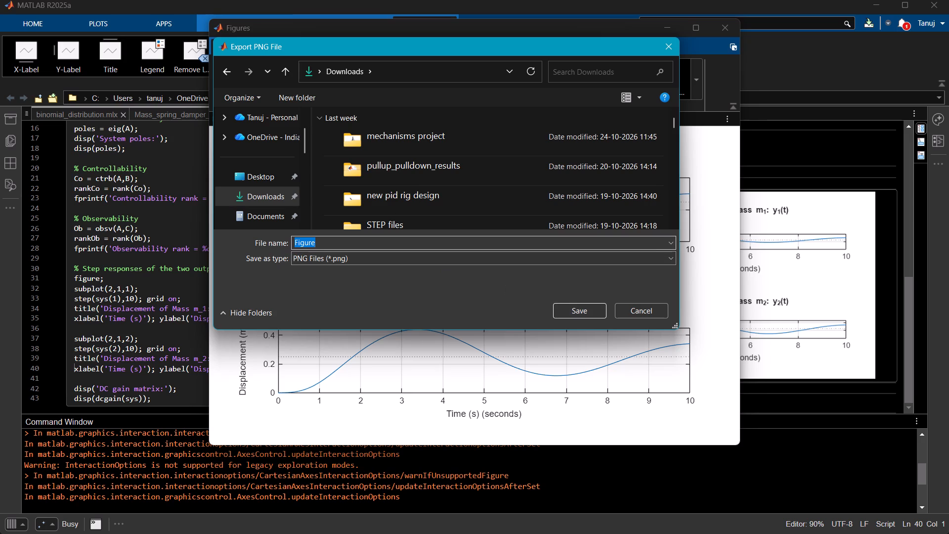
click(365, 245)
double_click(365, 245)
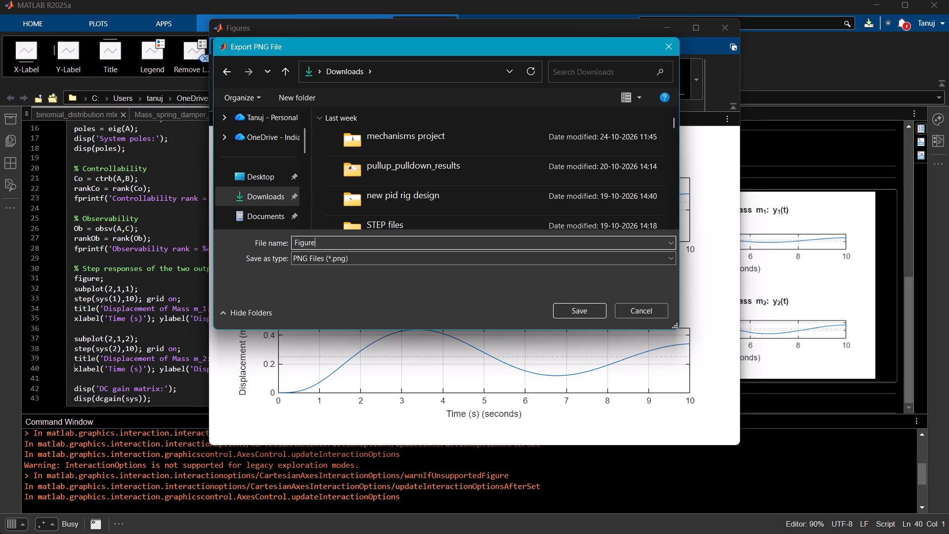
click(365, 245)
key(1)
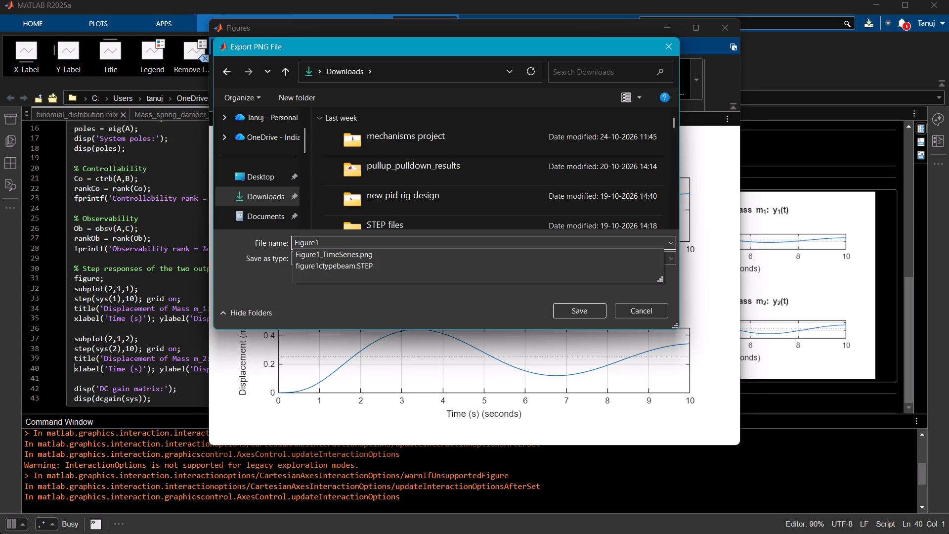
key(Return)
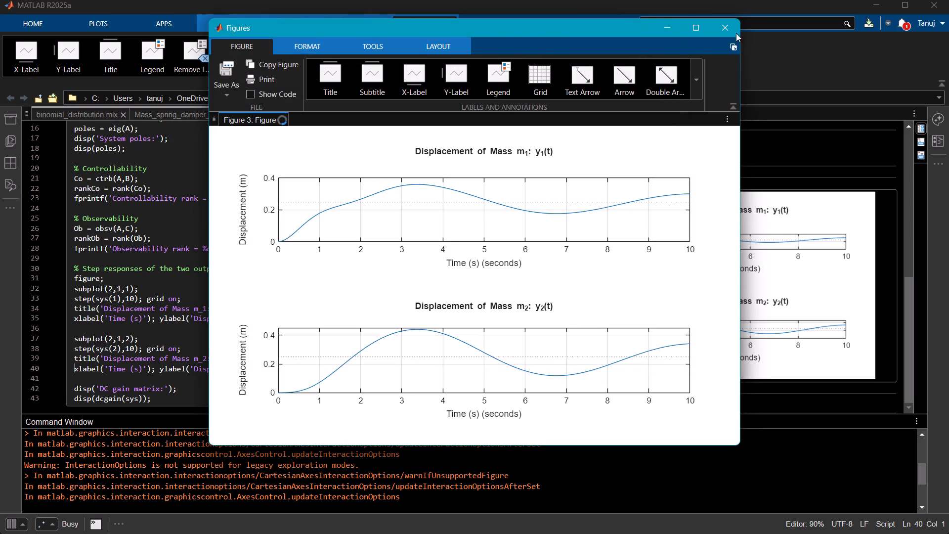
click(726, 30)
Open the DC Motor Unit-Step Reference Tracking plot from the untitled2 script in a separate figure window.
click(416, 111)
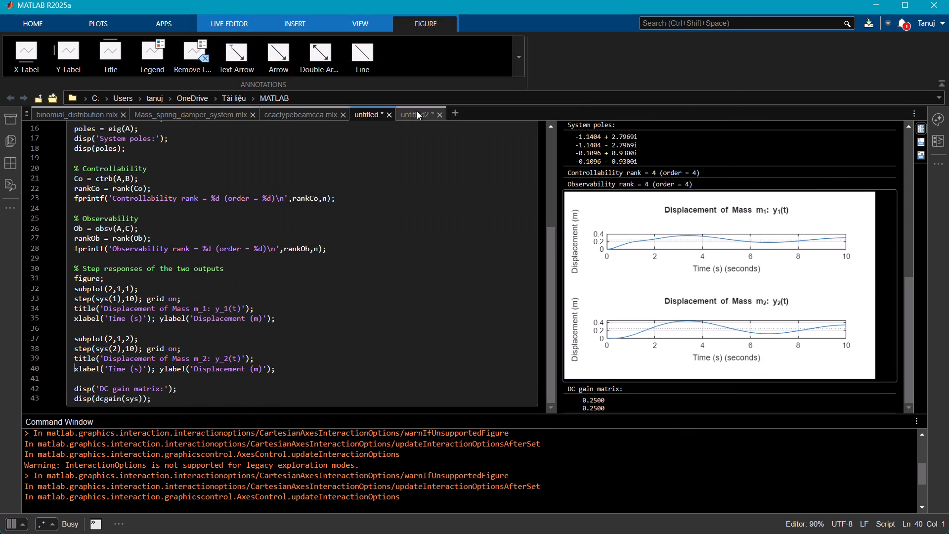
scroll(776, 200, down, 9)
click(786, 321)
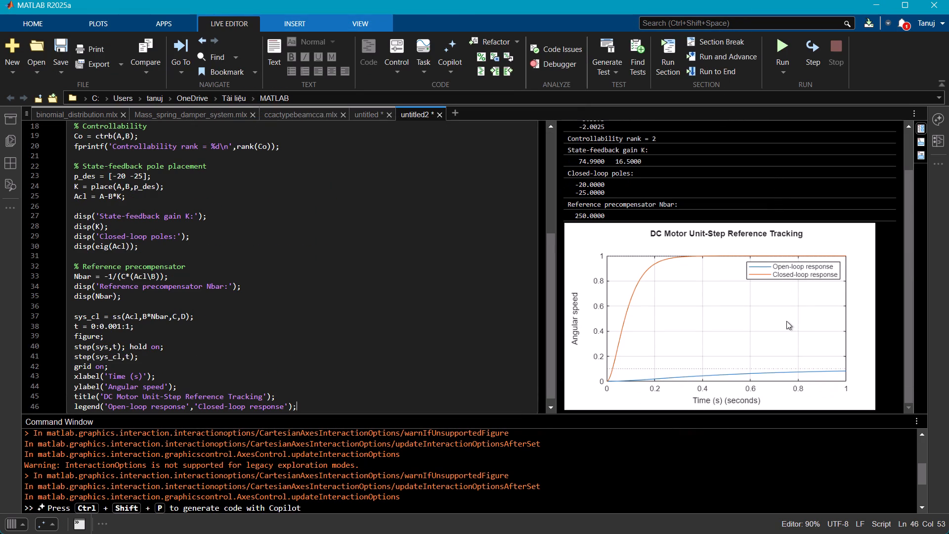
click(893, 228)
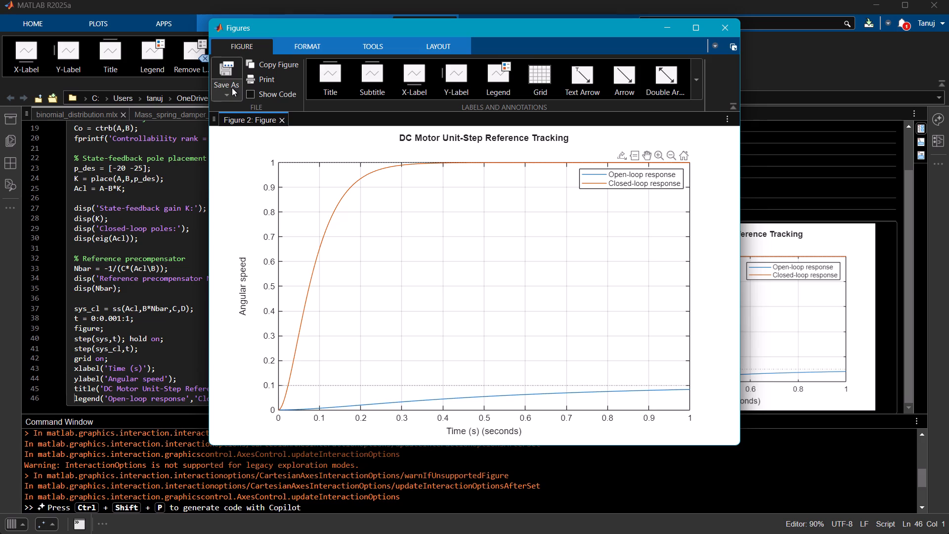
Export the DC motor tracking figure as a PNG named Figure2 in the Downloads folder and close the Figures window.
click(232, 88)
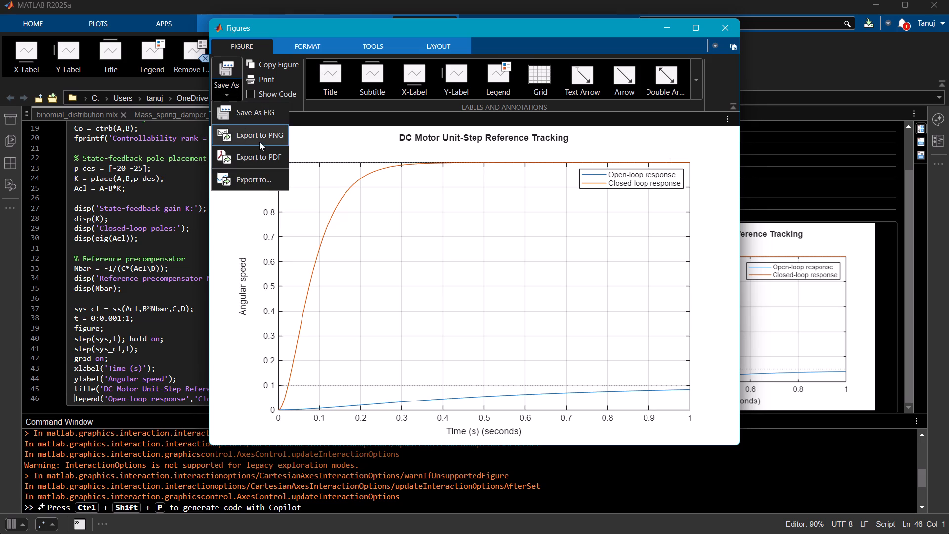
click(260, 141)
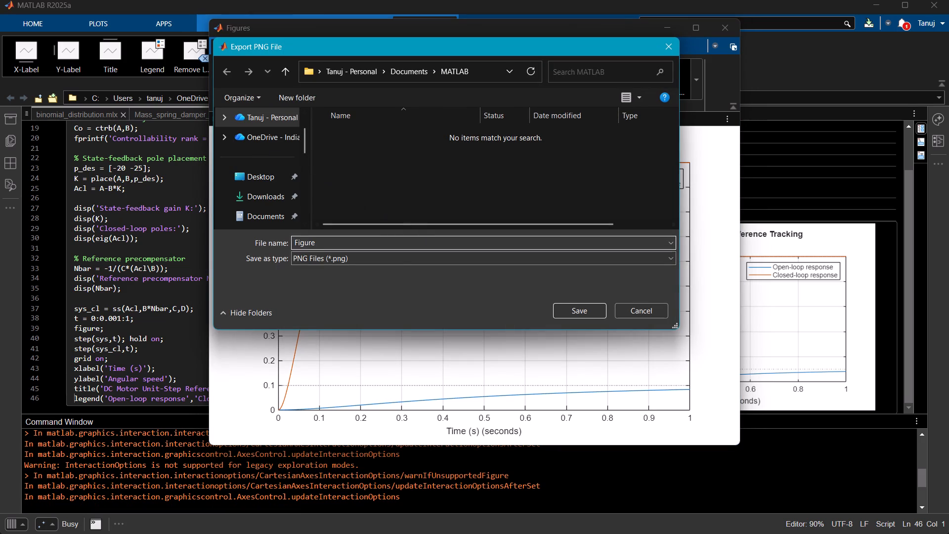
click(381, 245)
click(270, 206)
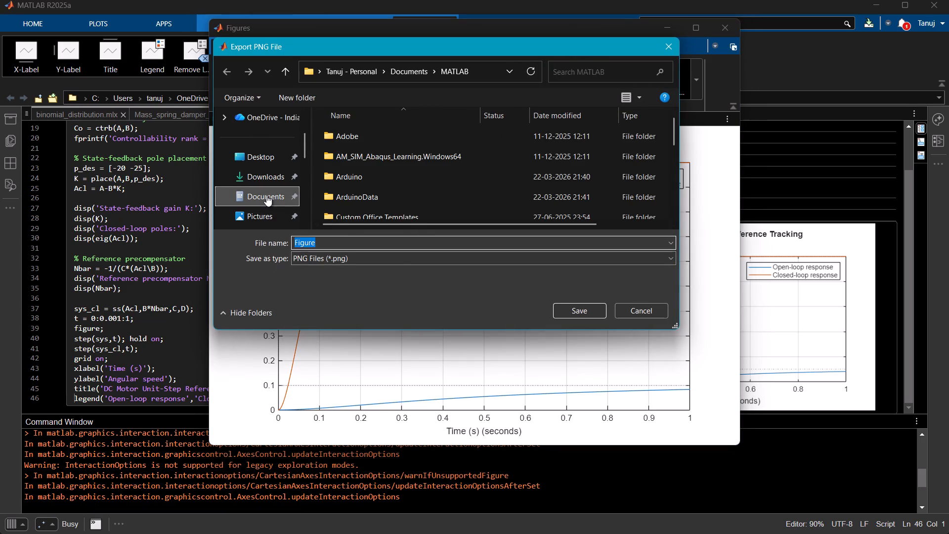
click(266, 177)
click(332, 267)
double_click(332, 267)
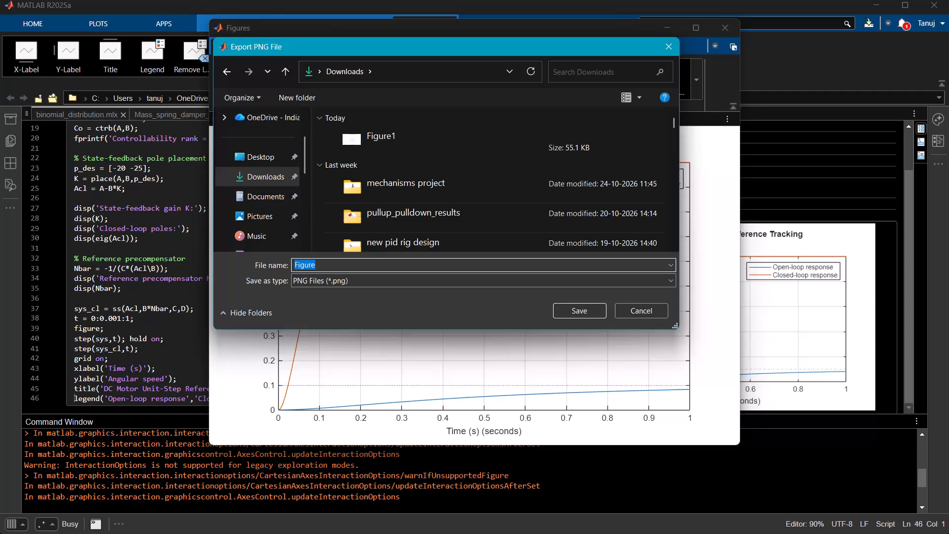
click(332, 267)
click(332, 267)
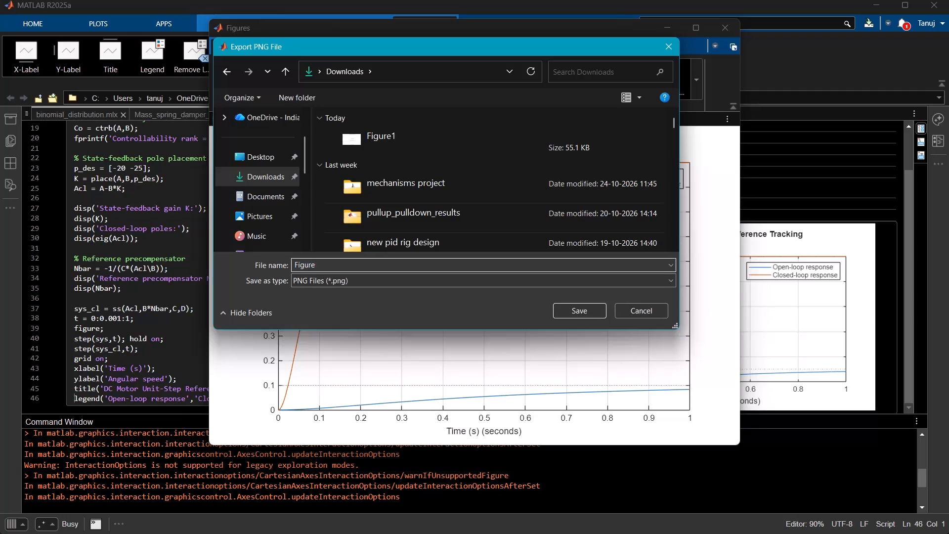
key(2)
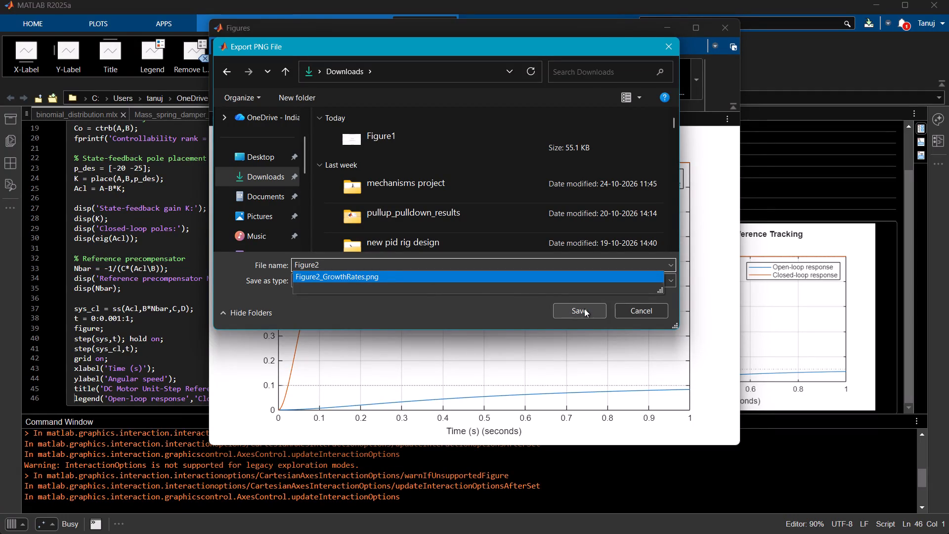
click(584, 309)
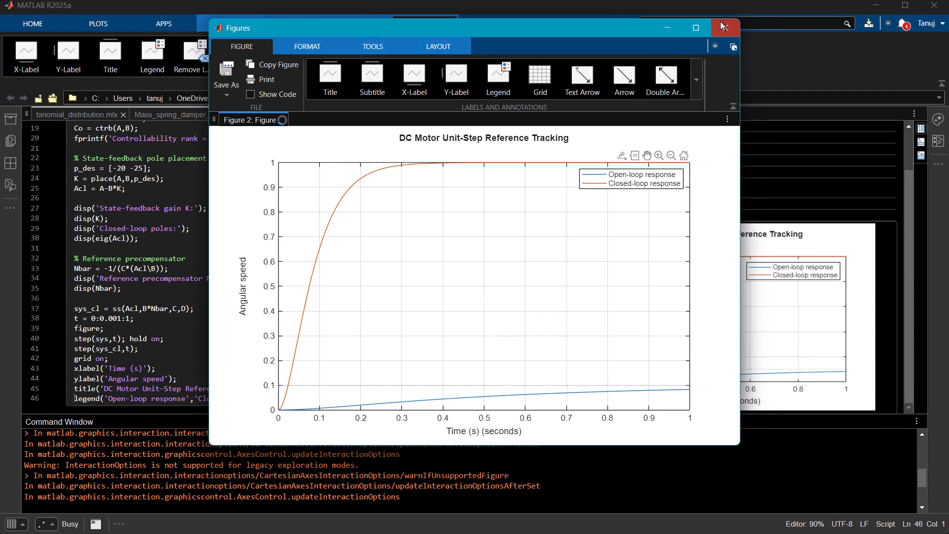
click(720, 21)
Return to the Overleaf report and review the compiled preview from Experiment 8's theory through Experiment 9's state-feedback design and MATLAB program.
key(alt+Tab)
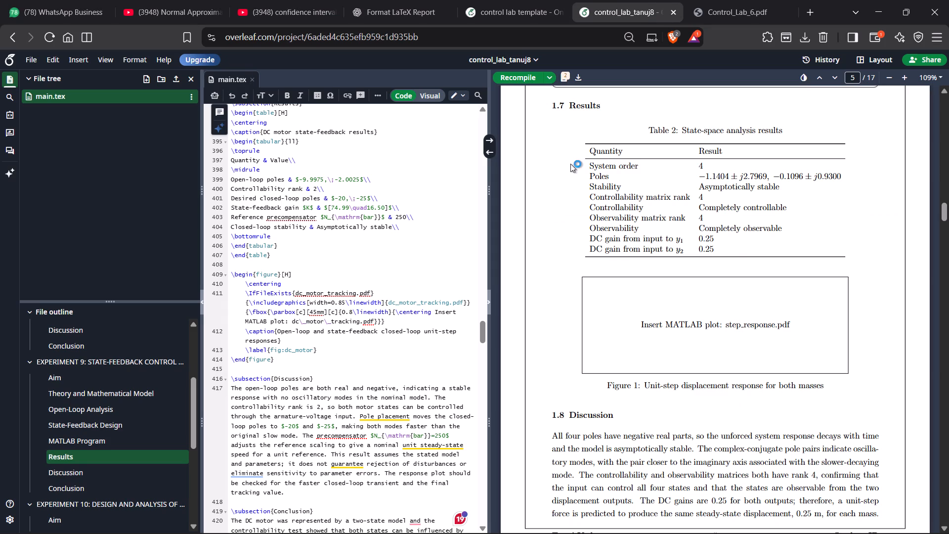
scroll(570, 164, up, 5)
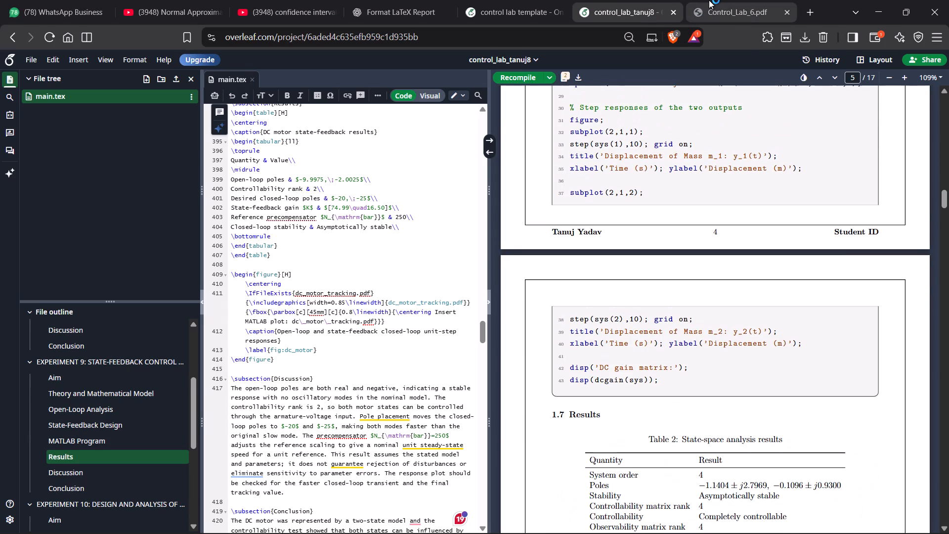
scroll(603, 236, up, 14)
scroll(603, 236, up, 7)
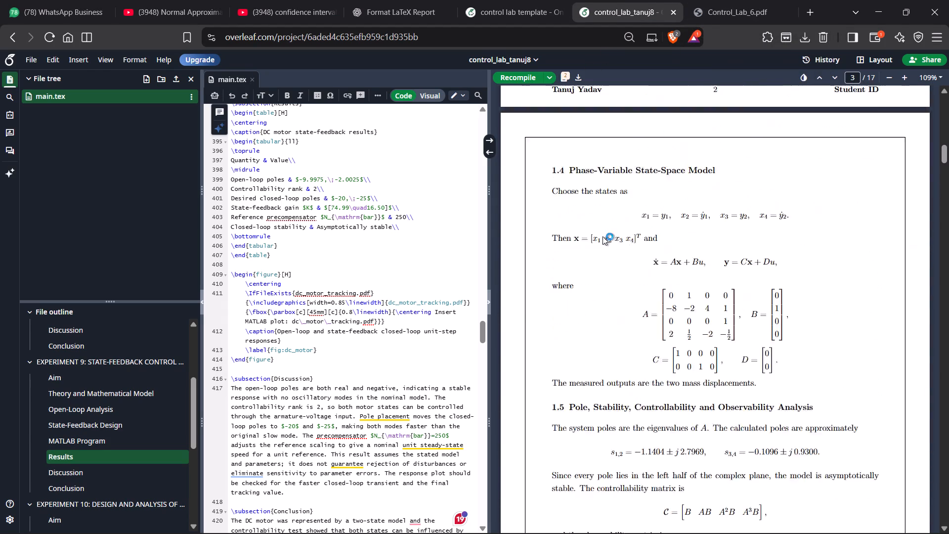
scroll(603, 236, up, 16)
scroll(603, 236, down, 14)
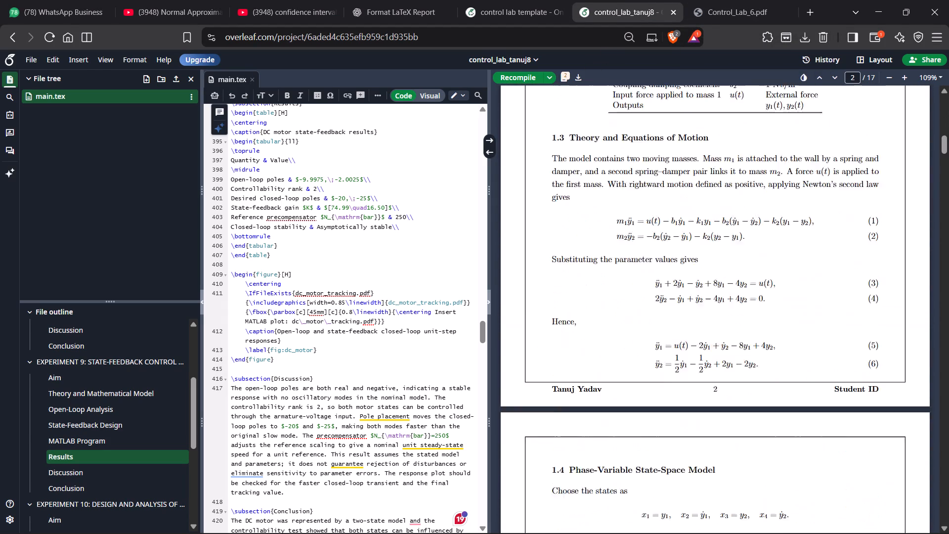
scroll(603, 236, down, 16)
scroll(604, 233, down, 19)
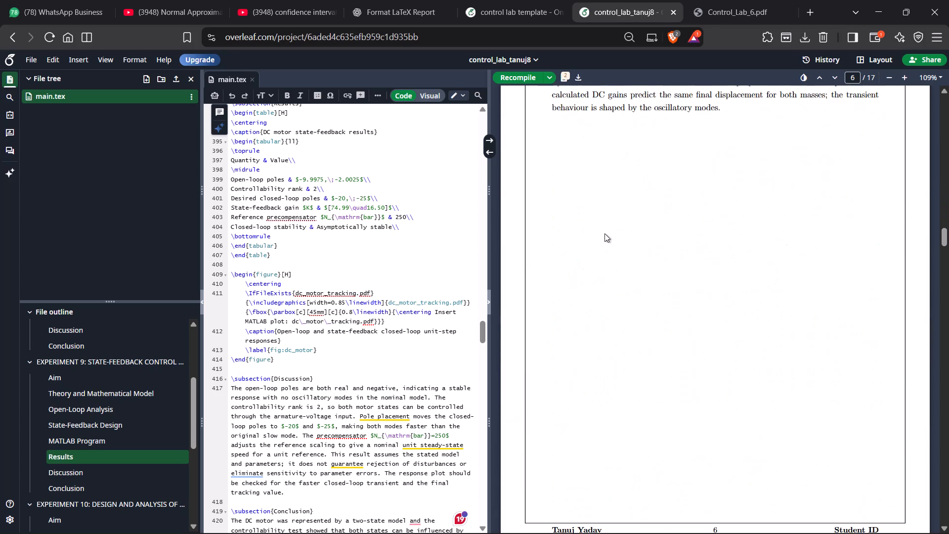
scroll(604, 233, down, 20)
scroll(604, 233, down, 2)
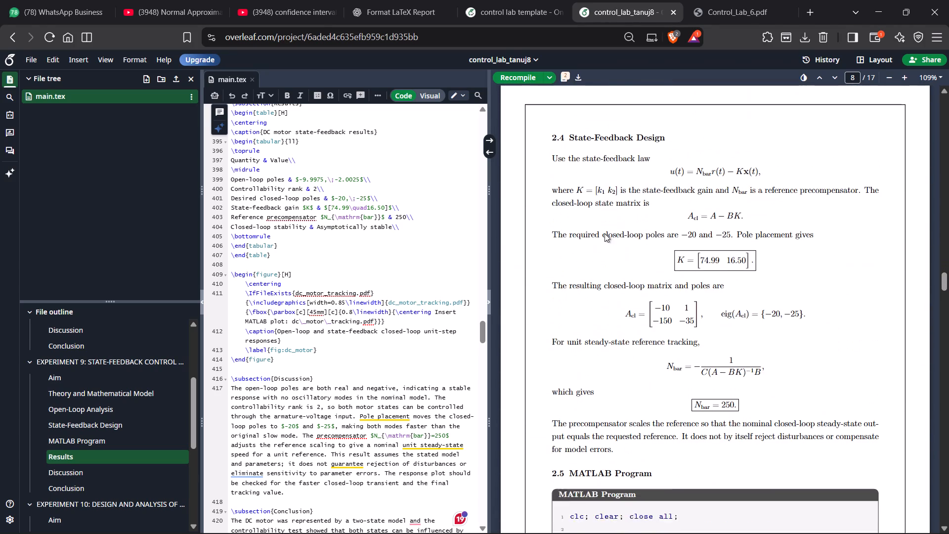
scroll(604, 233, down, 4)
scroll(604, 233, up, 5)
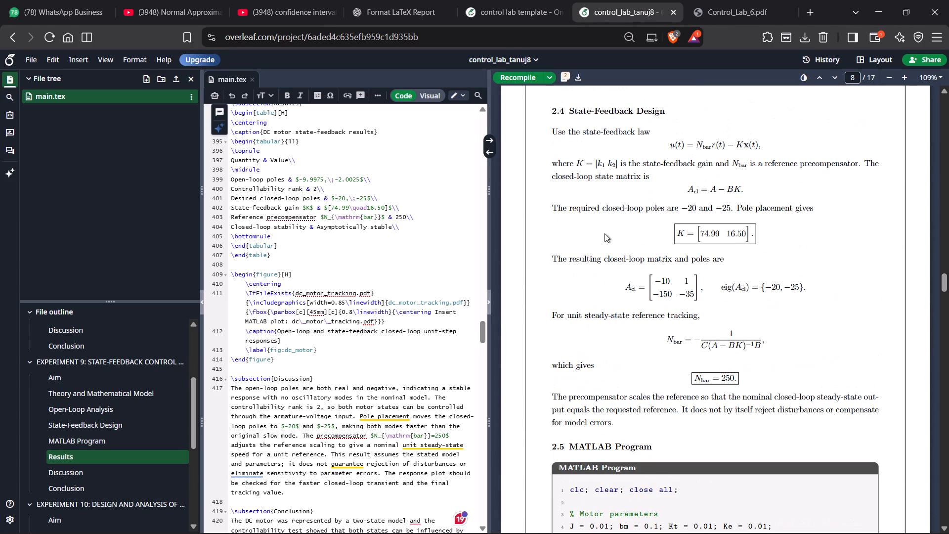
Review the compiled preview from Experiment 9's MATLAB program and results through Experiment 10's PID gain variation tables, procedure and MATLAB Reference Calculation.
scroll(604, 233, down, 6)
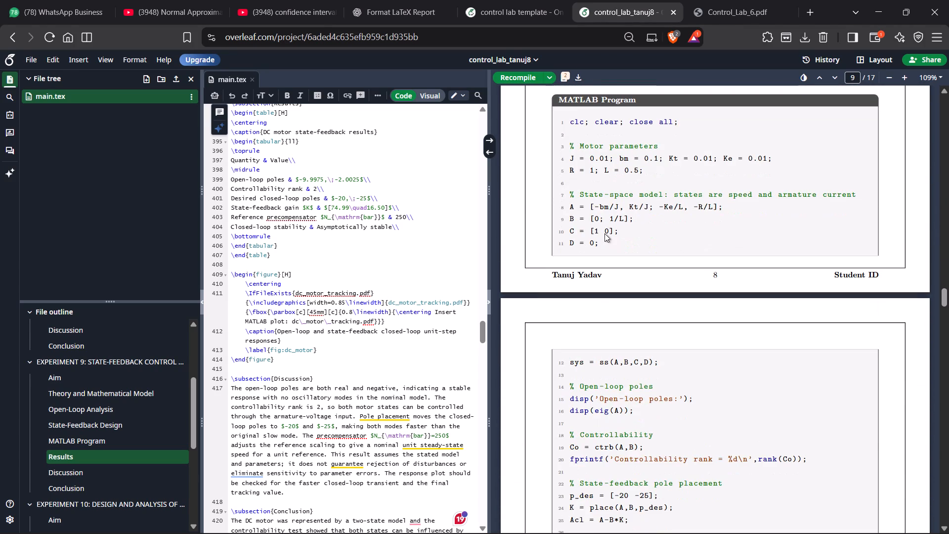
scroll(604, 233, up, 3)
scroll(604, 233, down, 3)
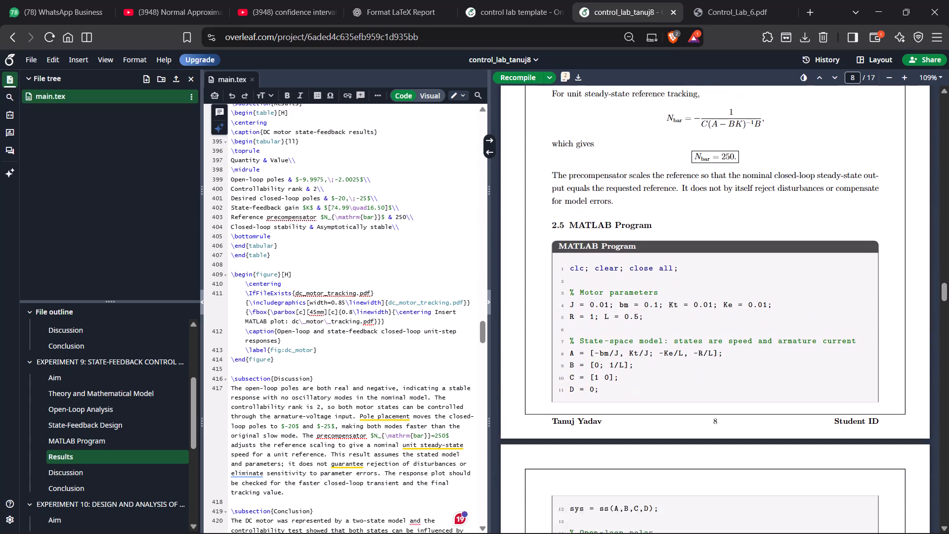
scroll(604, 233, down, 12)
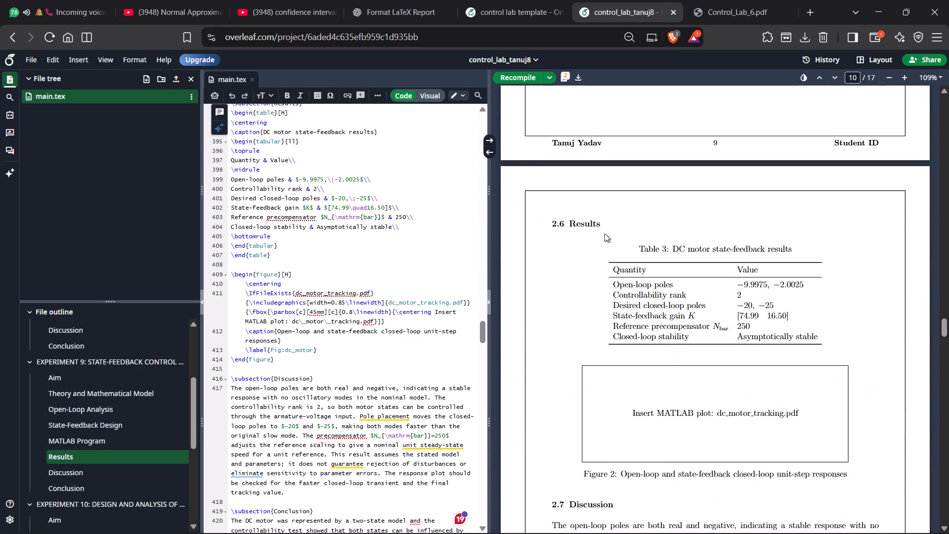
scroll(604, 233, down, 3)
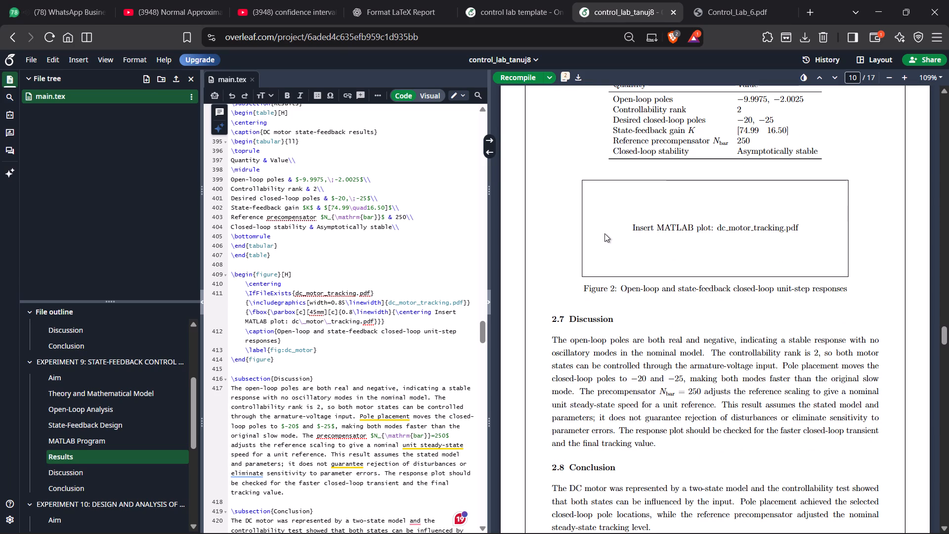
scroll(605, 233, down, 3)
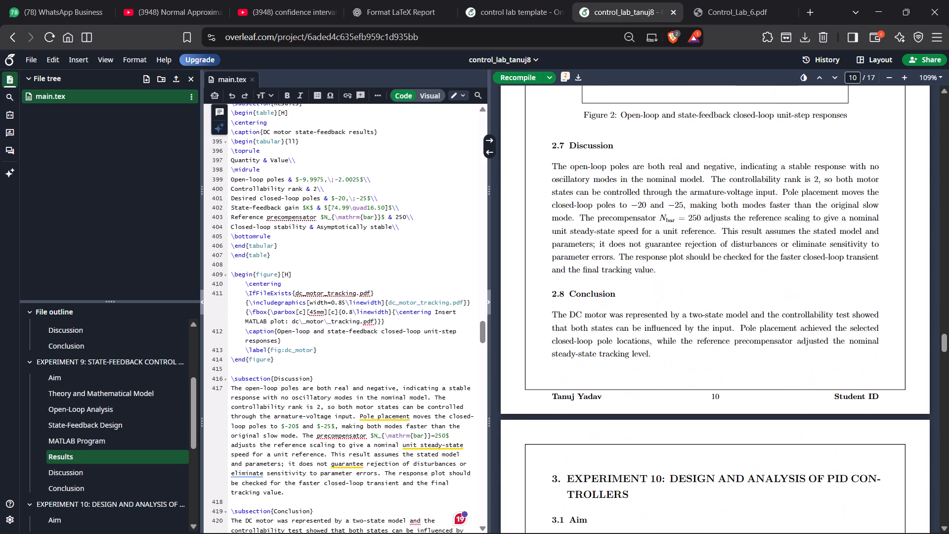
scroll(602, 235, down, 9)
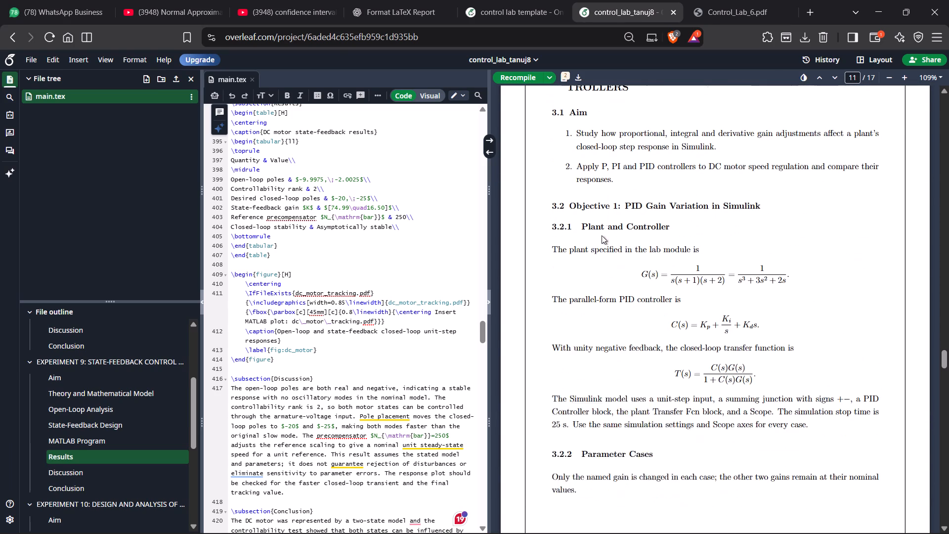
scroll(602, 235, down, 9)
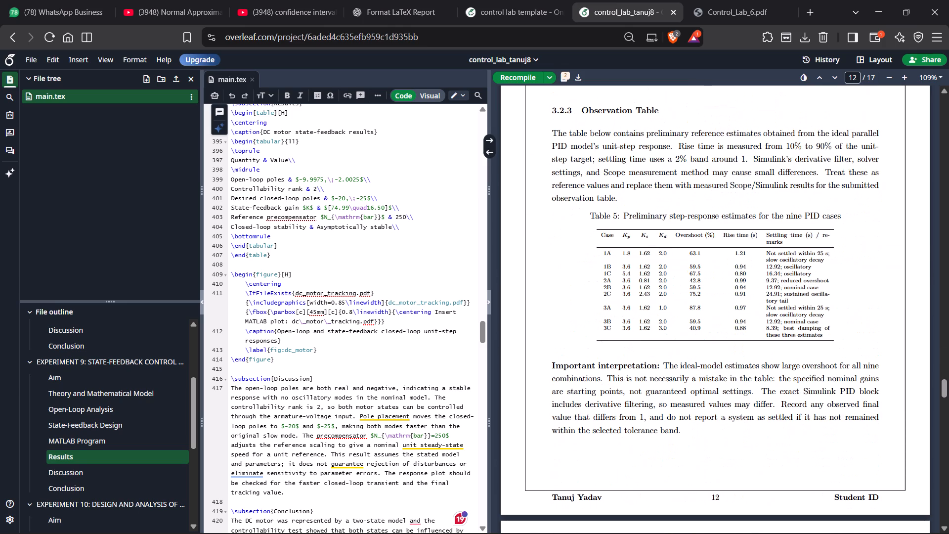
scroll(611, 234, down, 5)
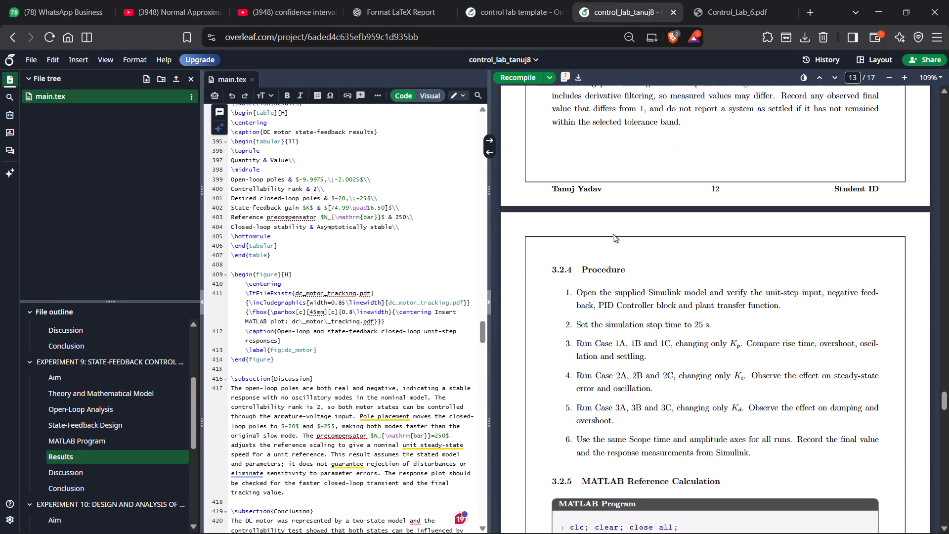
scroll(613, 234, down, 12)
scroll(612, 234, up, 7)
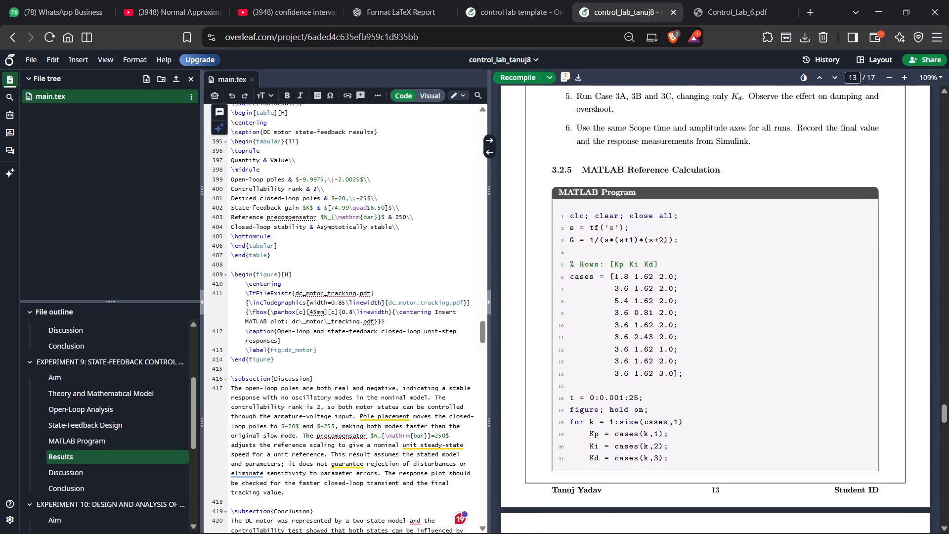
scroll(612, 234, down, 5)
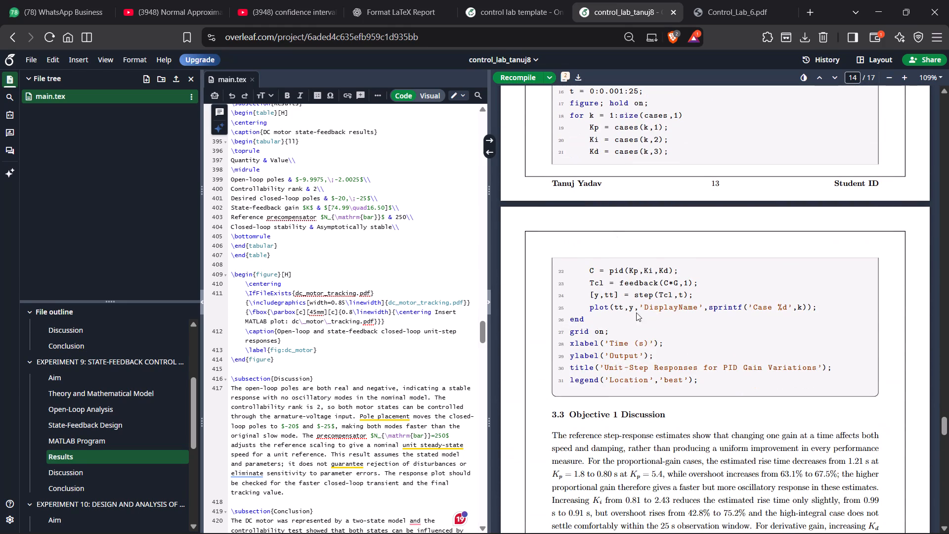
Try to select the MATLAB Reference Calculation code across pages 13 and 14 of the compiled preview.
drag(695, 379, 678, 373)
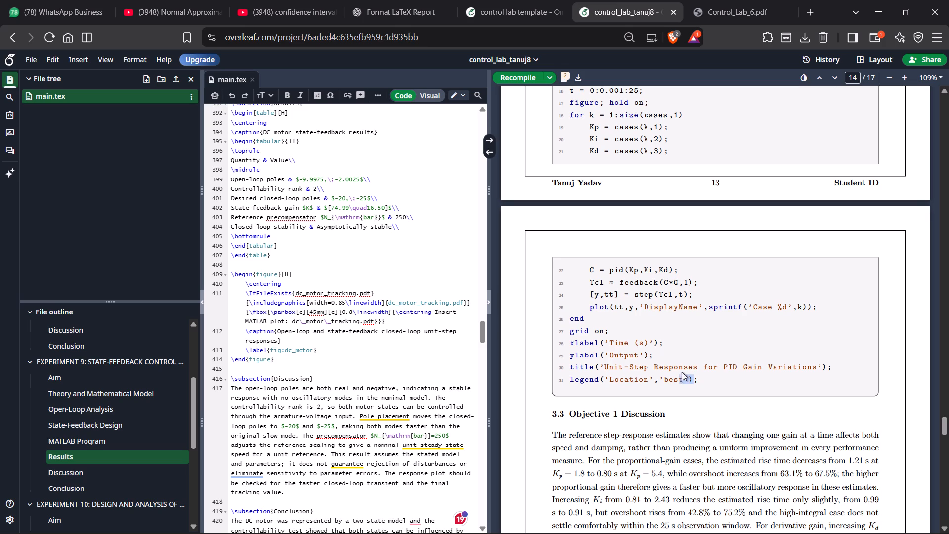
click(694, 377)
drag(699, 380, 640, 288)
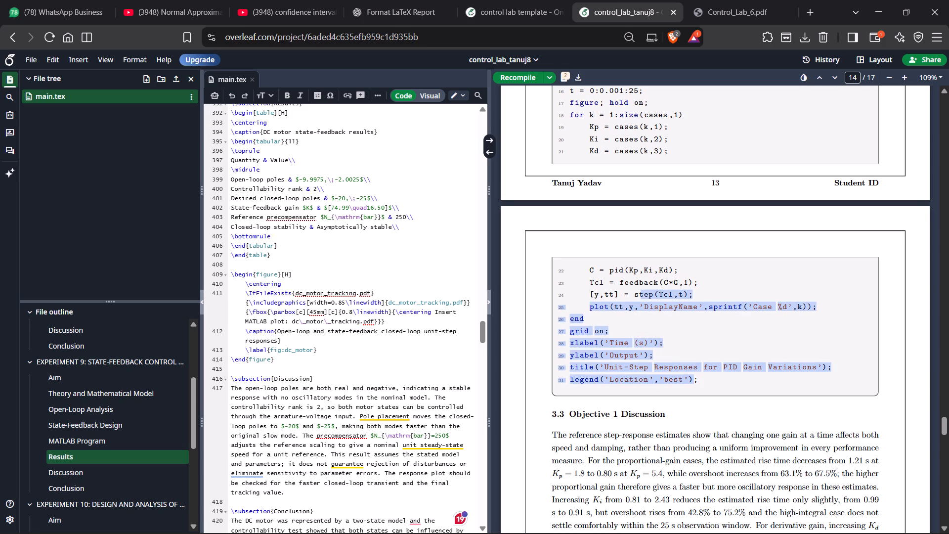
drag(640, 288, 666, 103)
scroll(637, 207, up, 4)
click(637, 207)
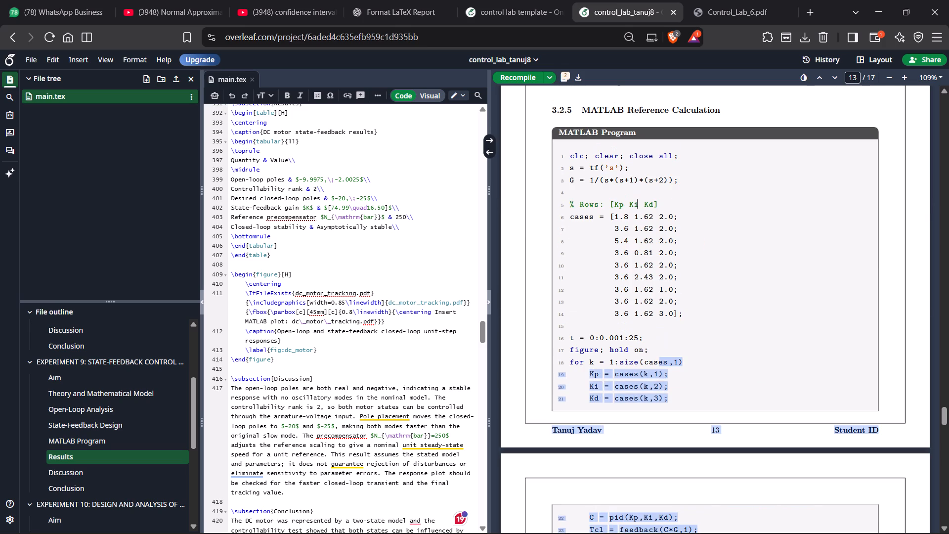
Look back through the compiled preview from Experiment 10's procedure to the start of Experiment 8.
scroll(627, 187, up, 11)
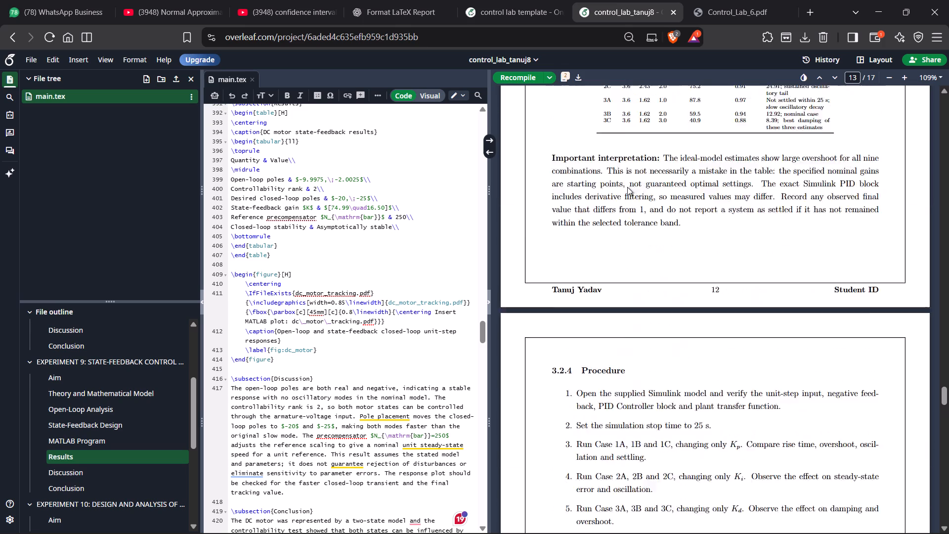
scroll(627, 187, up, 15)
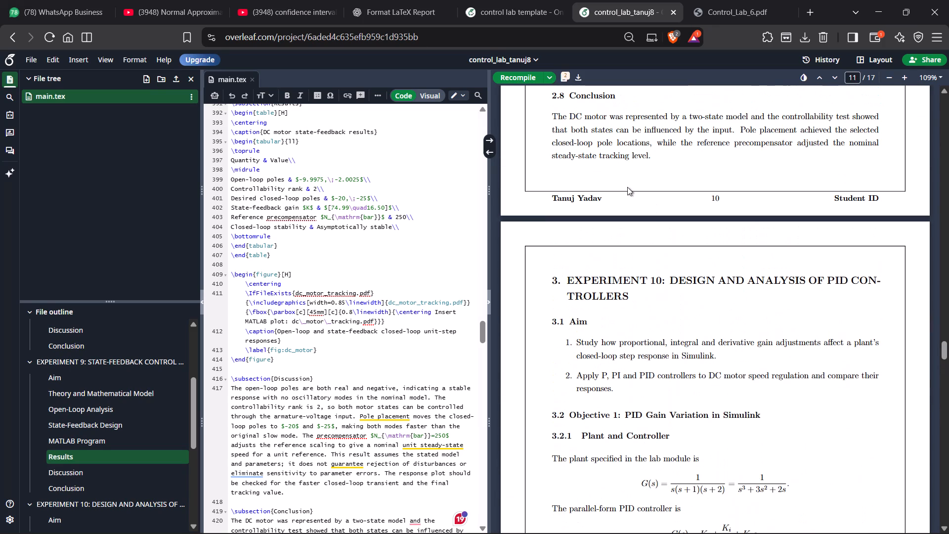
scroll(627, 187, up, 6)
scroll(627, 187, up, 19)
scroll(627, 187, up, 7)
scroll(627, 187, up, 20)
scroll(627, 187, up, 11)
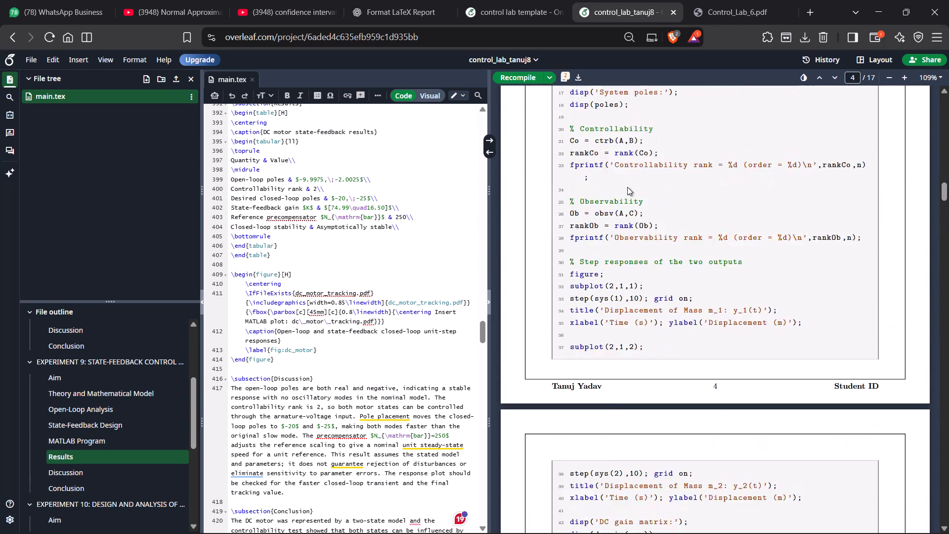
scroll(627, 187, up, 16)
scroll(627, 187, up, 10)
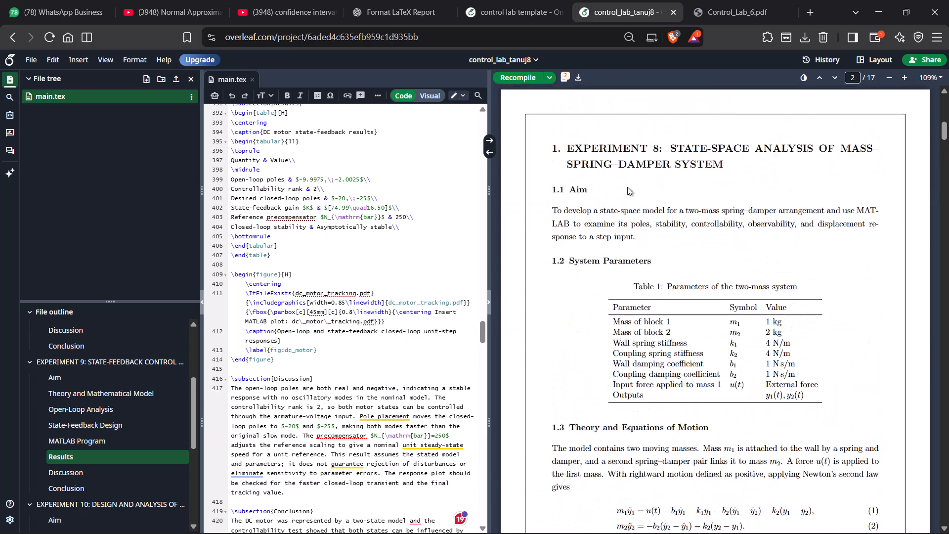
Review the compiled preview again from Experiment 8's system parameters through Experiment 9 to Experiment 10's MATLAB Reference Calculation.
scroll(627, 187, down, 13)
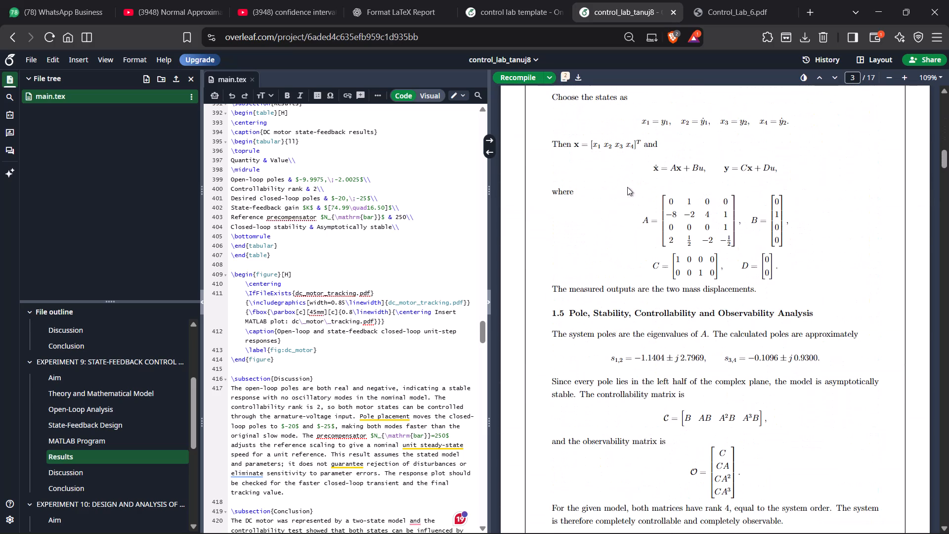
scroll(627, 187, down, 18)
scroll(627, 187, down, 4)
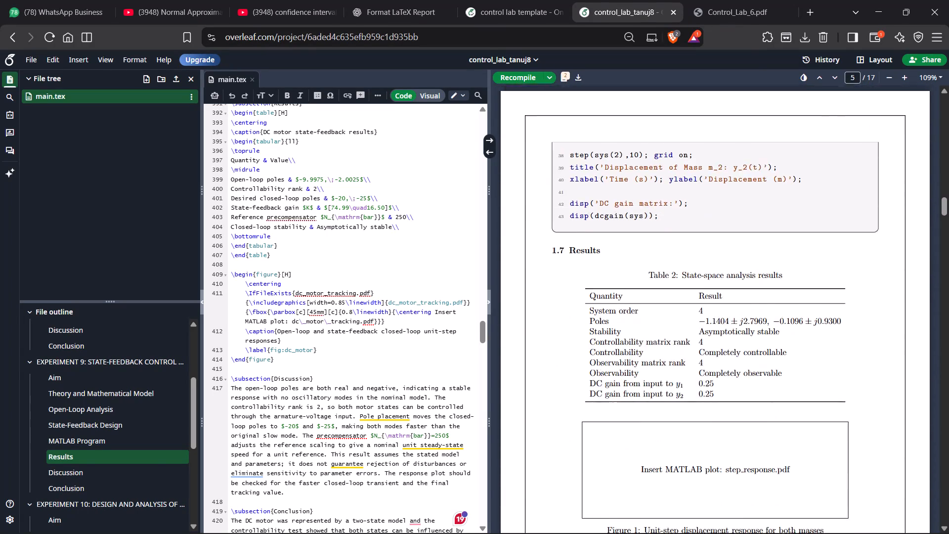
scroll(627, 187, down, 15)
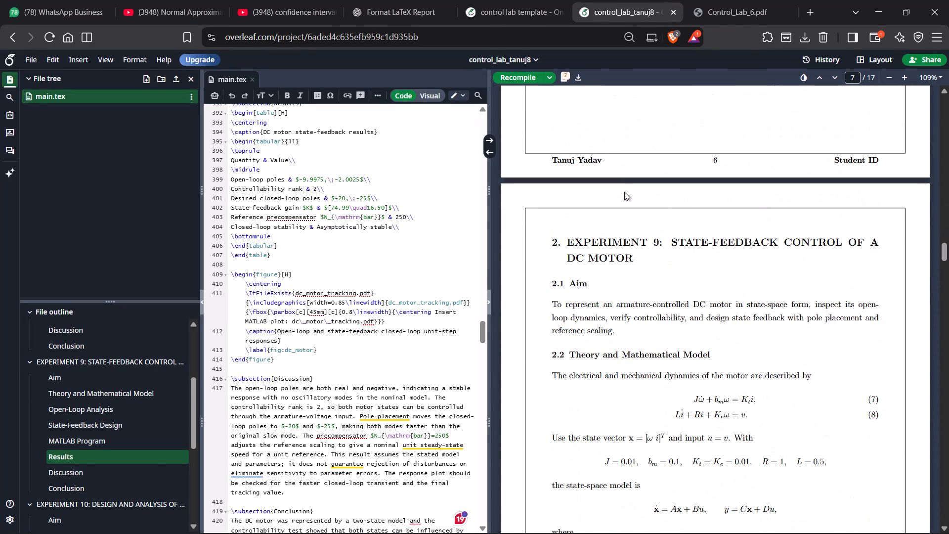
scroll(616, 274, down, 8)
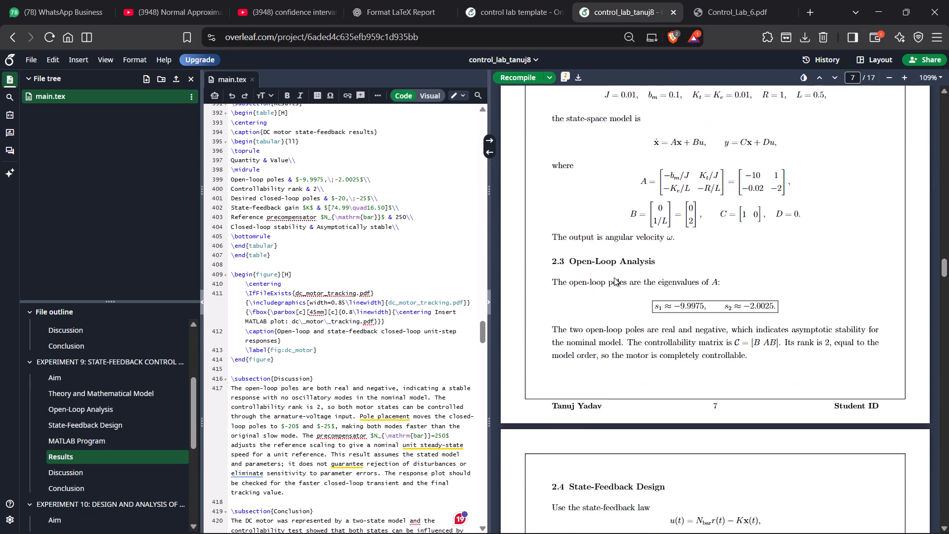
scroll(614, 277, down, 14)
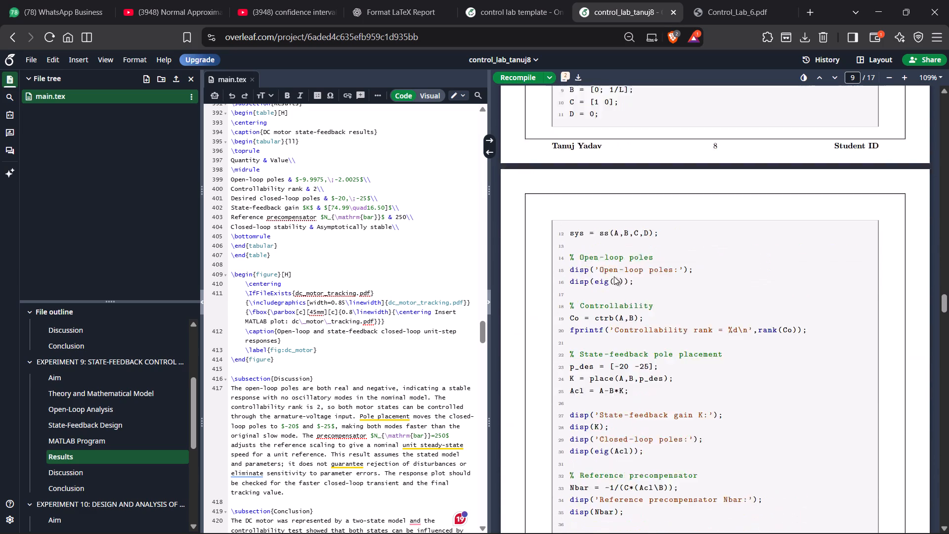
scroll(614, 276, down, 13)
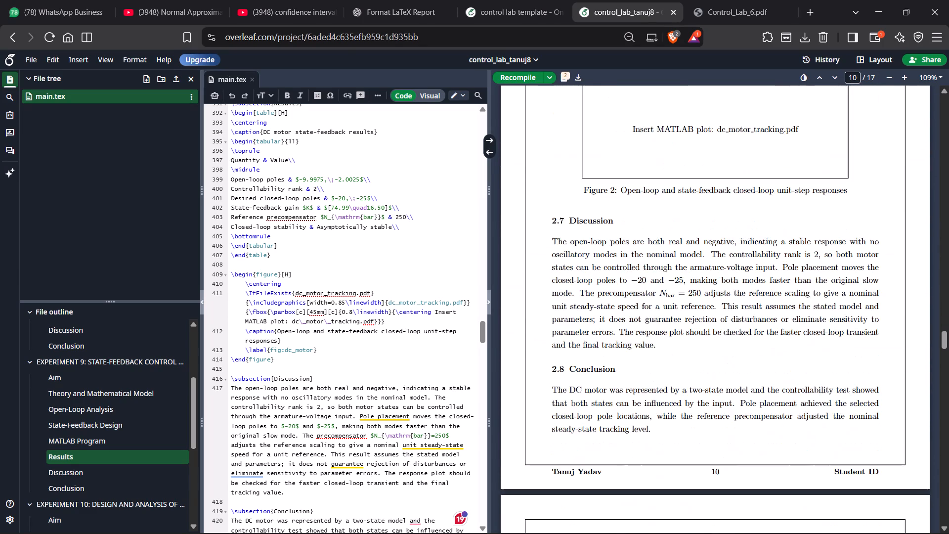
scroll(614, 276, down, 10)
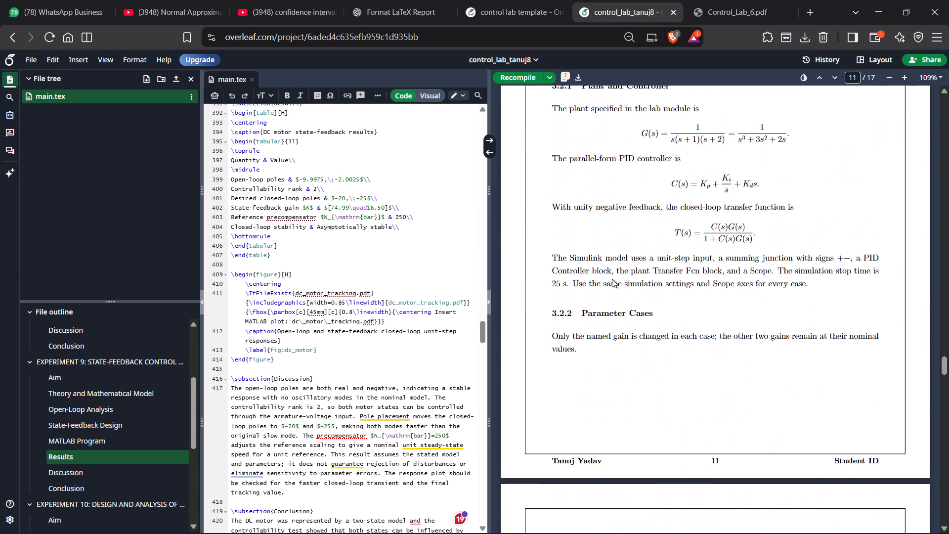
scroll(612, 279, down, 18)
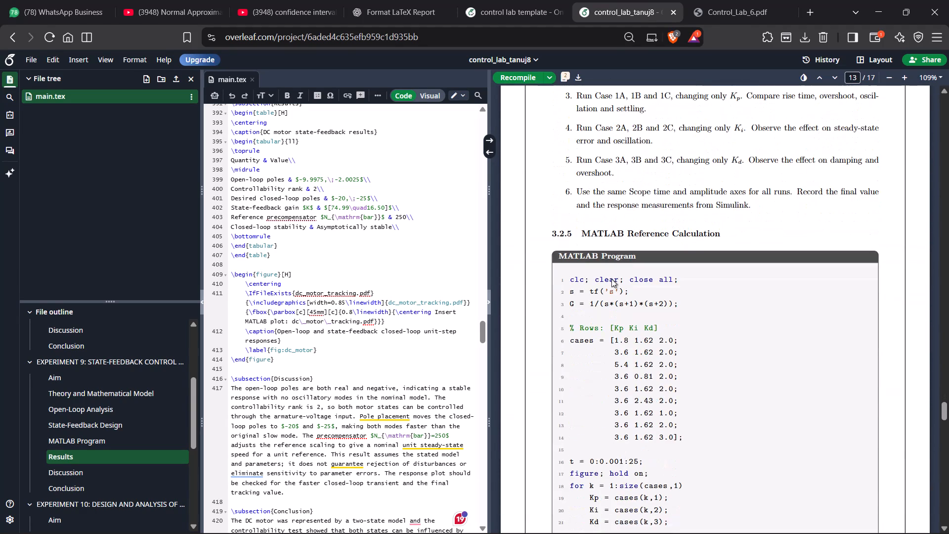
Copy the full MATLAB Reference Calculation program, from the clc line to the legend line, out of the LaTeX source.
double_click(610, 280)
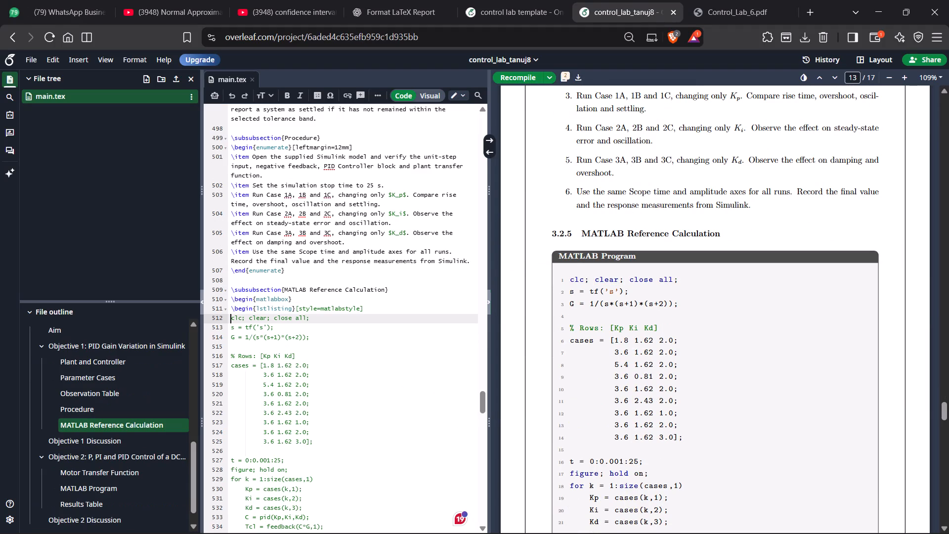
click(231, 317)
scroll(381, 310, down, 7)
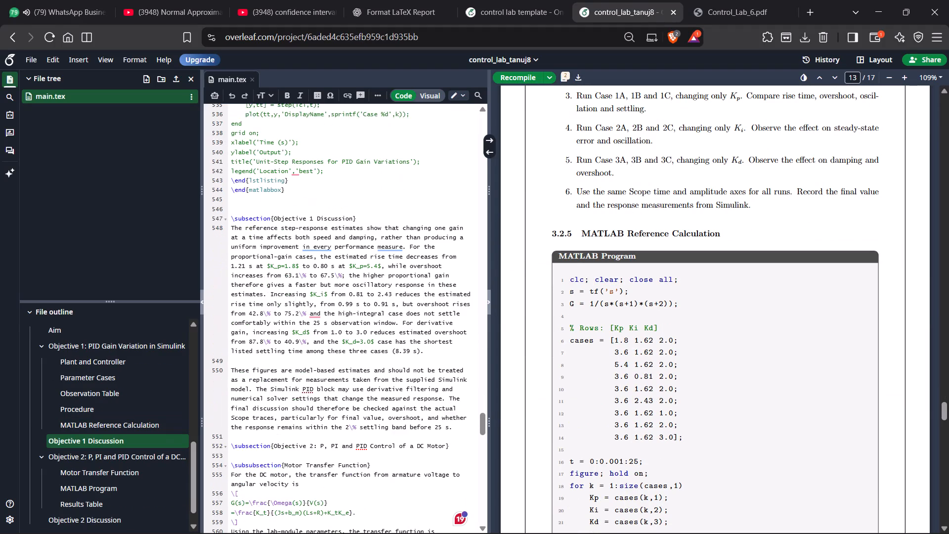
scroll(381, 310, down, 1)
scroll(381, 310, up, 4)
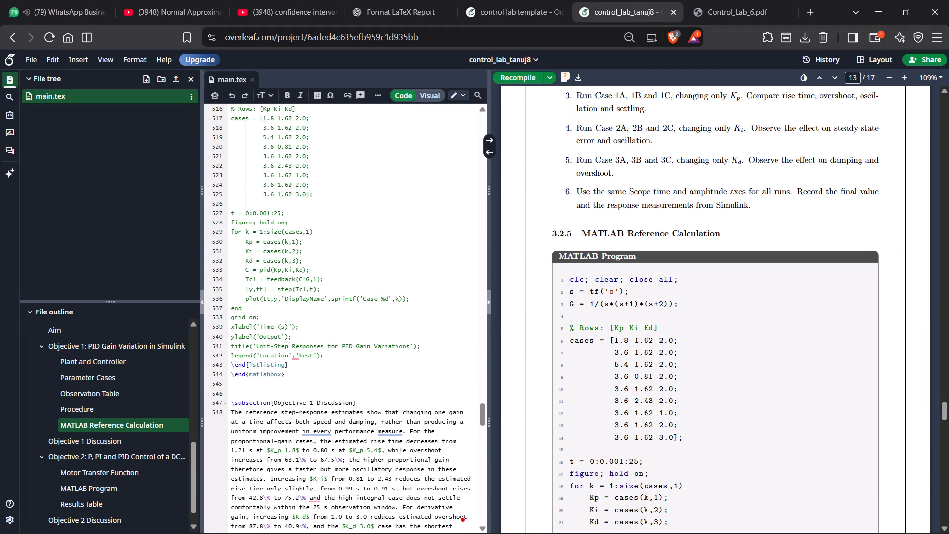
shift+click(333, 356)
key(ctrl+c)
Switch to MATLAB, replace all code in the untitled2 script with the copied PID gain variation program and run it.
key(alt+Tab)
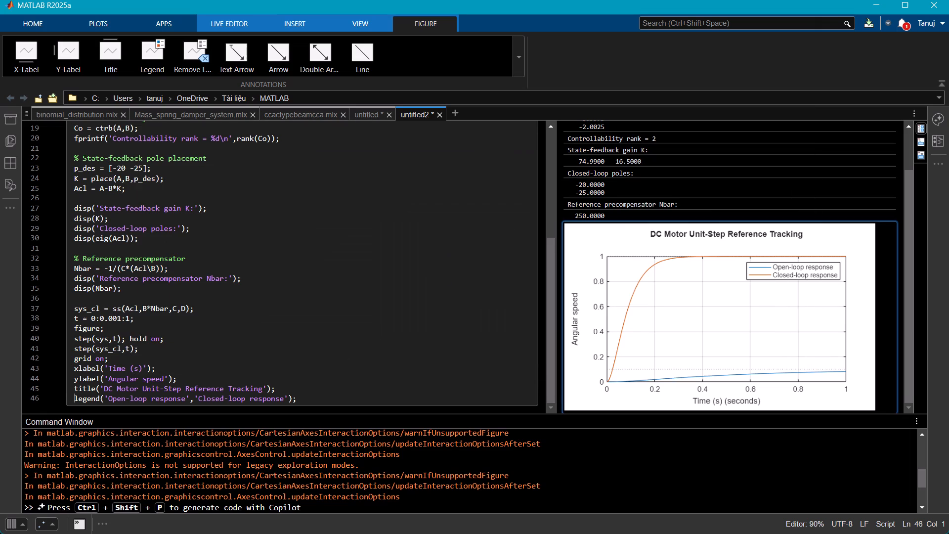
click(300, 185)
key(ctrl+a)
key(ctrl+v)
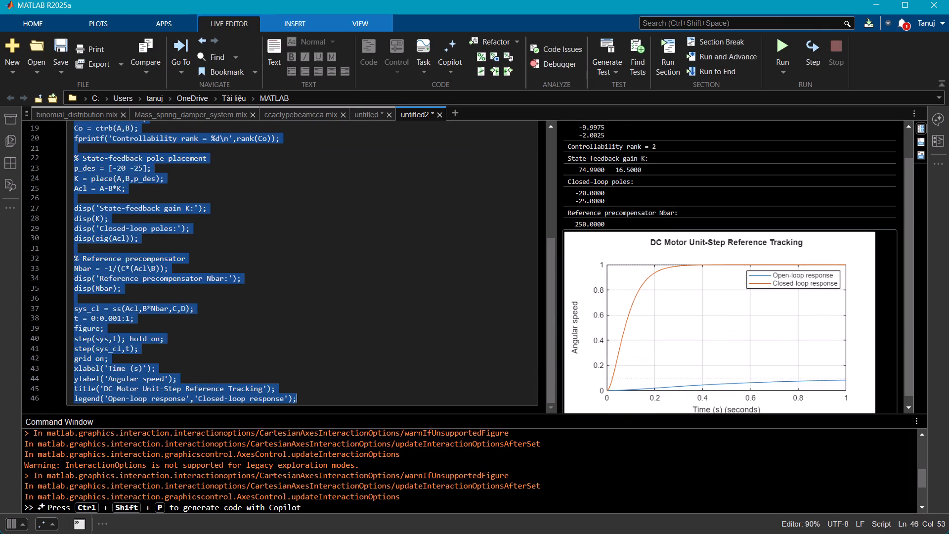
click(776, 44)
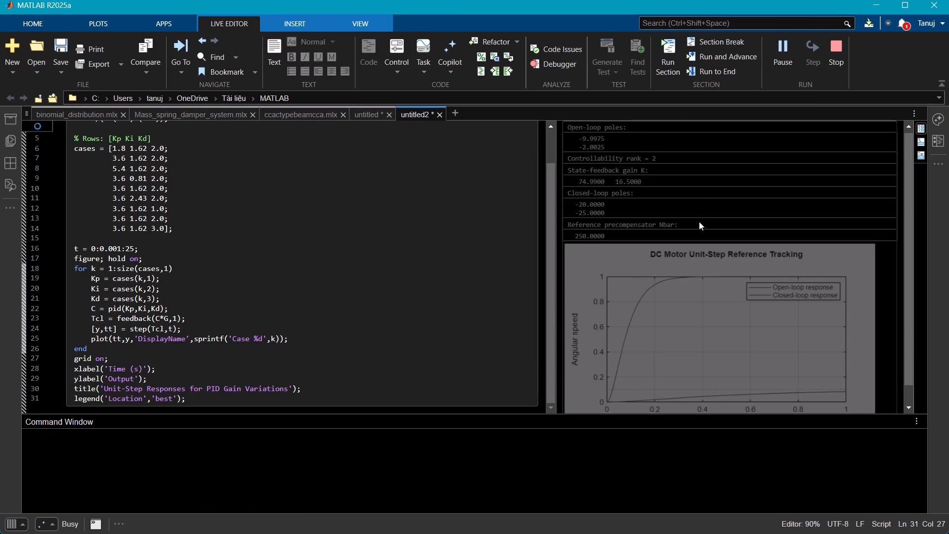
scroll(697, 222, up, 7)
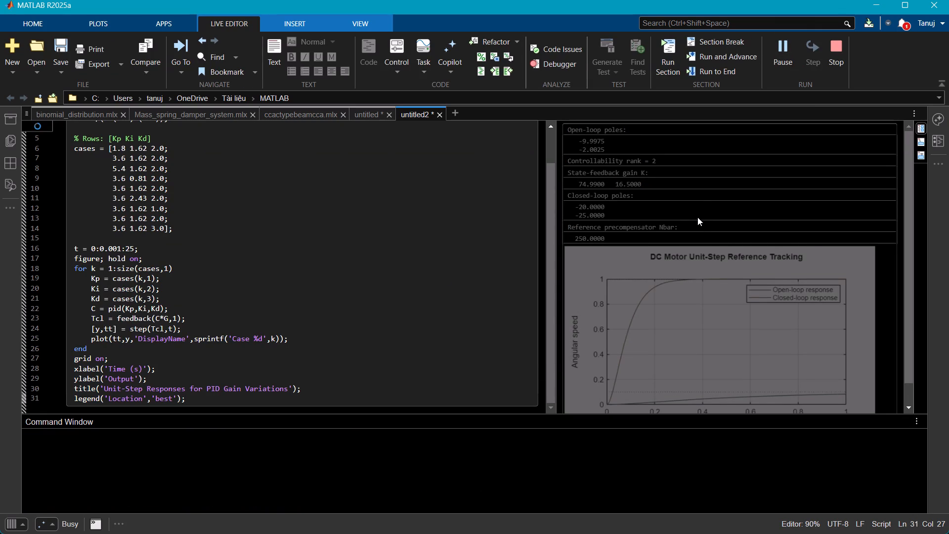
Switch to Overleaf and copy the full P, PI and PID DC motor MATLAB program in section 3.4.2 from its LaTeX source.
key(alt+Tab)
scroll(672, 240, down, 17)
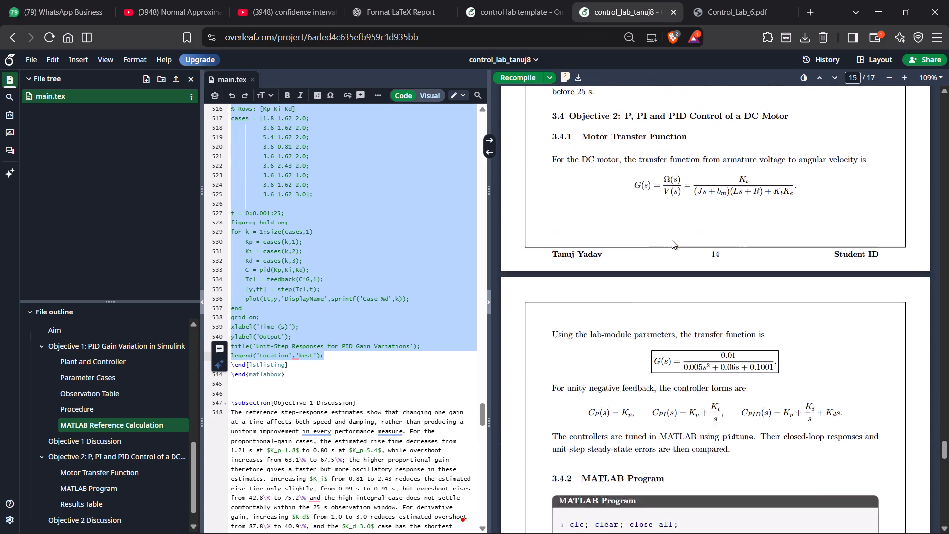
scroll(672, 240, down, 4)
double_click(578, 138)
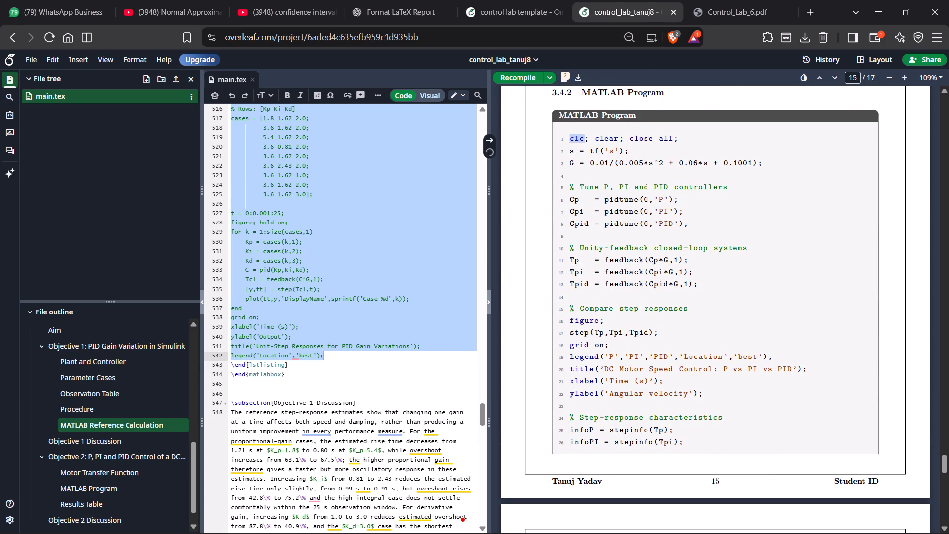
scroll(269, 316, down, 5)
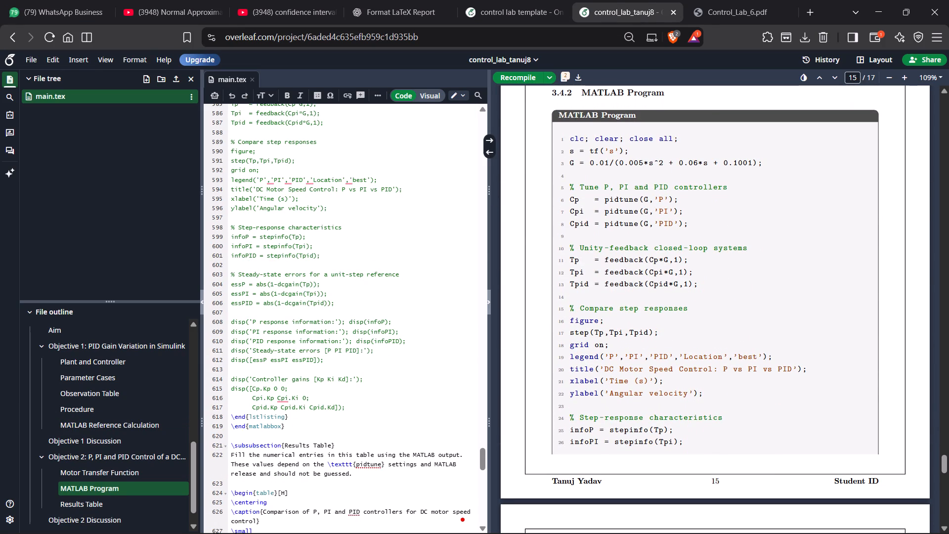
shift+click(347, 408)
key(ctrl+c)
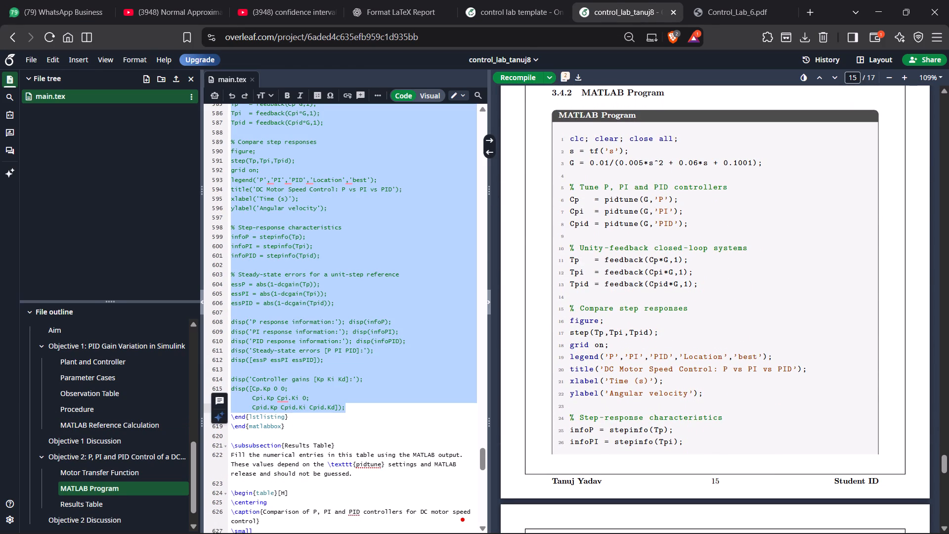
Switch to MATLAB, replace all code in the untitled script with the copied P, PI and PID controller program and run it.
key(alt+Tab)
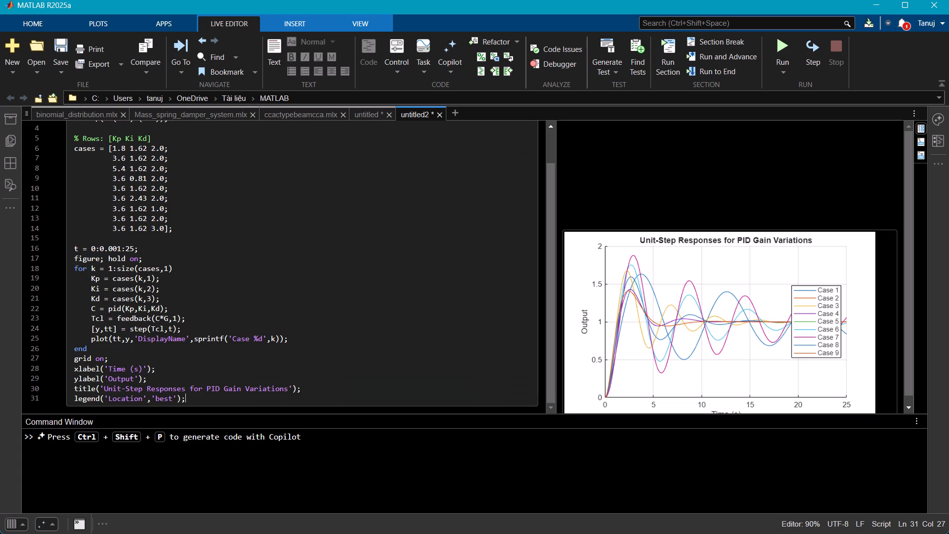
scroll(655, 309, down, 5)
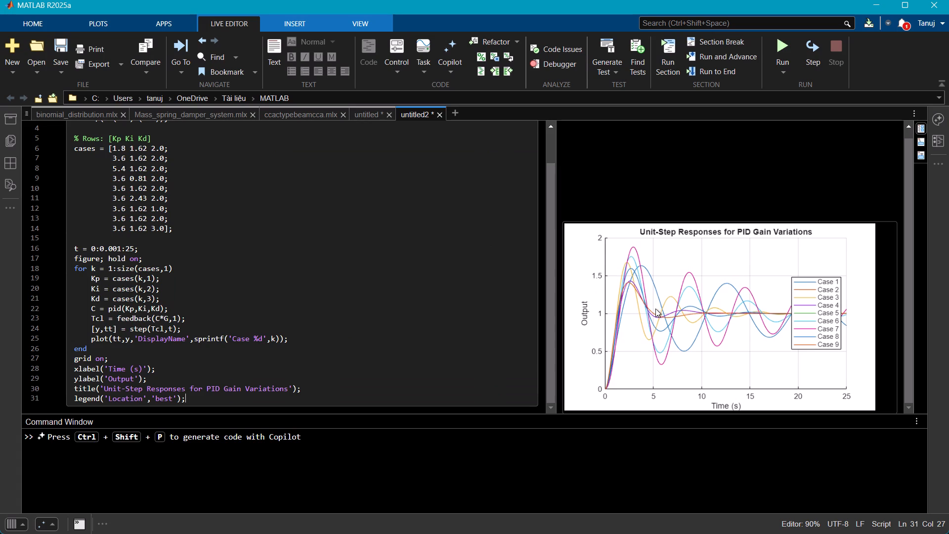
click(370, 118)
click(419, 204)
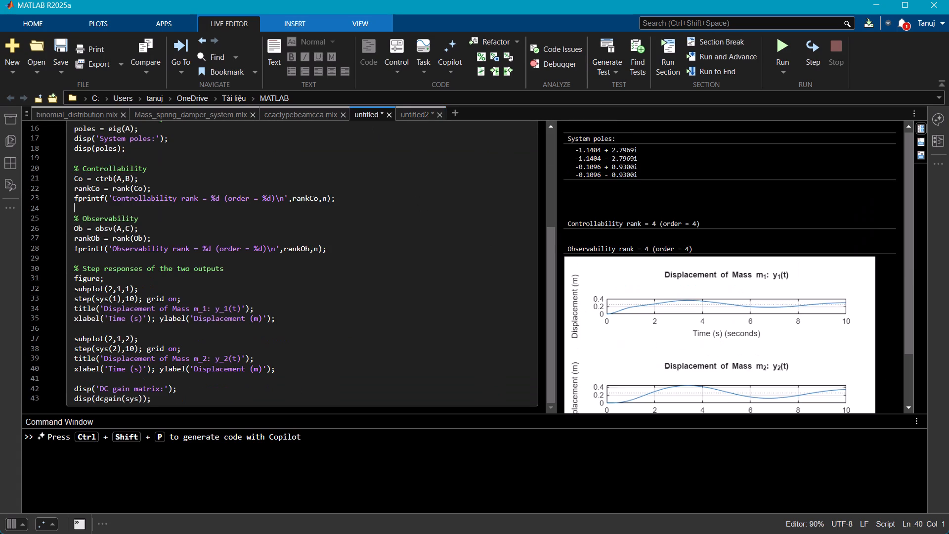
key(ctrl+a)
key(ctrl+v)
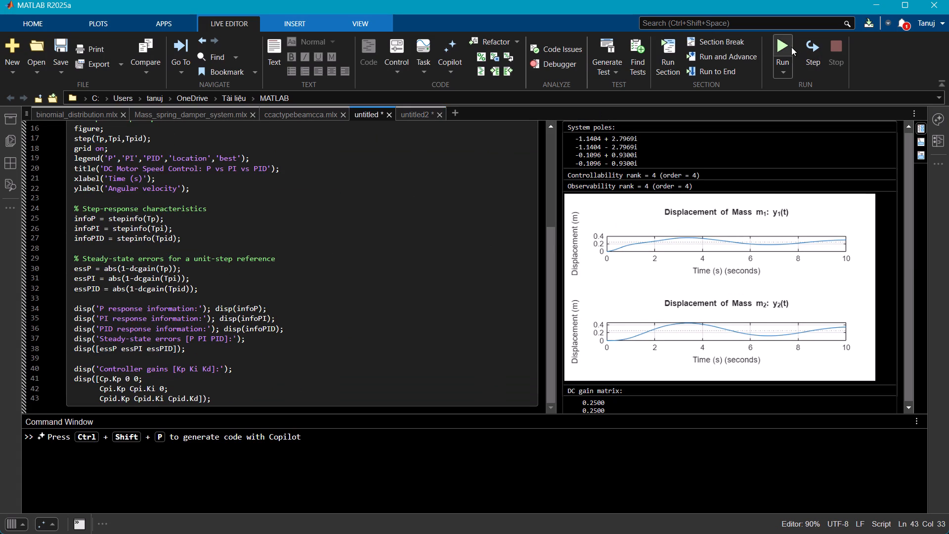
click(788, 47)
click(424, 111)
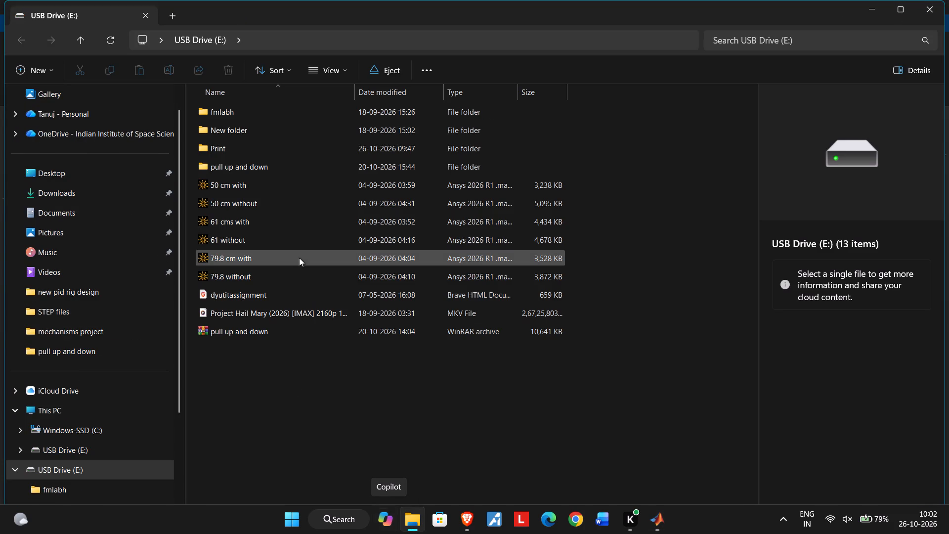
Switch to File Explorer and open the Instrumentation8910 PDF from the Print folder on the USB drive.
double_click(259, 147)
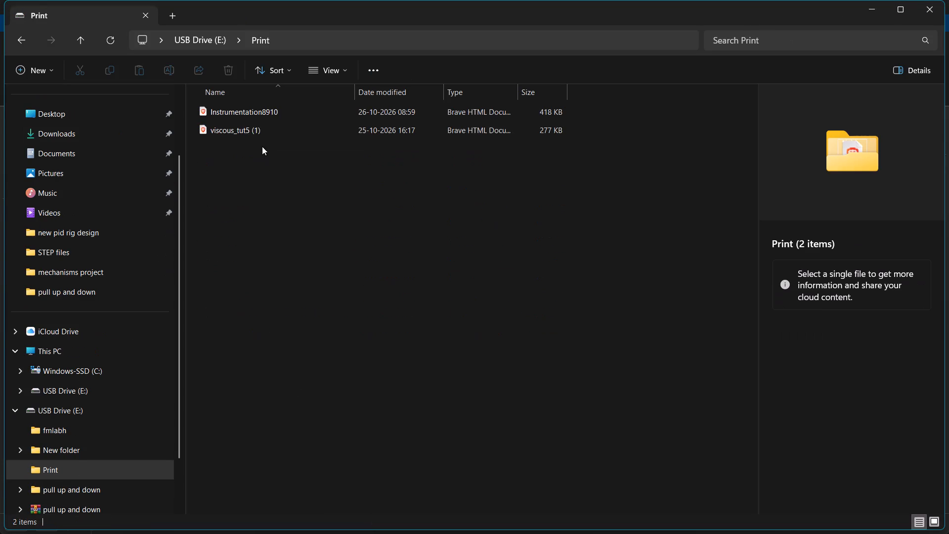
double_click(261, 110)
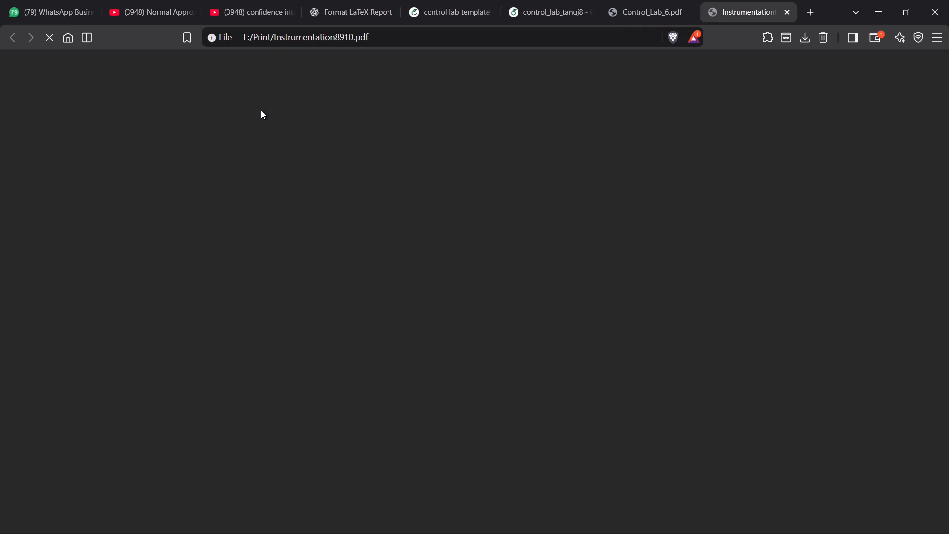
Read the Instrumentation8910 report from its objectives through the theory to Experiment 8's MATLAB program in the results.
scroll(555, 205, down, 3)
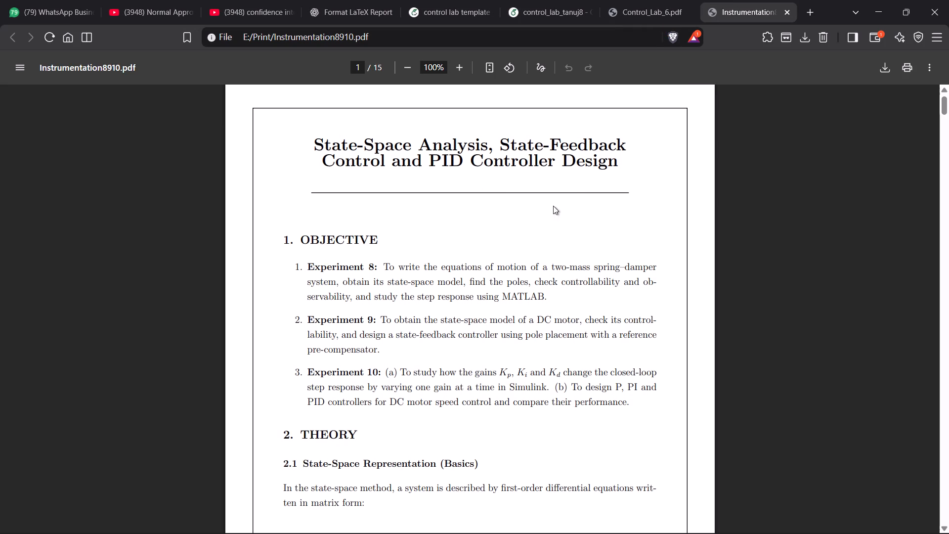
scroll(553, 206, down, 20)
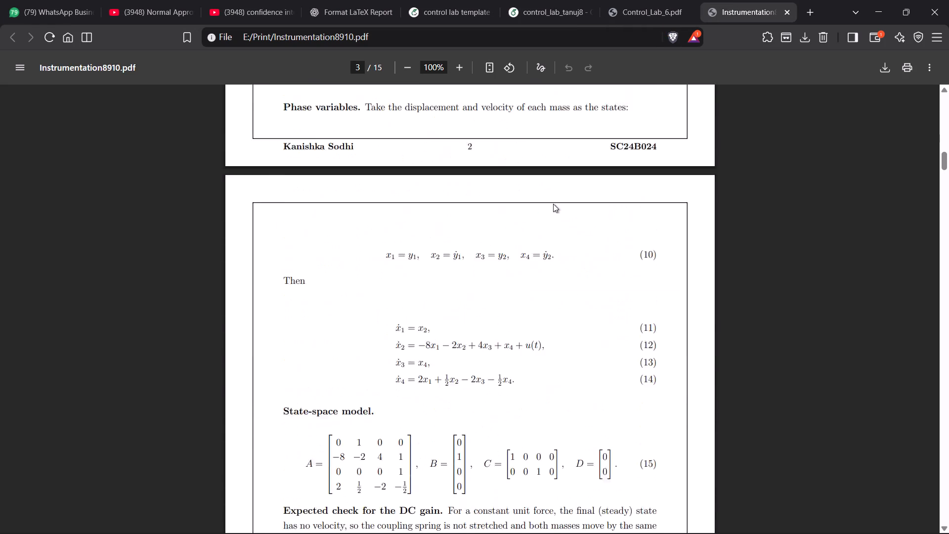
scroll(553, 204, down, 18)
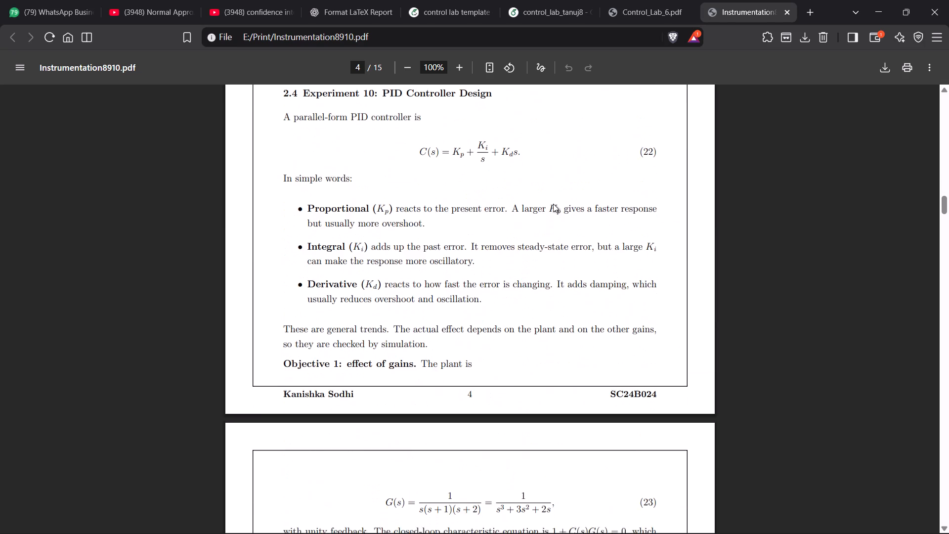
scroll(553, 204, down, 7)
scroll(553, 204, up, 6)
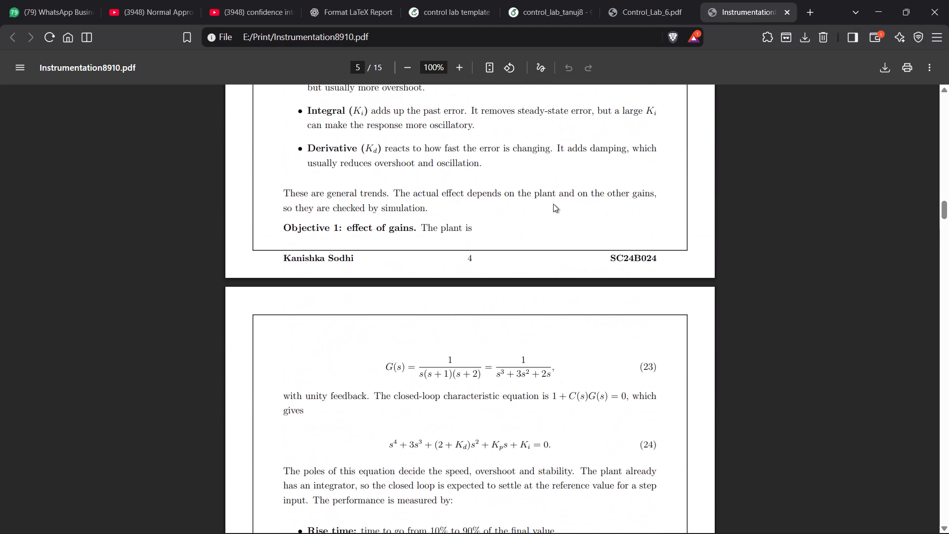
scroll(552, 211, down, 7)
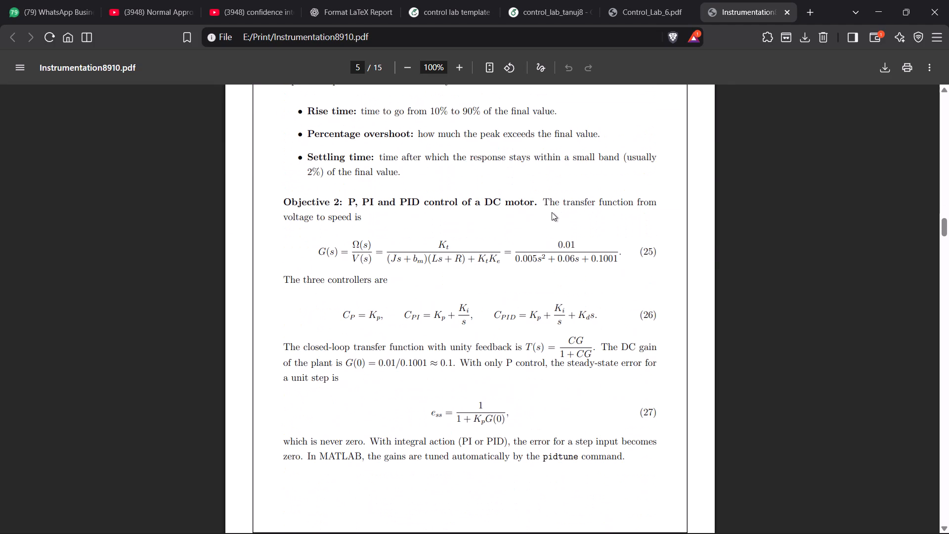
scroll(552, 212, down, 9)
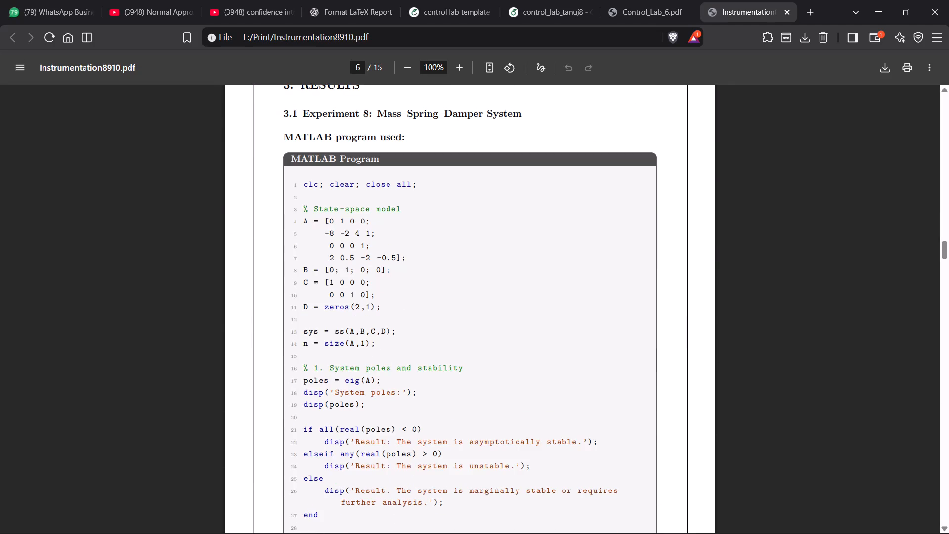
Skim the report's remaining Experiment 8 results and the DC motor pole-placement results up to the Experiment 10 PID section.
scroll(552, 212, down, 20)
scroll(552, 212, down, 17)
scroll(552, 212, down, 19)
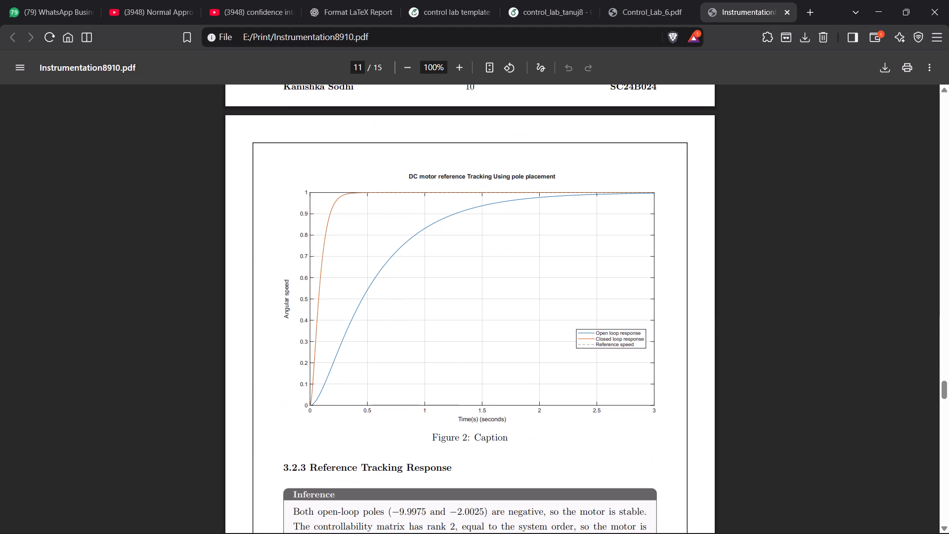
scroll(552, 212, down, 12)
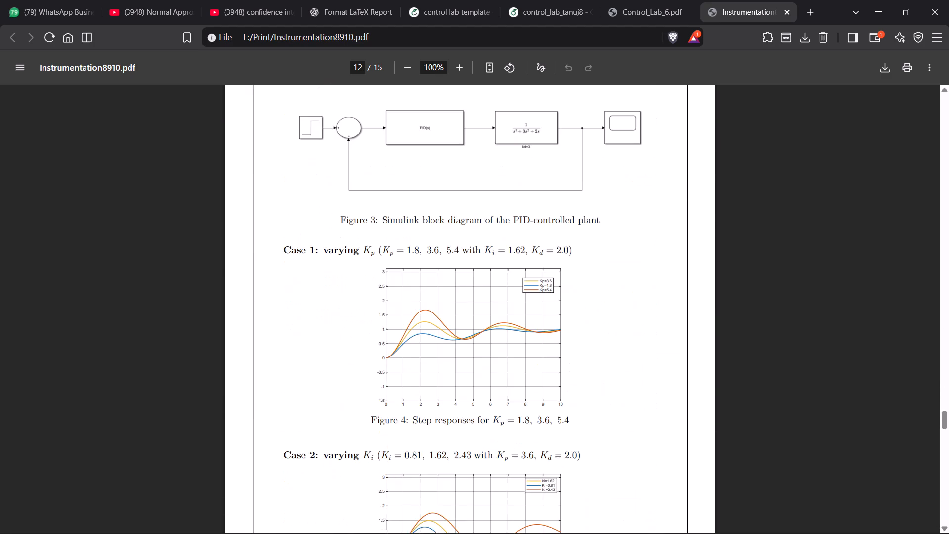
scroll(552, 212, down, 2)
Examine Experiment 10's Simulink model description, block diagram, Kp, Ki and Kd step responses, and the controller gains table.
scroll(552, 212, up, 6)
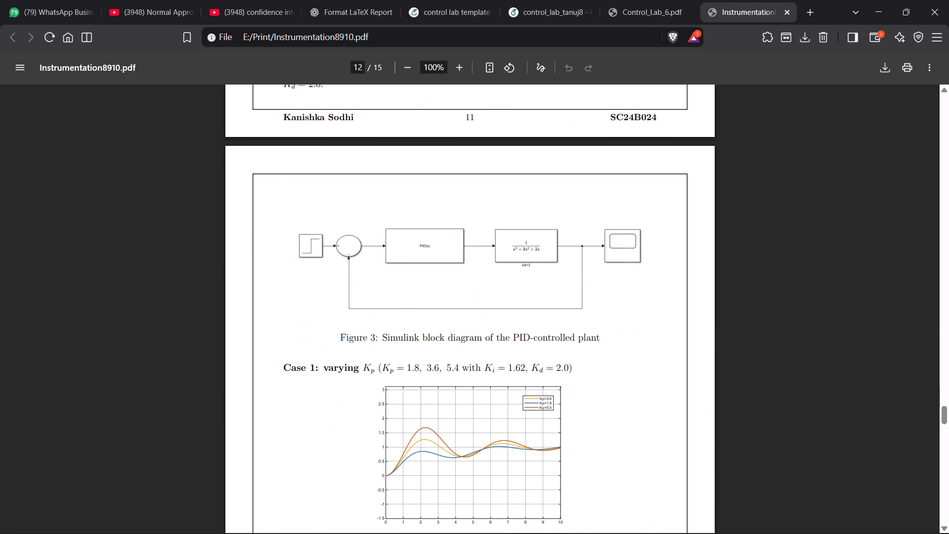
scroll(552, 212, up, 4)
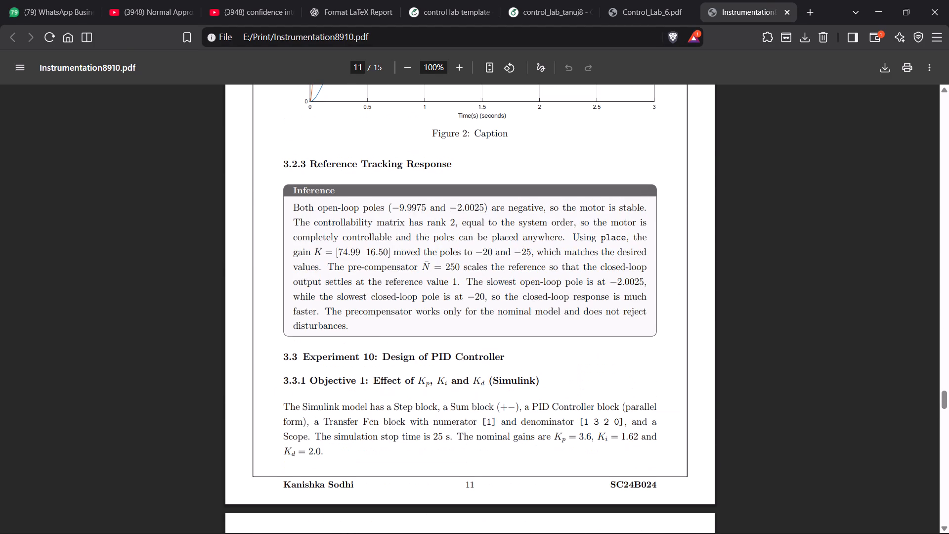
scroll(552, 212, down, 5)
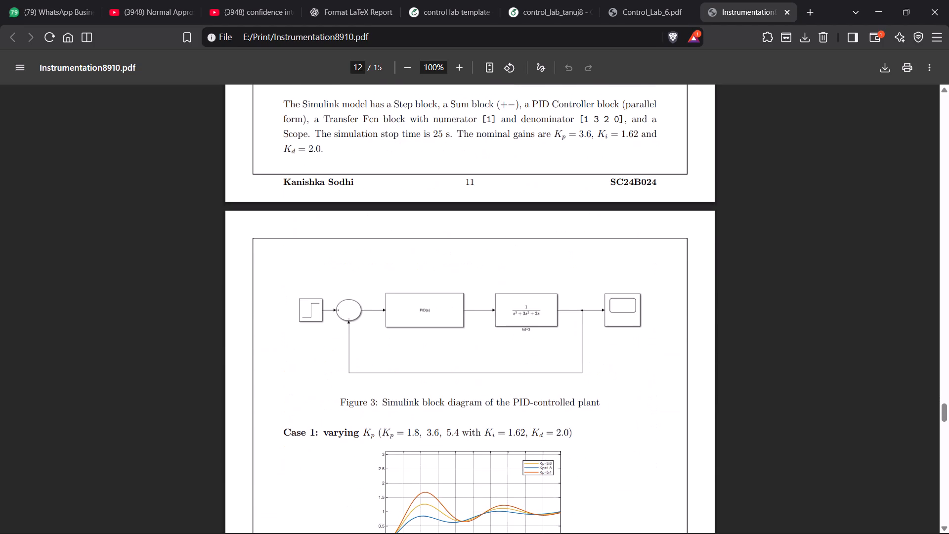
scroll(552, 212, down, 6)
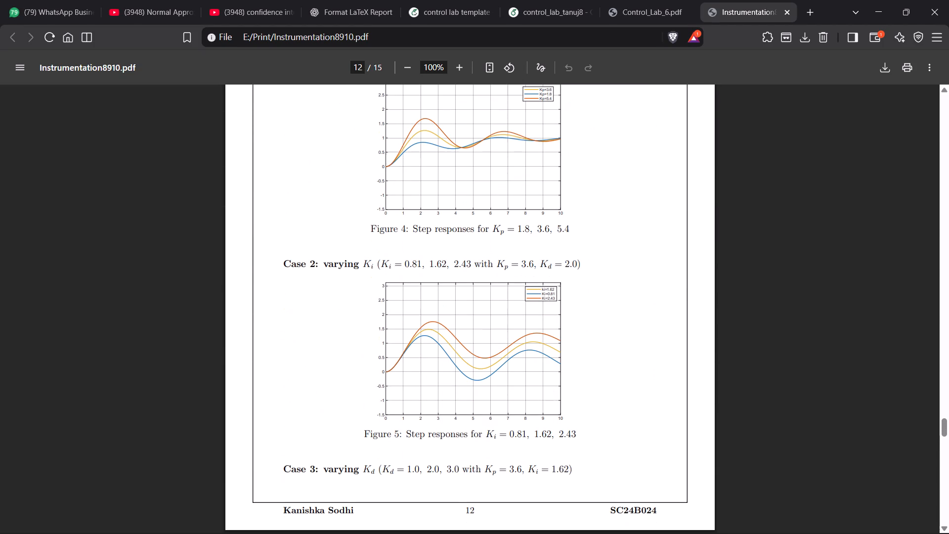
scroll(552, 212, down, 9)
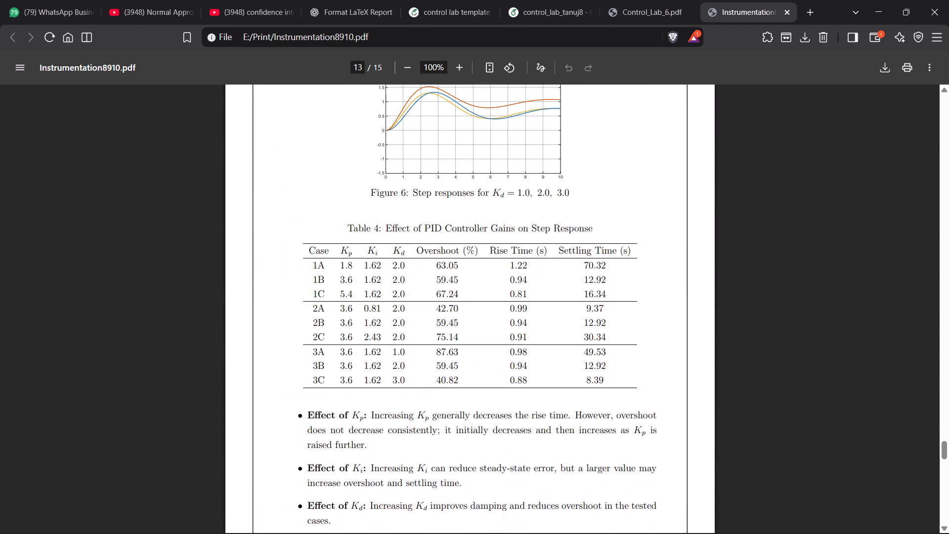
Review the P, PI and PID DC motor program in section 3.3.2, the observations, Figure 7 and the conclusion.
scroll(552, 212, down, 13)
scroll(552, 212, down, 14)
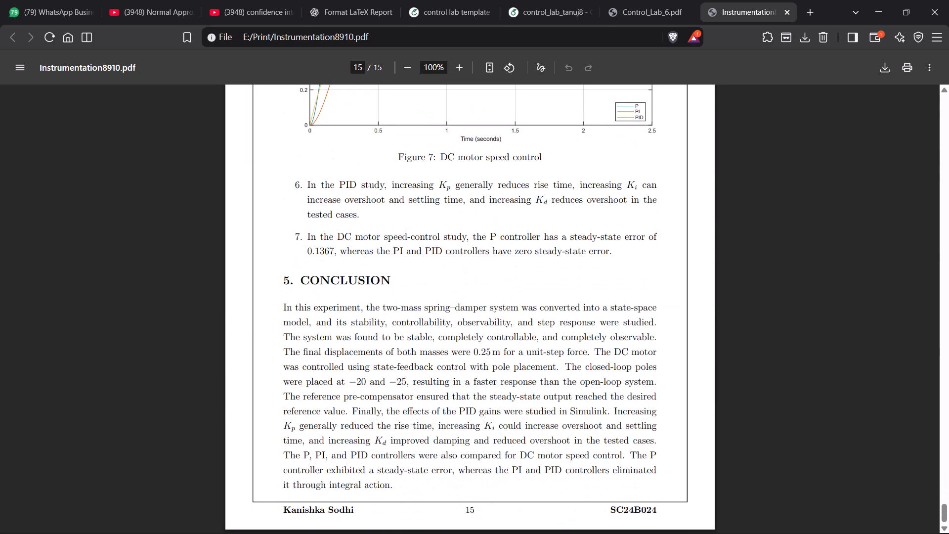
scroll(552, 212, down, 7)
scroll(552, 212, up, 13)
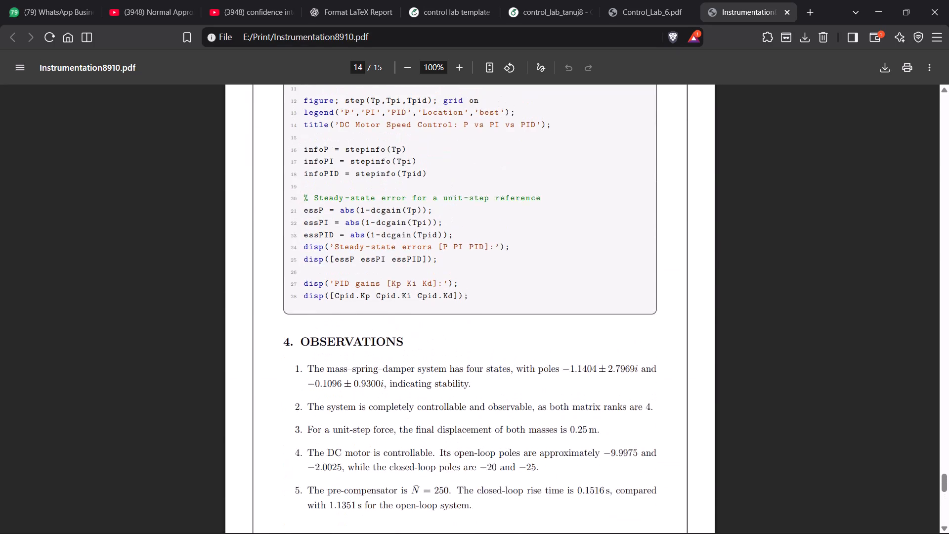
scroll(552, 212, up, 5)
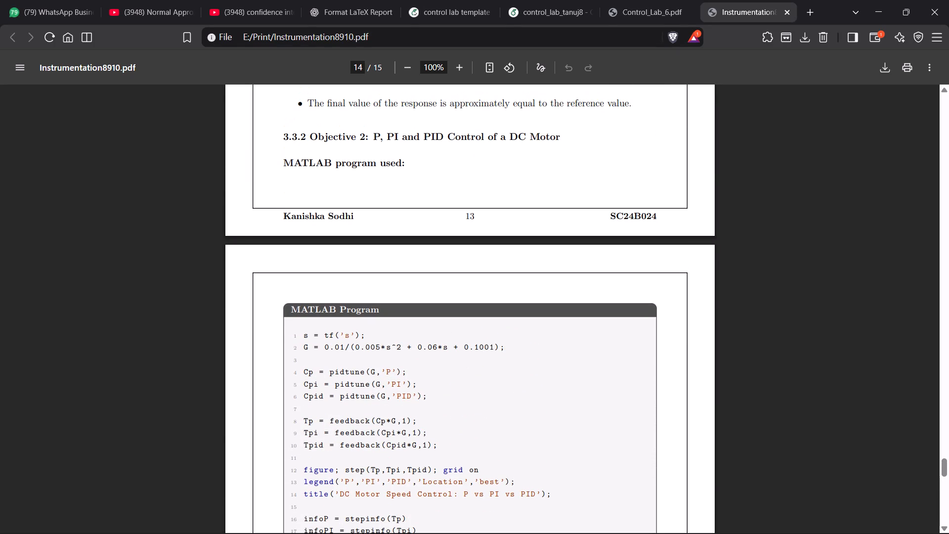
scroll(552, 212, down, 16)
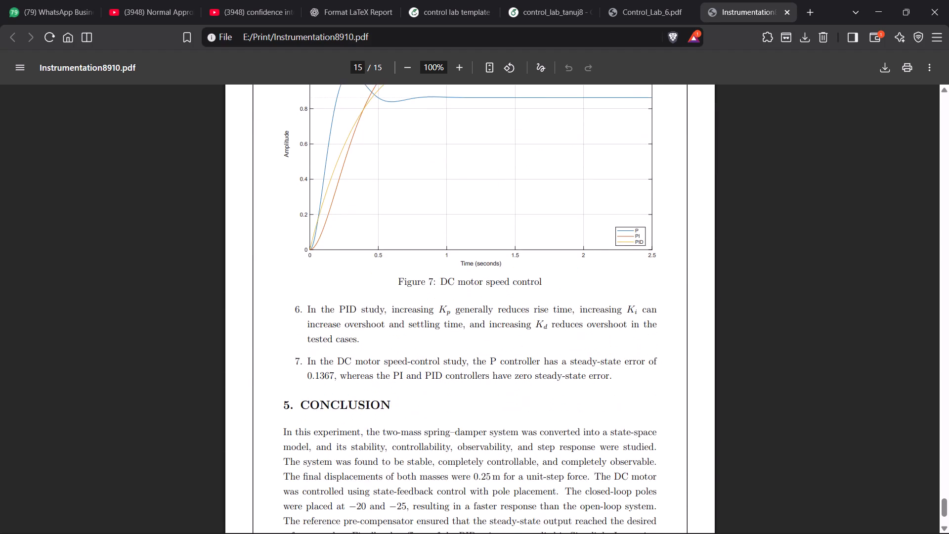
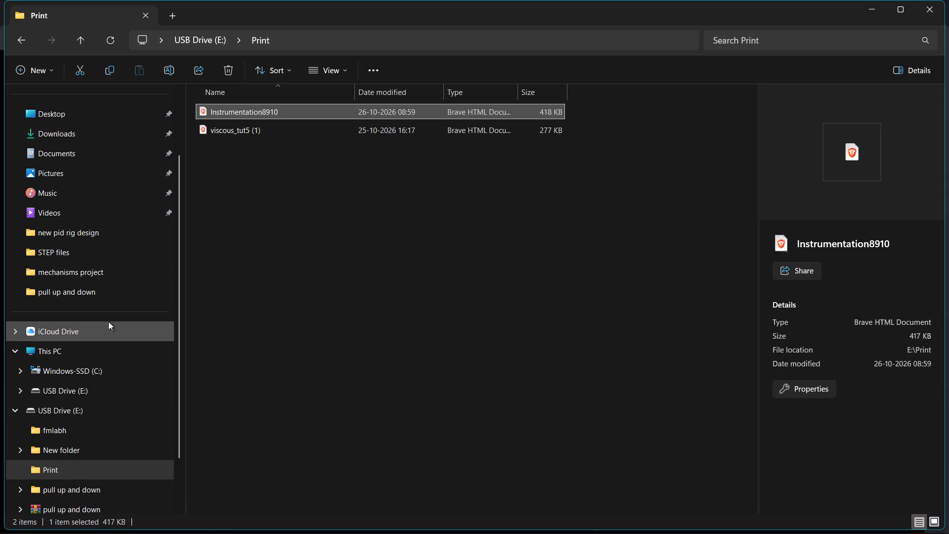
scroll(119, 249, up, 4)
click(76, 214)
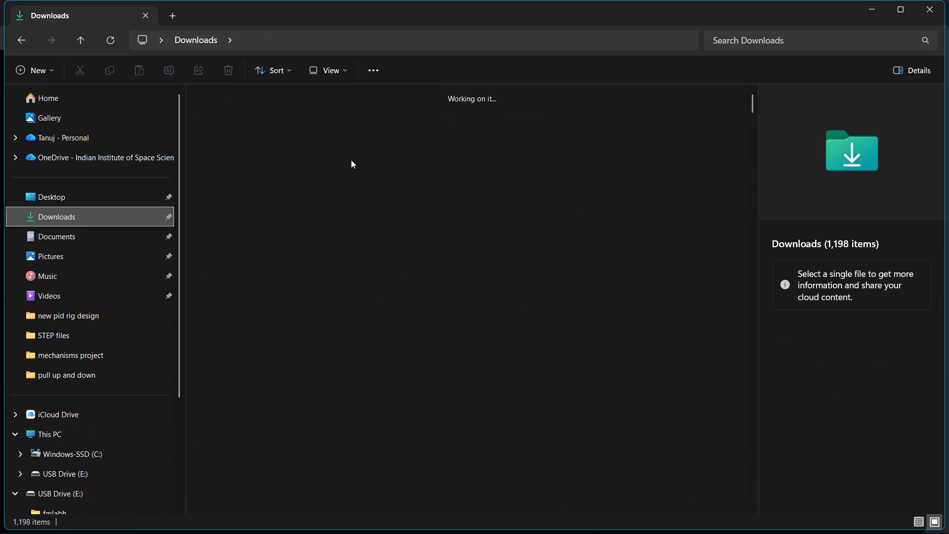
right_click(298, 159)
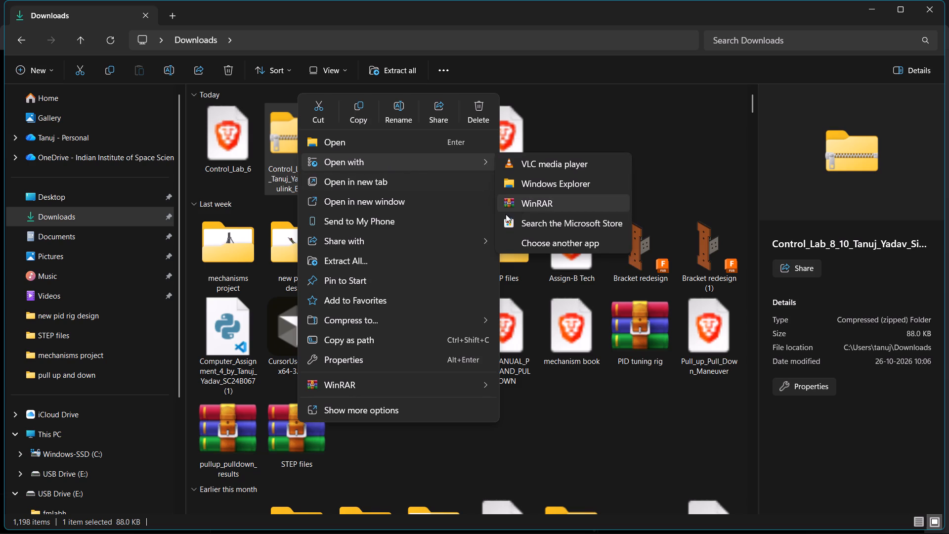
click(366, 376)
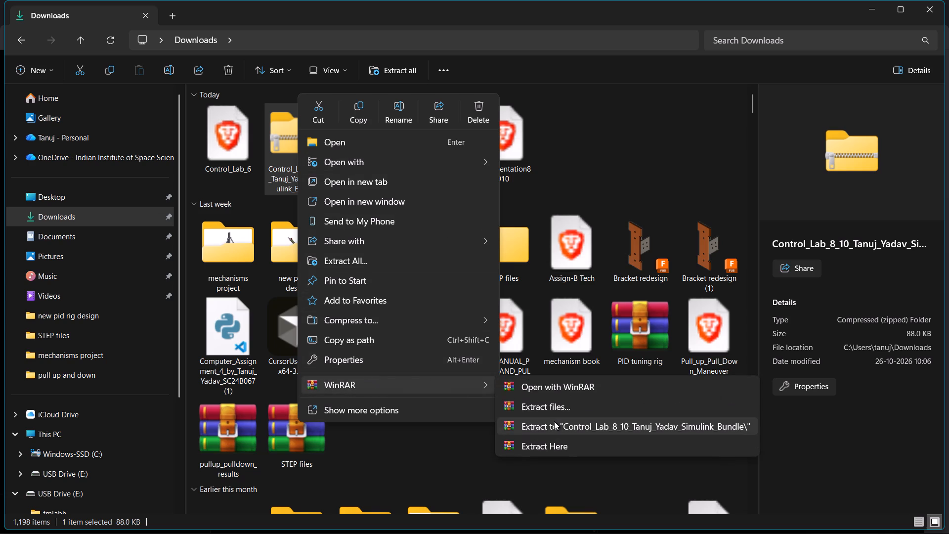
click(553, 421)
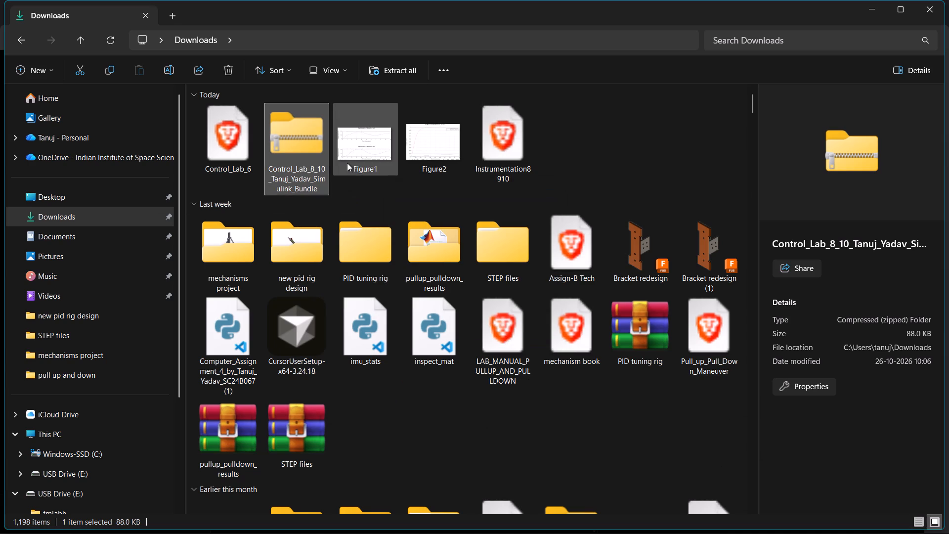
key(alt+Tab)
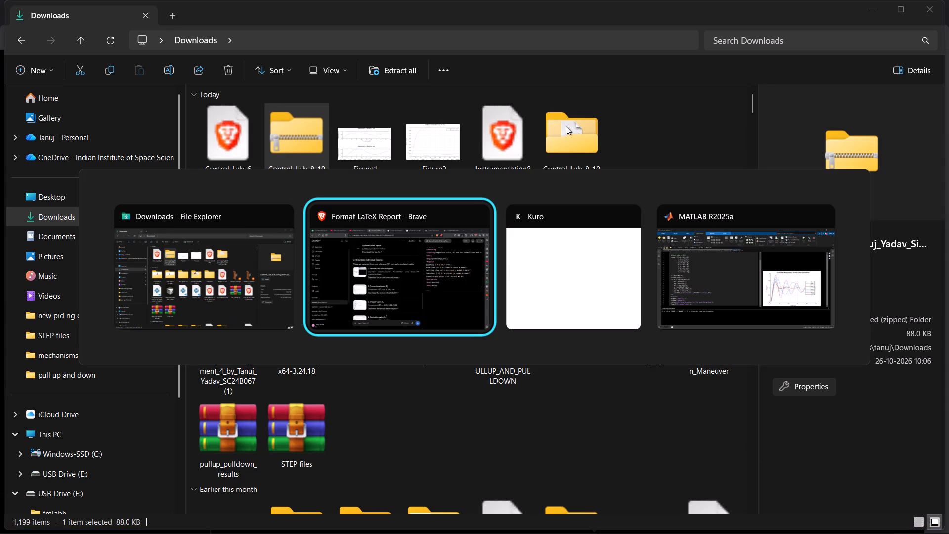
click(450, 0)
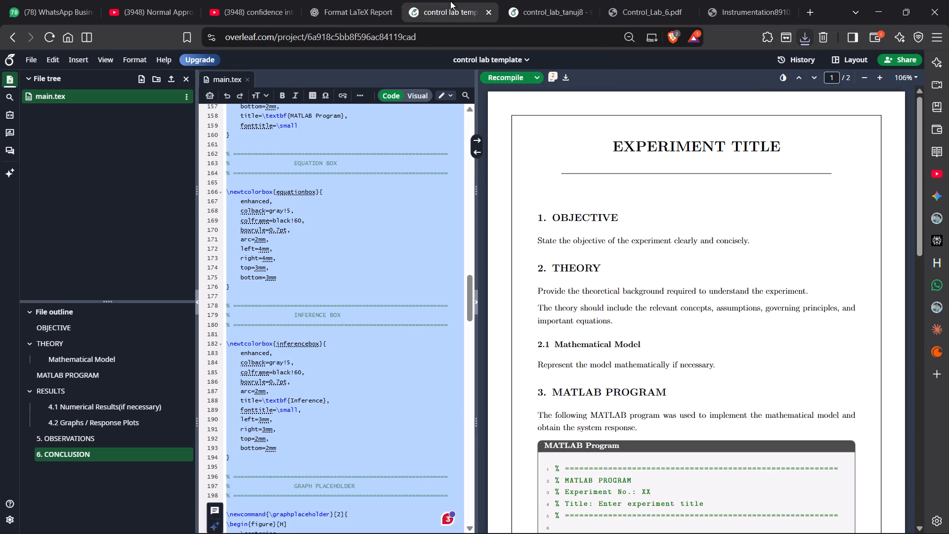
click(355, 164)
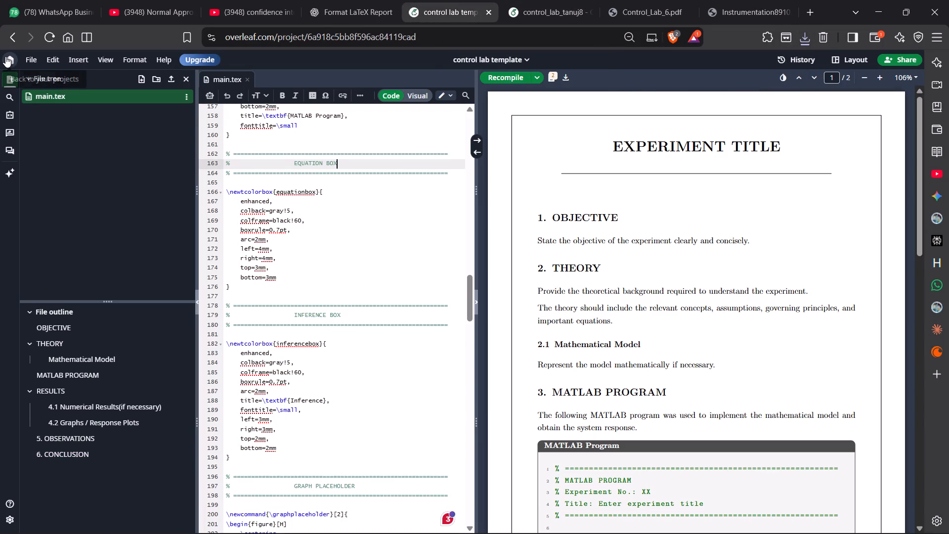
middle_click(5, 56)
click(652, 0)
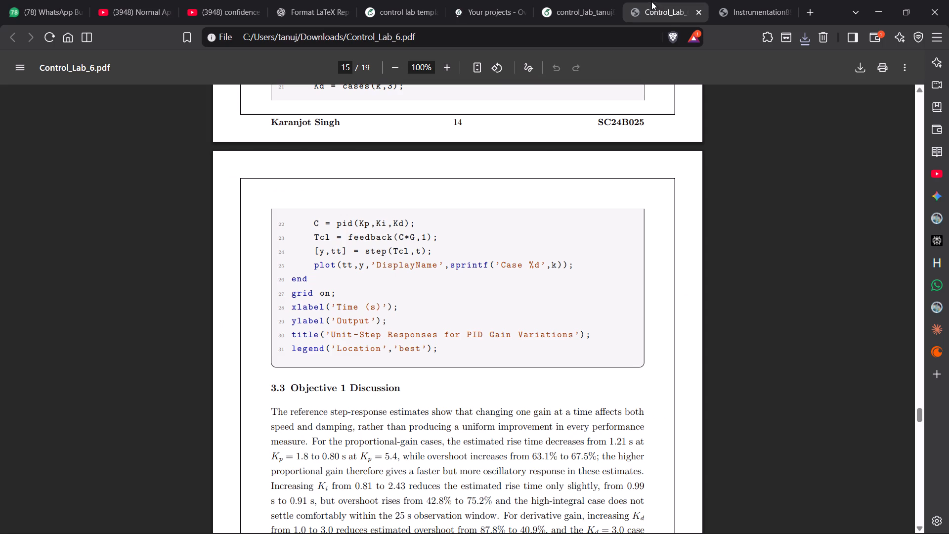
Return to the control_lab_tanuj8 project in Overleaf and permanently delete its main.tex file.
click(561, 0)
click(521, 12)
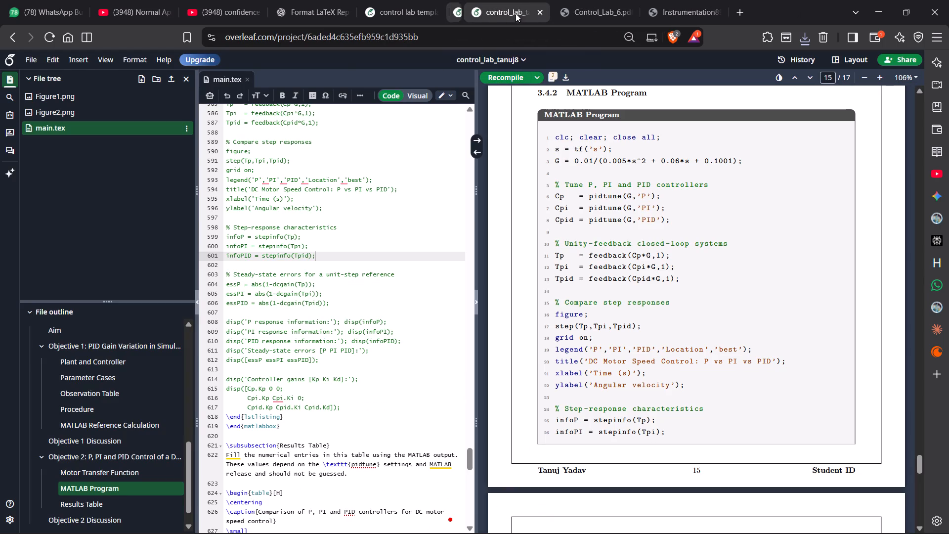
click(185, 124)
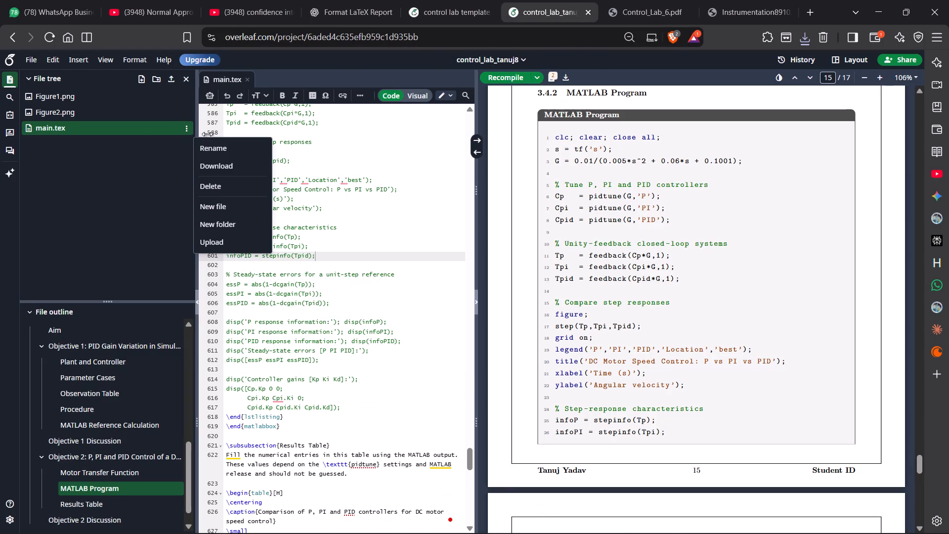
click(220, 183)
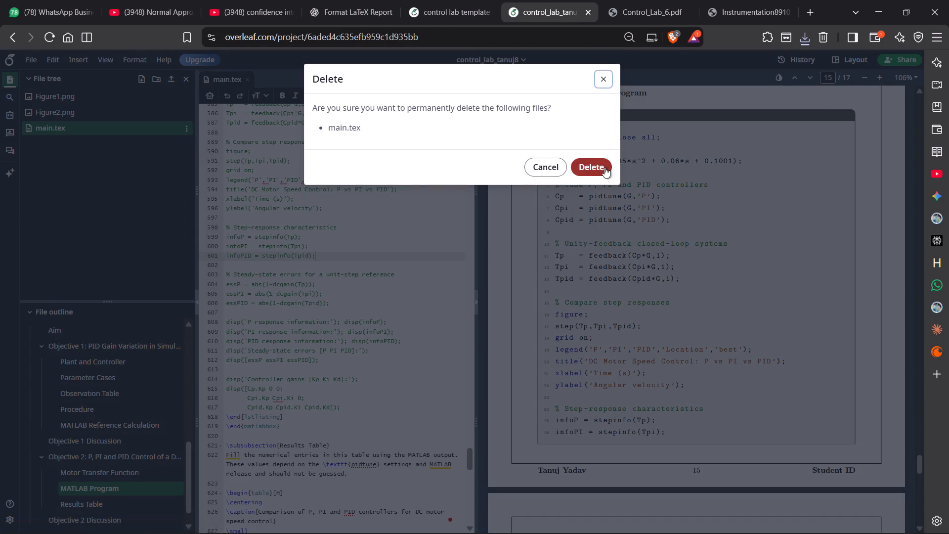
click(600, 166)
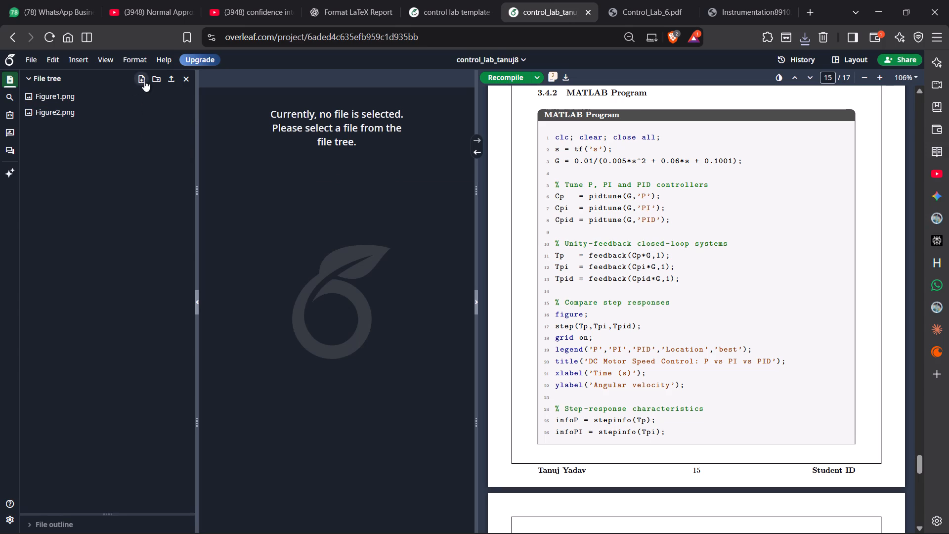
Upload the extracted Simulink bundle folder from Downloads, including its .tex file and images, to the project.
click(167, 79)
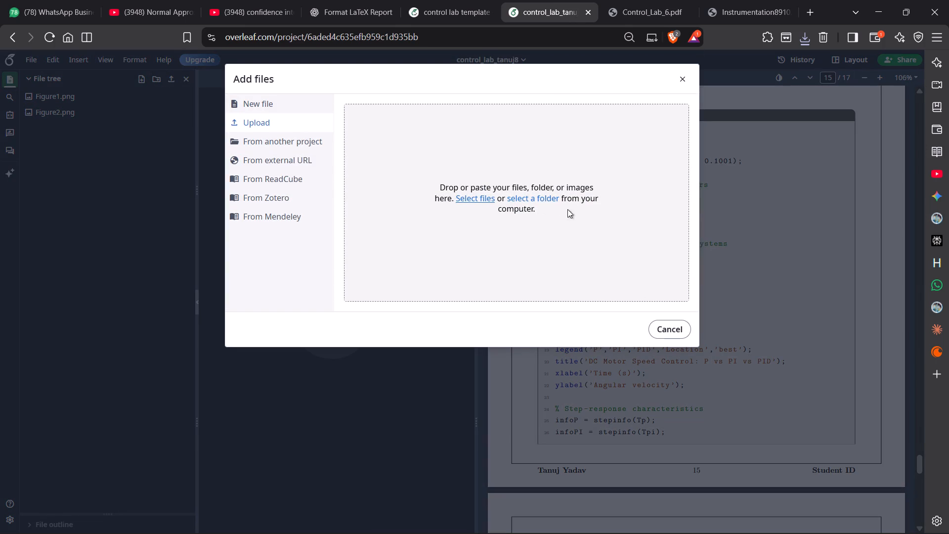
click(542, 199)
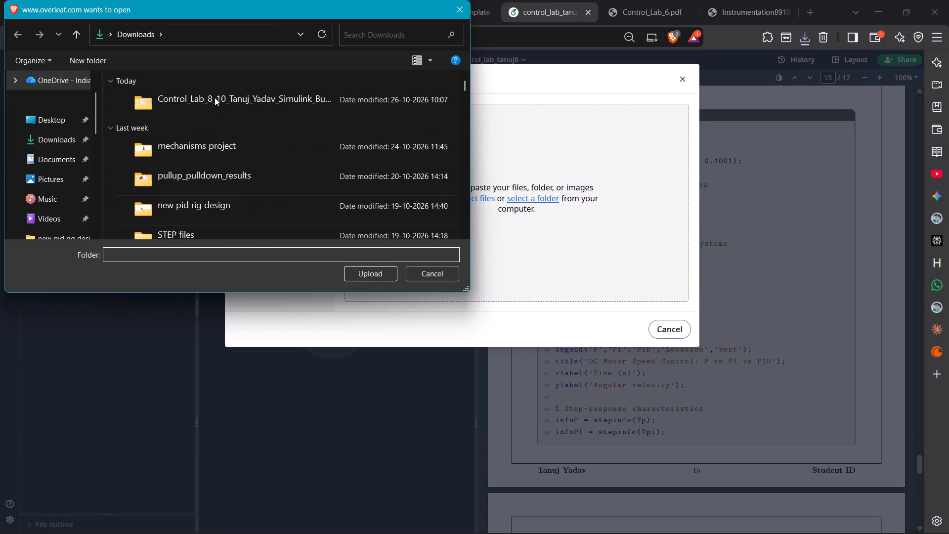
click(215, 97)
click(365, 272)
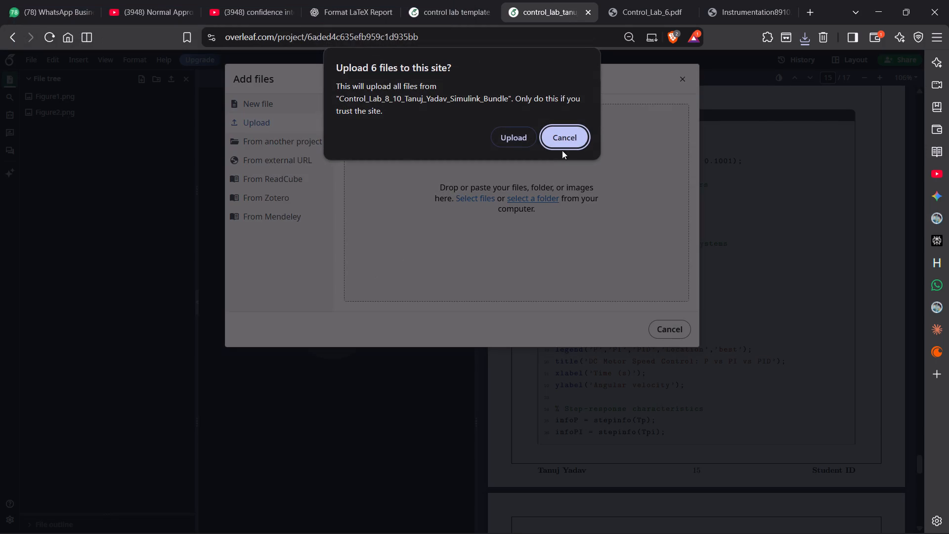
click(495, 134)
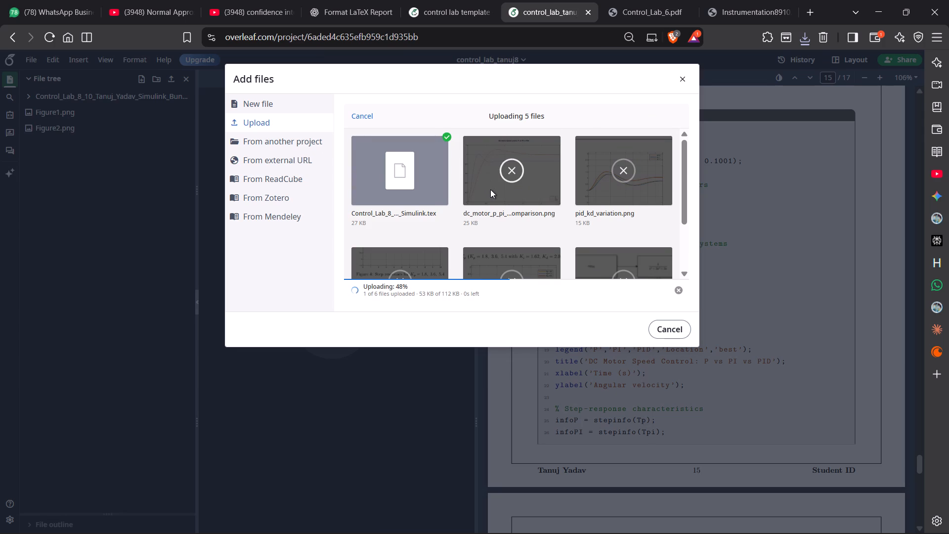
scroll(490, 189, down, 2)
scroll(490, 189, up, 5)
scroll(490, 189, down, 2)
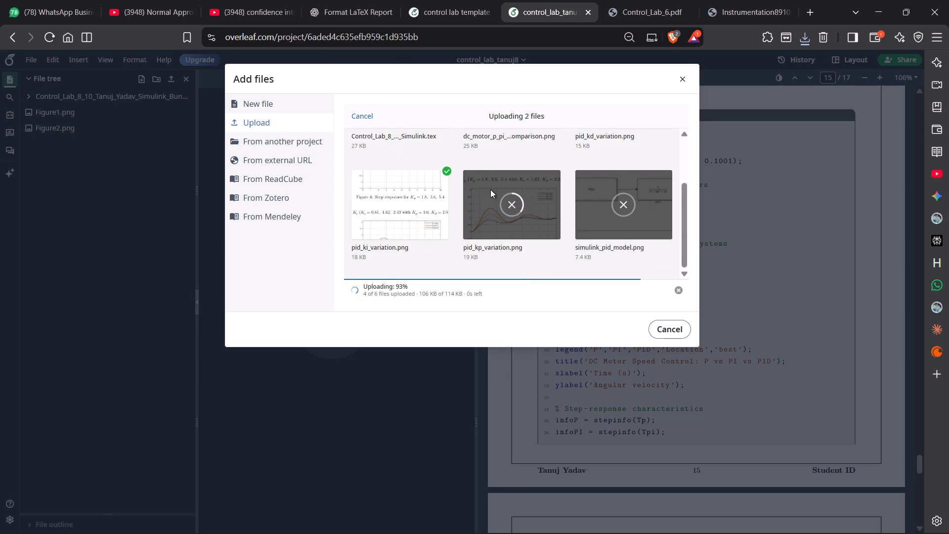
Open the Simulink .tex file from the uploaded bundle folder and recompile the project from it.
scroll(490, 189, down, 2)
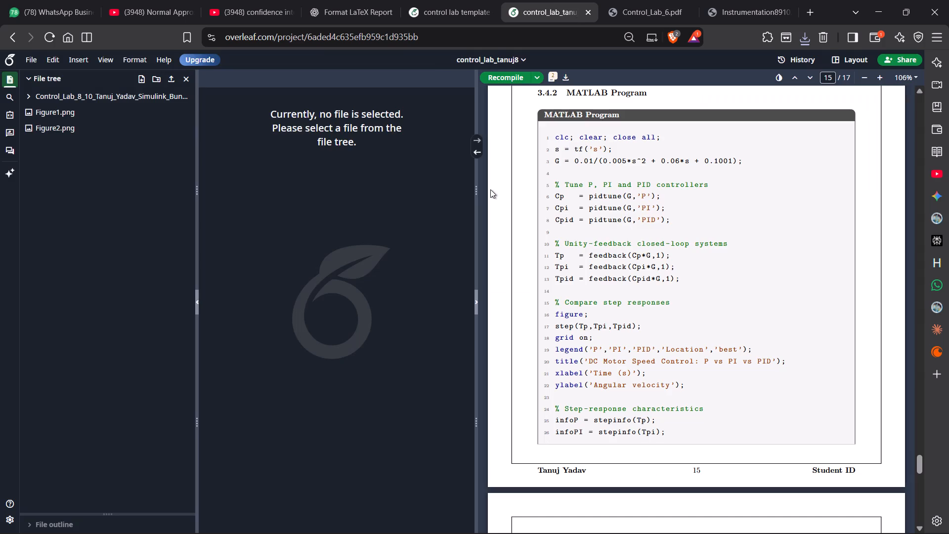
click(95, 95)
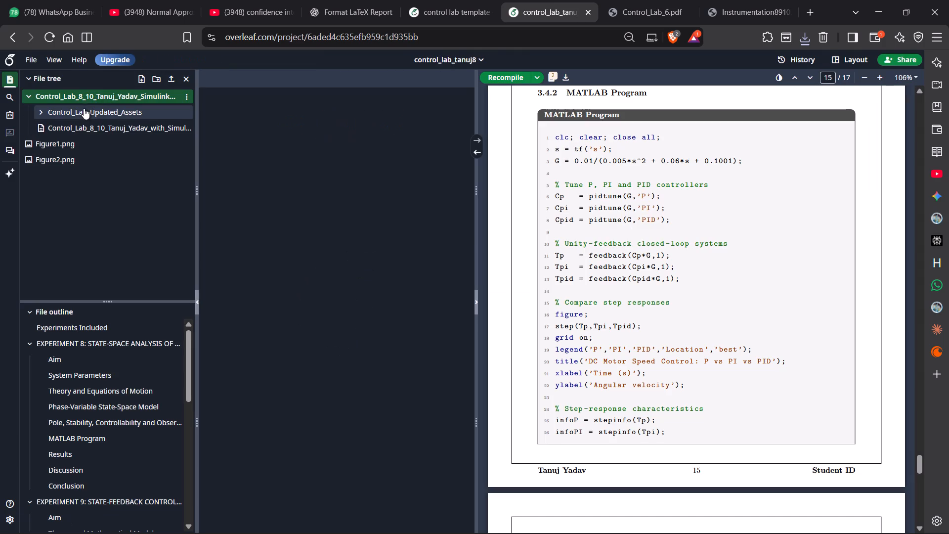
click(83, 127)
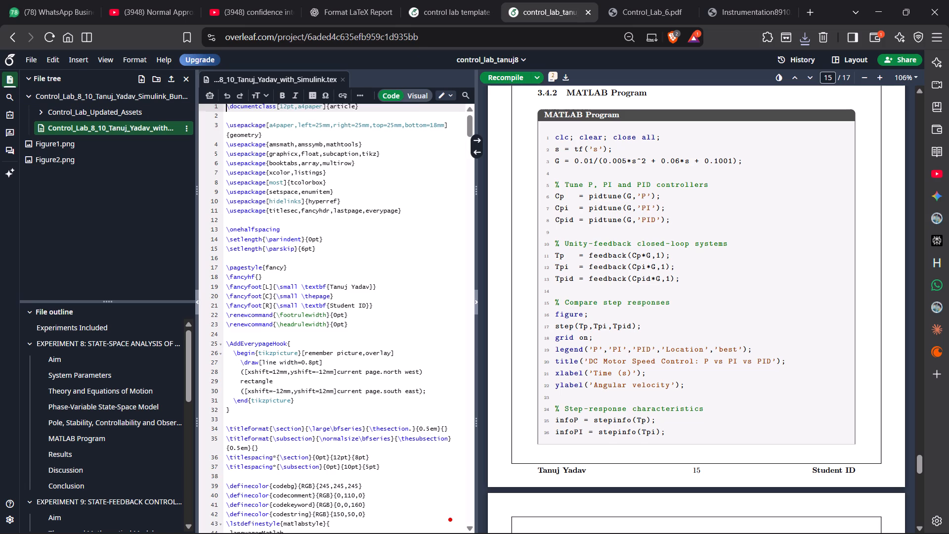
click(493, 75)
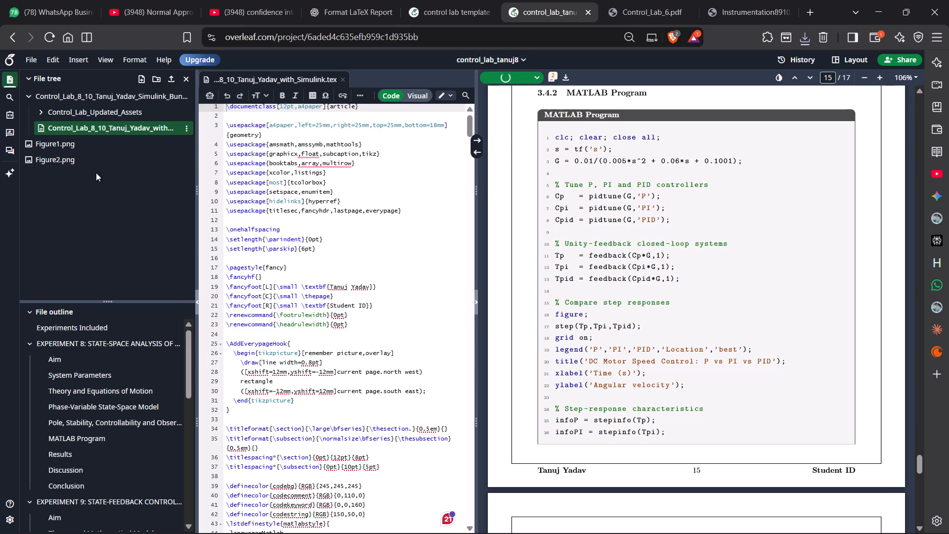
Permanently delete the old Figure1.png and Figure2.png files from the project's root.
click(52, 147)
right_click(52, 147)
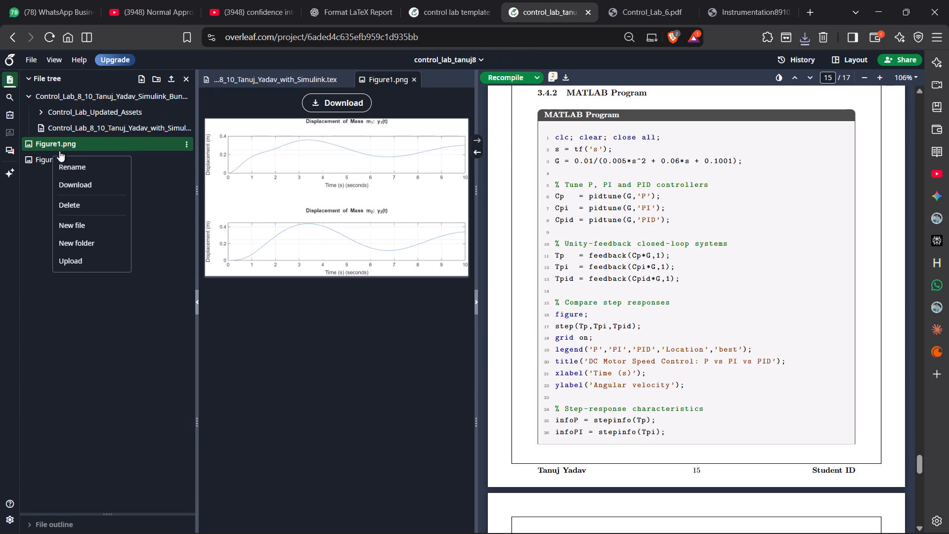
click(69, 196)
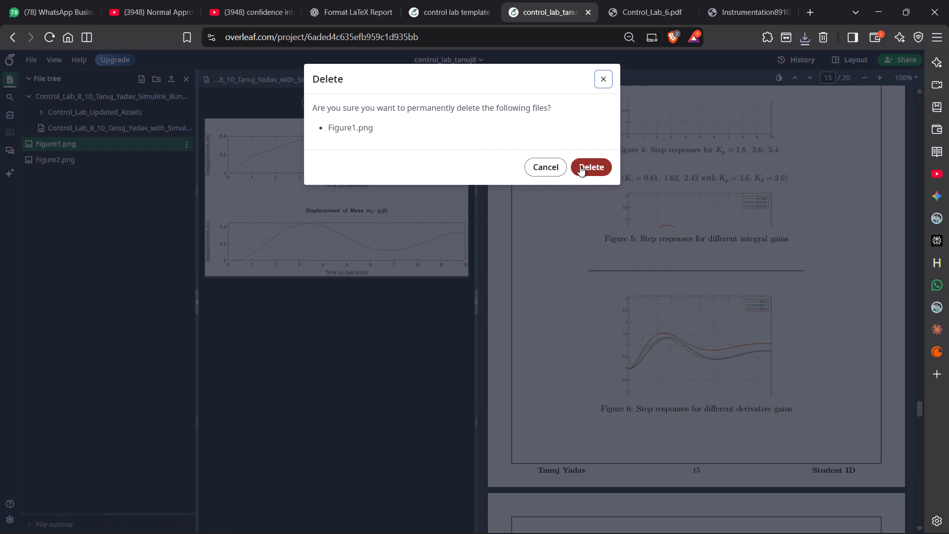
click(580, 166)
click(67, 144)
right_click(67, 144)
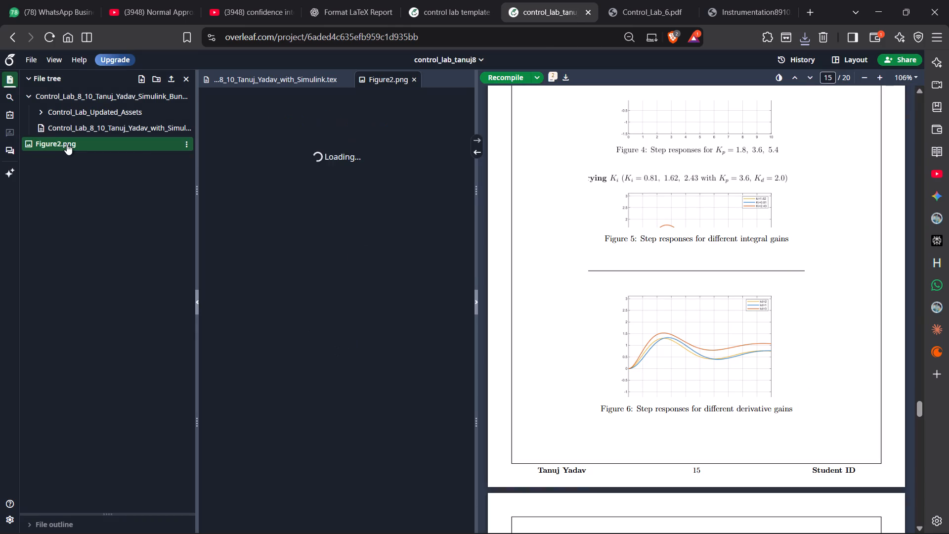
click(83, 205)
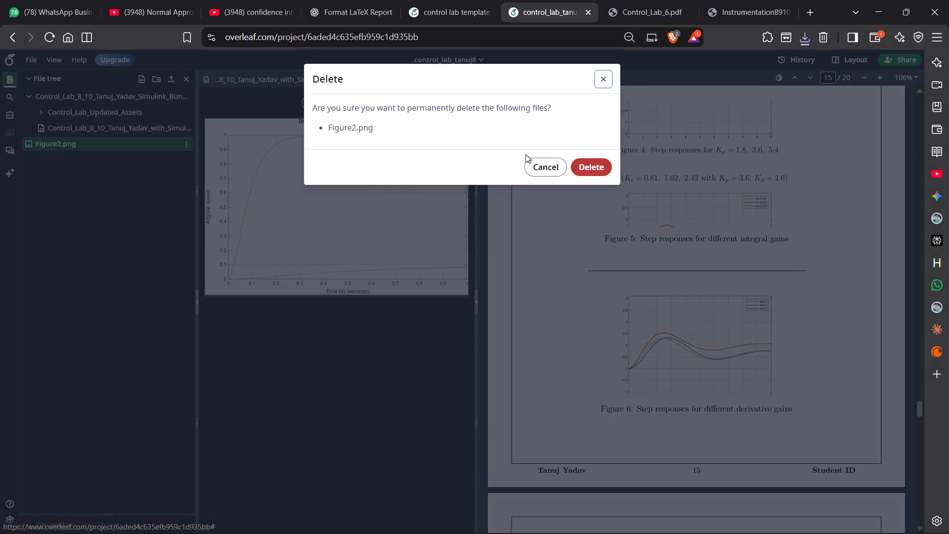
click(598, 170)
Review the recompiled report PDF from its title page through the Experiment 8 sections, checking the programs, results and figures.
scroll(671, 274, up, 11)
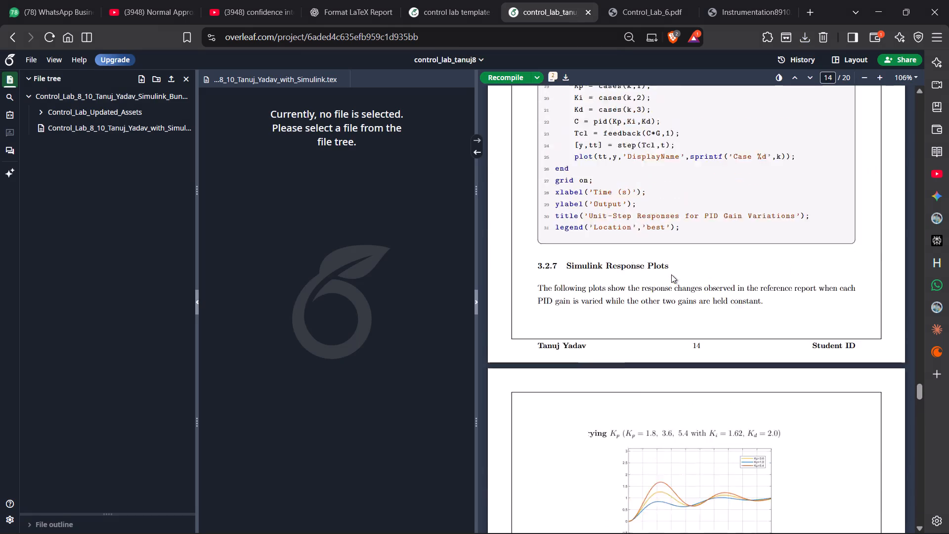
scroll(671, 274, up, 20)
scroll(671, 274, up, 20)
scroll(671, 274, up, 15)
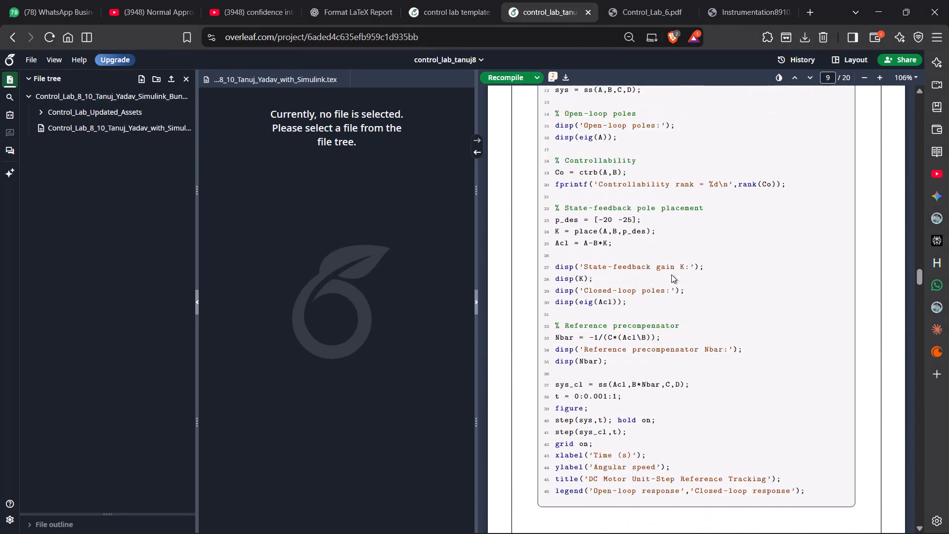
scroll(671, 274, up, 20)
scroll(671, 274, up, 20)
scroll(671, 274, up, 15)
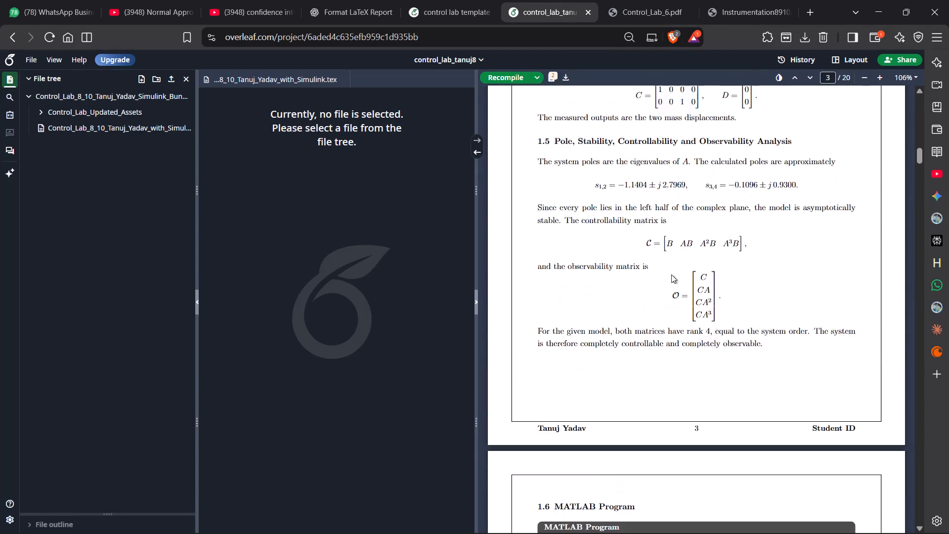
scroll(671, 274, up, 20)
scroll(671, 274, up, 10)
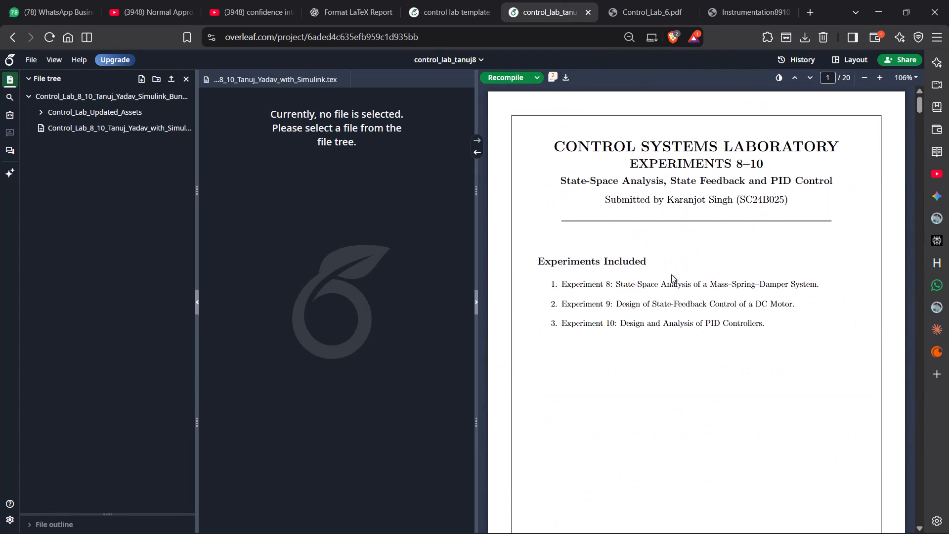
scroll(671, 274, down, 18)
scroll(671, 274, down, 9)
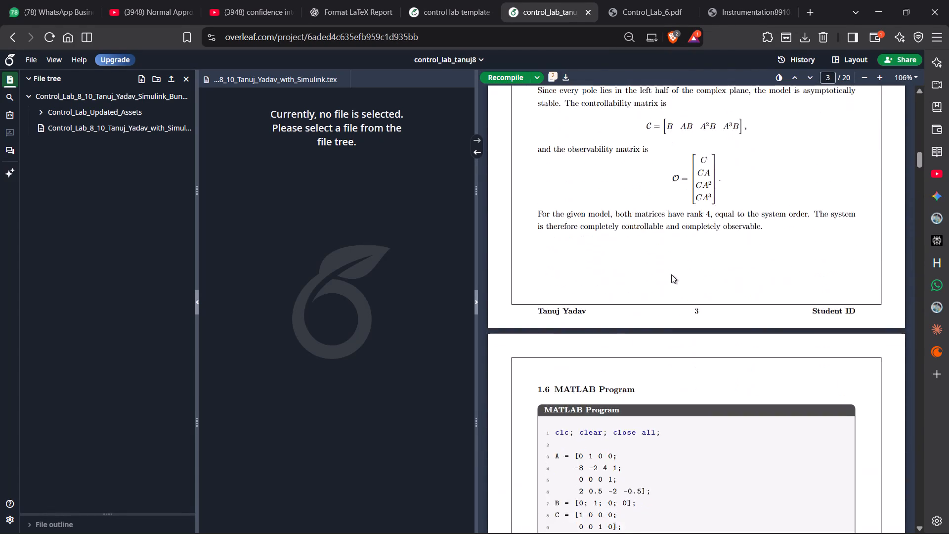
scroll(671, 274, down, 6)
scroll(671, 274, up, 7)
scroll(671, 274, down, 12)
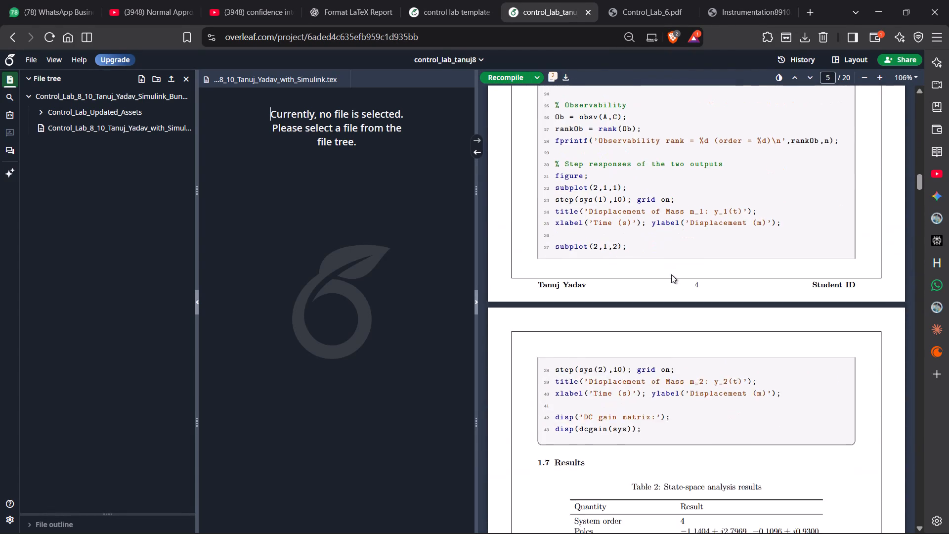
scroll(671, 274, down, 12)
scroll(671, 274, up, 8)
scroll(671, 274, down, 7)
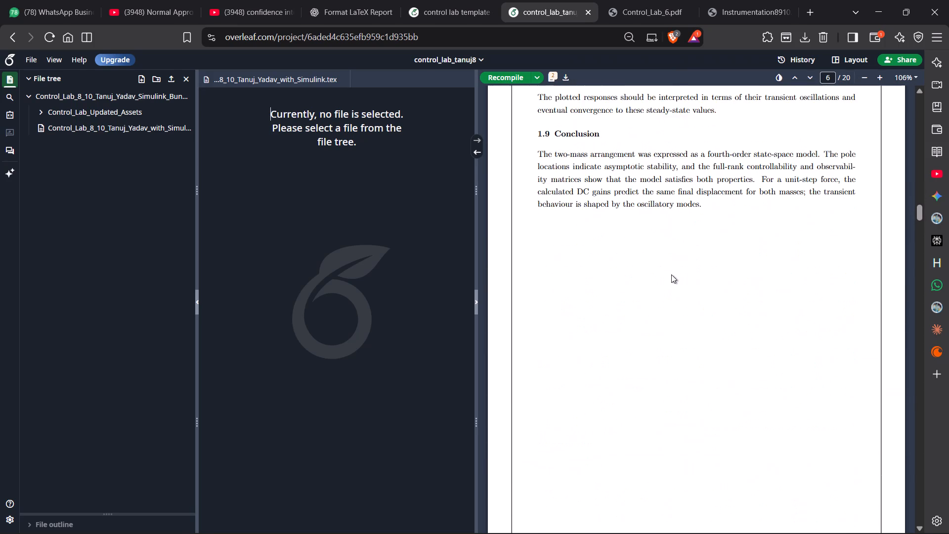
Review the report PDF's DC motor state-feedback section, covering the theory, open-loop analysis and MATLAB pole-placement program.
scroll(671, 274, down, 11)
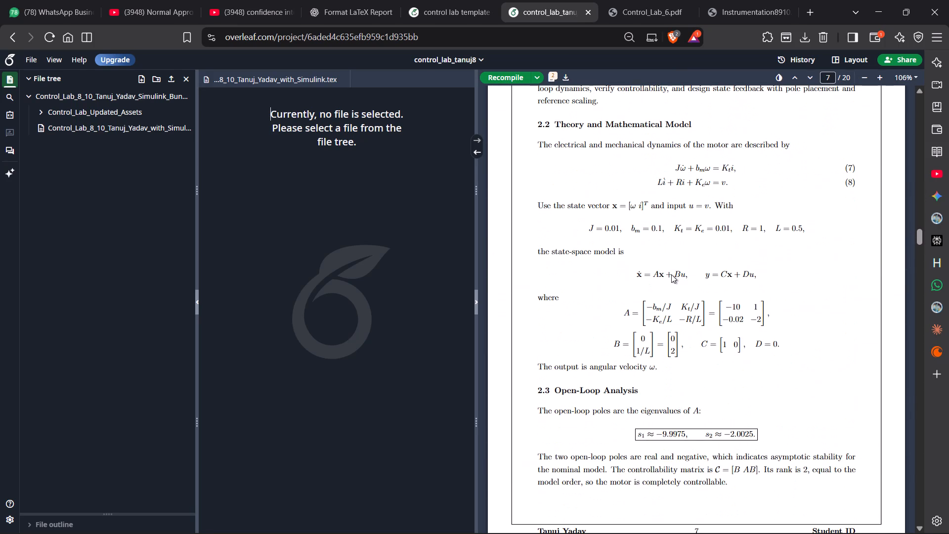
scroll(671, 274, down, 20)
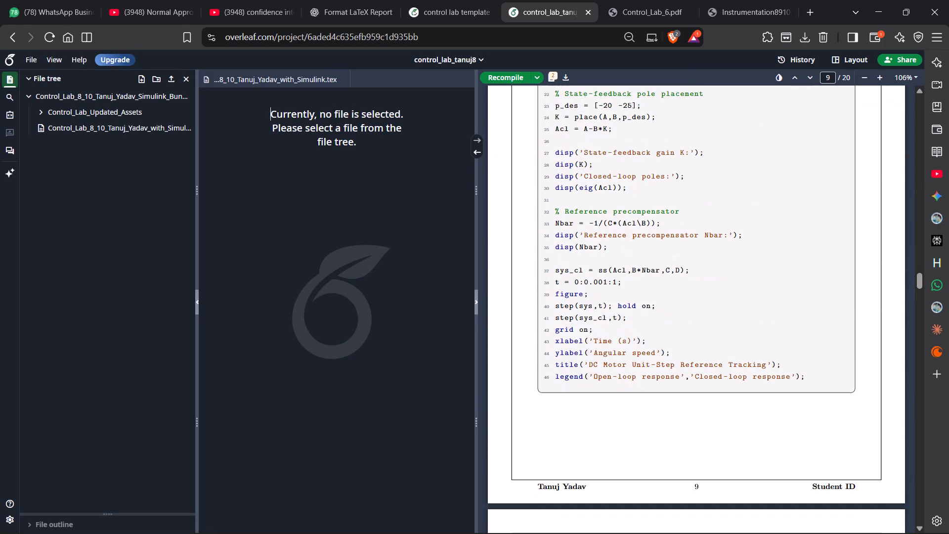
Open the Simulink .tex file from the bundle folder in the editor.
click(87, 125)
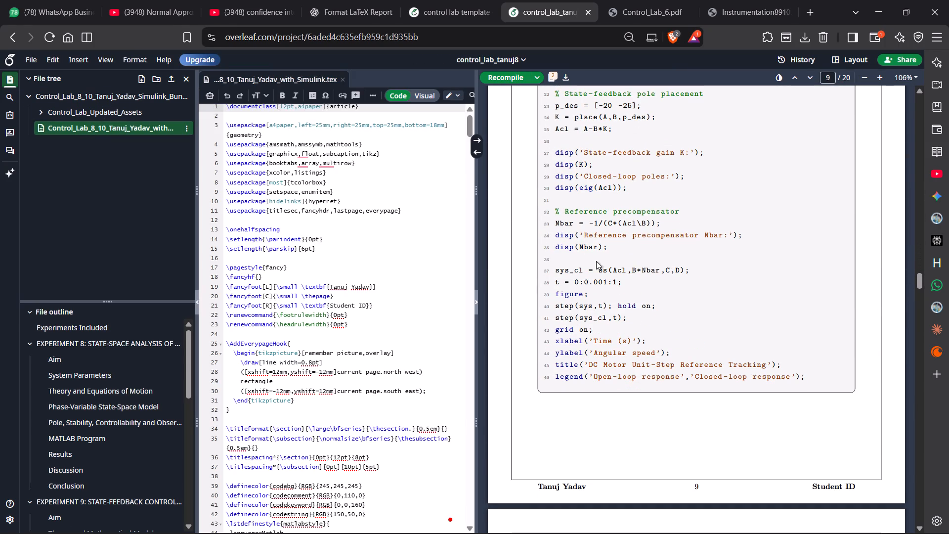
Review the PDF's PID sections from the Simulink block arrangement through the gain-variation program to the Simulink response plots.
scroll(596, 261, down, 20)
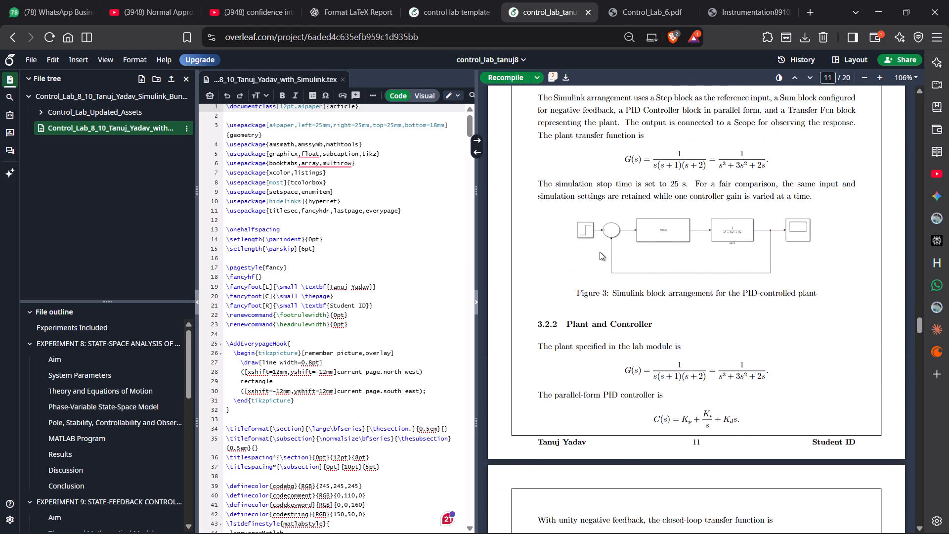
scroll(602, 249, down, 19)
scroll(602, 249, down, 9)
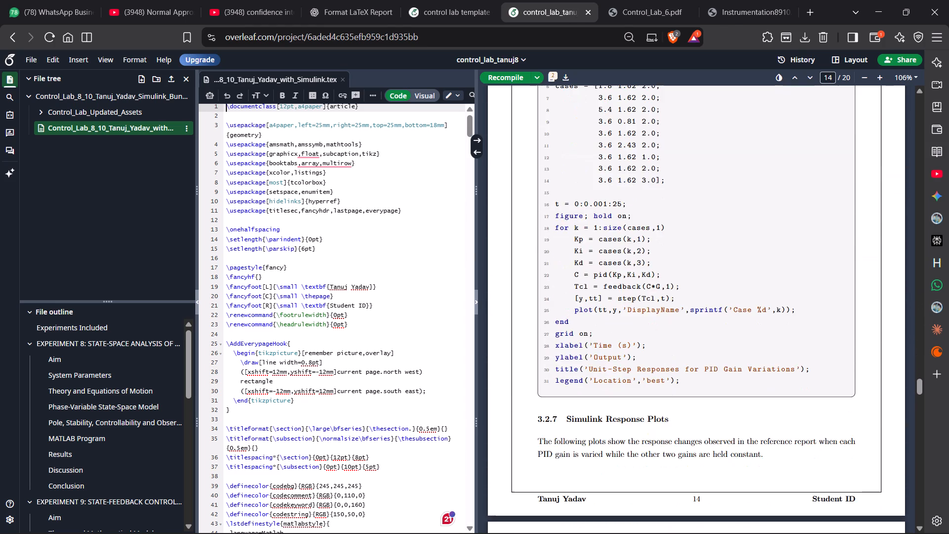
scroll(602, 249, down, 11)
scroll(602, 249, up, 3)
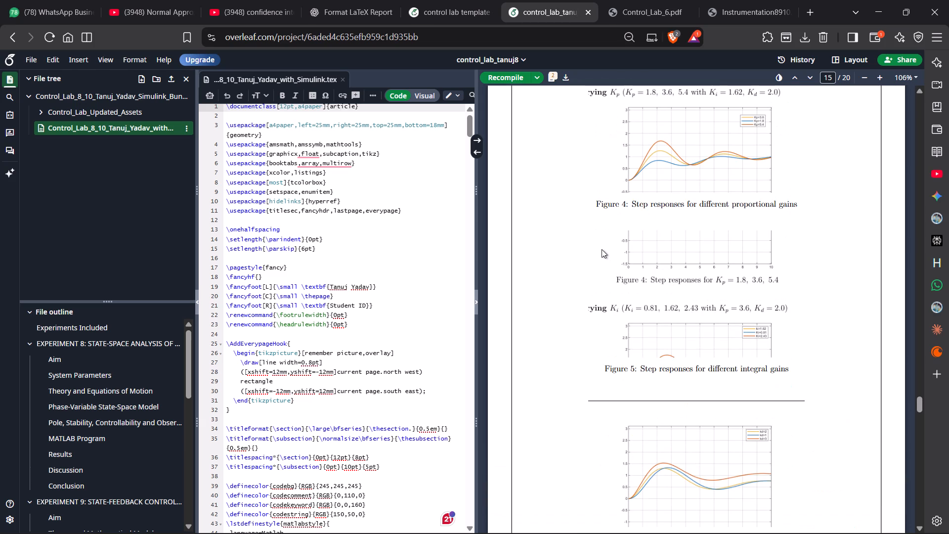
Review the PDF from the Objective 1 discussion through the P, PI and PID motor control program to the Overall Conclusion.
scroll(602, 249, down, 13)
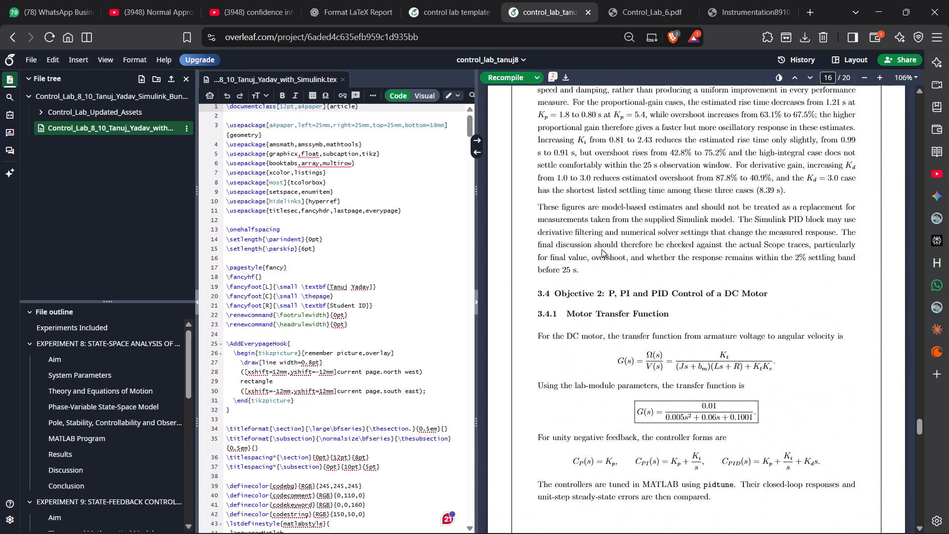
scroll(602, 249, down, 10)
scroll(602, 249, up, 12)
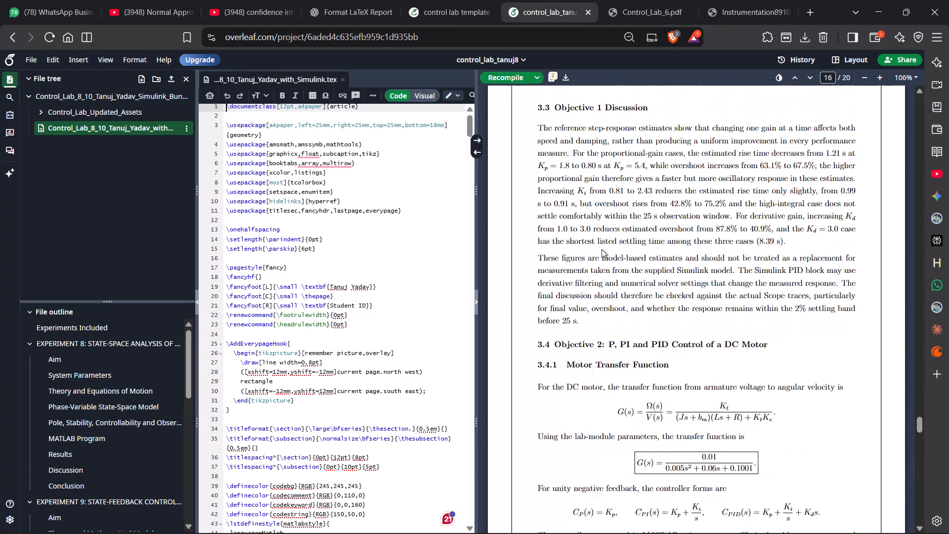
scroll(602, 249, up, 4)
scroll(602, 249, down, 17)
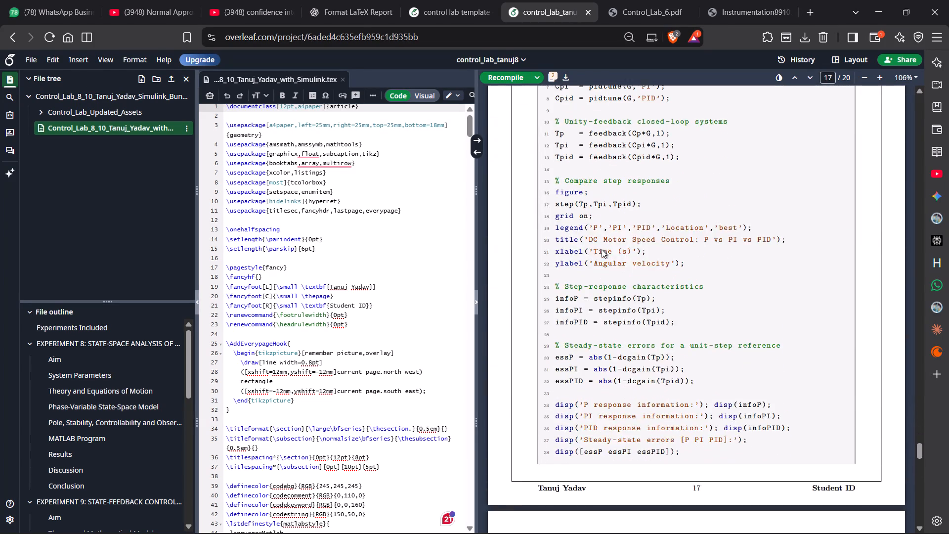
scroll(602, 249, down, 19)
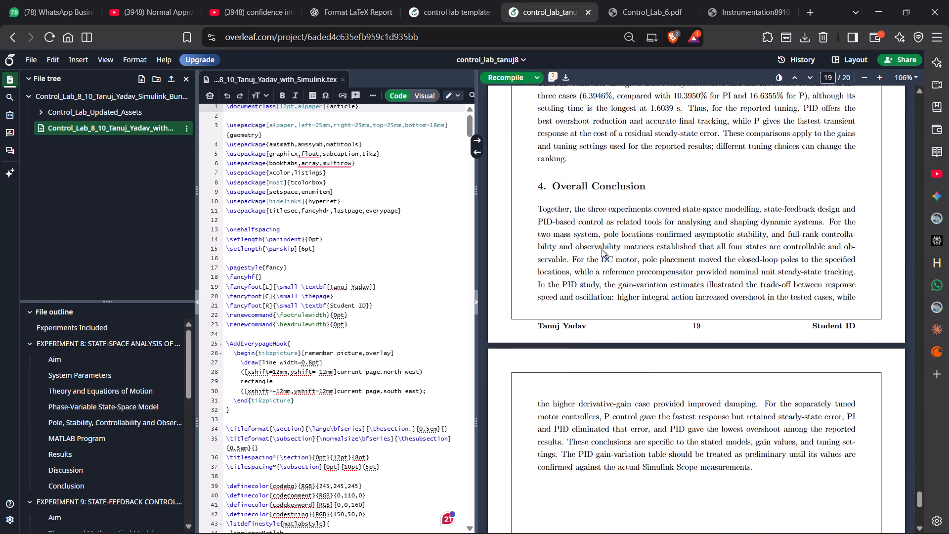
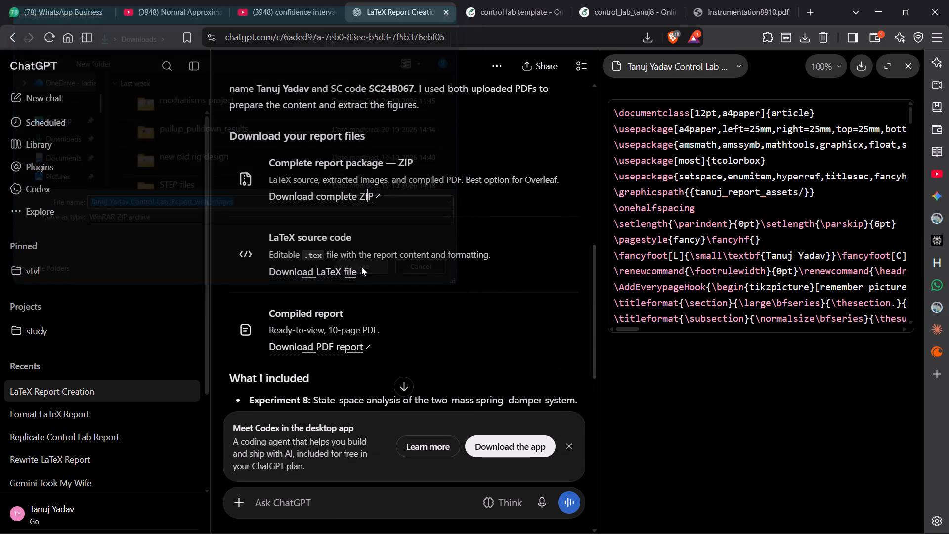
Extract the downloaded report ZIP in the Downloads folder into a folder of the same name.
click(420, 523)
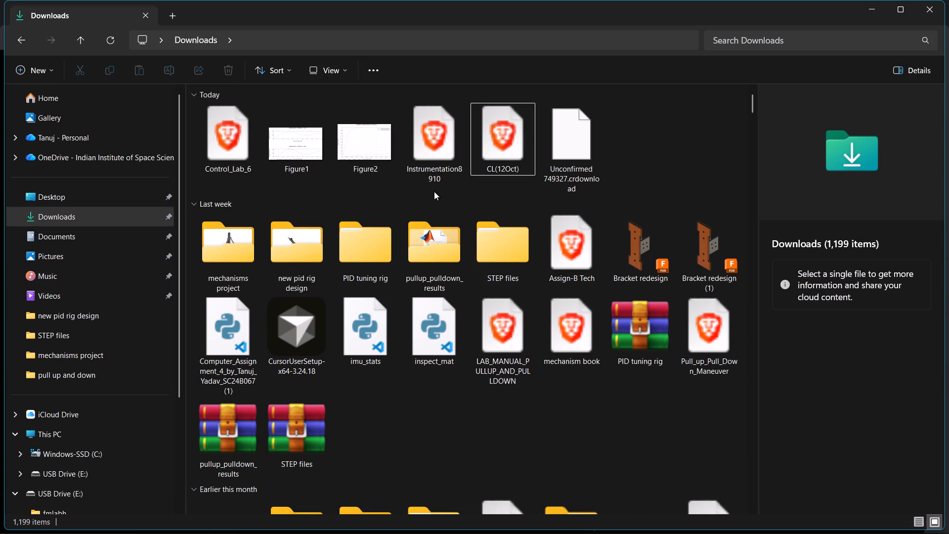
right_click(576, 147)
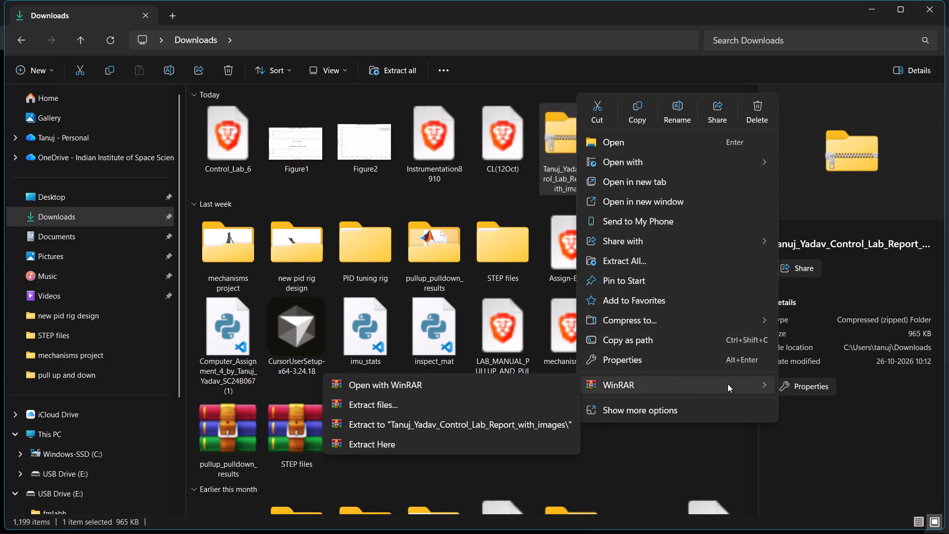
click(532, 422)
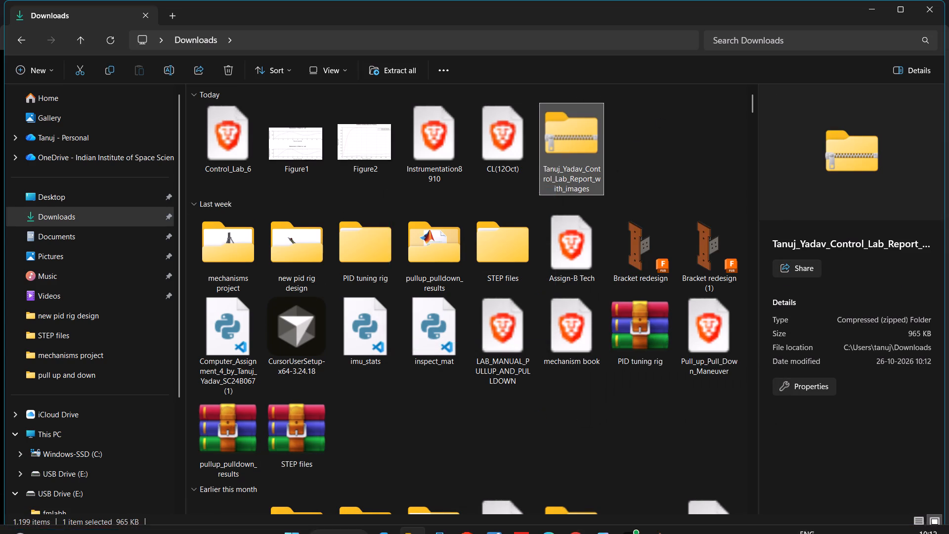
Switch to the Overleaf project control_lab_tanuj8 and permanently delete the old Experiments 8–10 Simulink bundle folder.
click(472, 520)
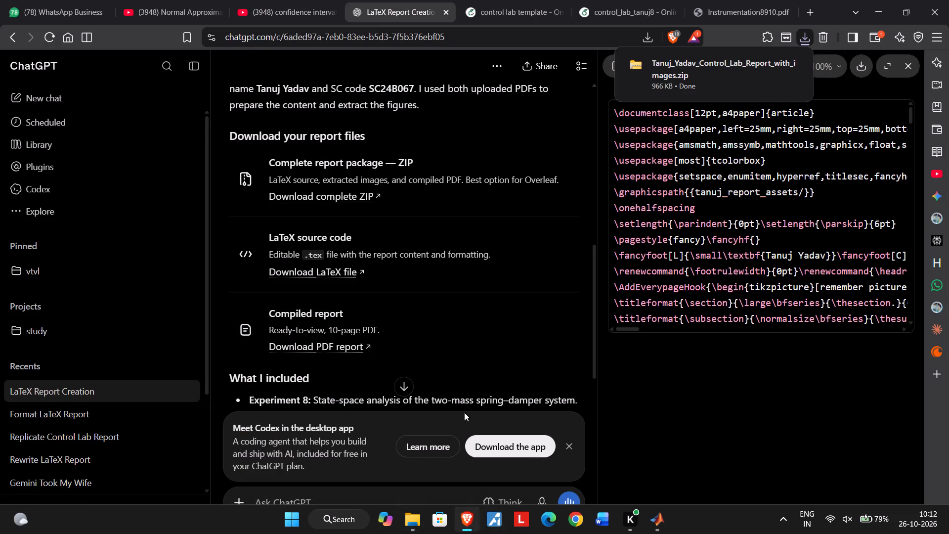
click(509, 0)
click(604, 0)
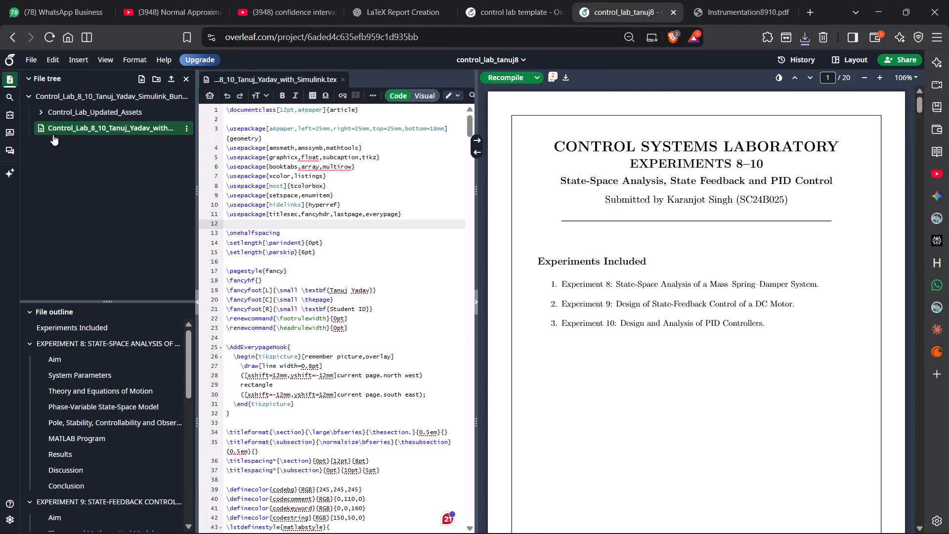
drag(49, 144, 58, 88)
click(53, 94)
right_click(53, 94)
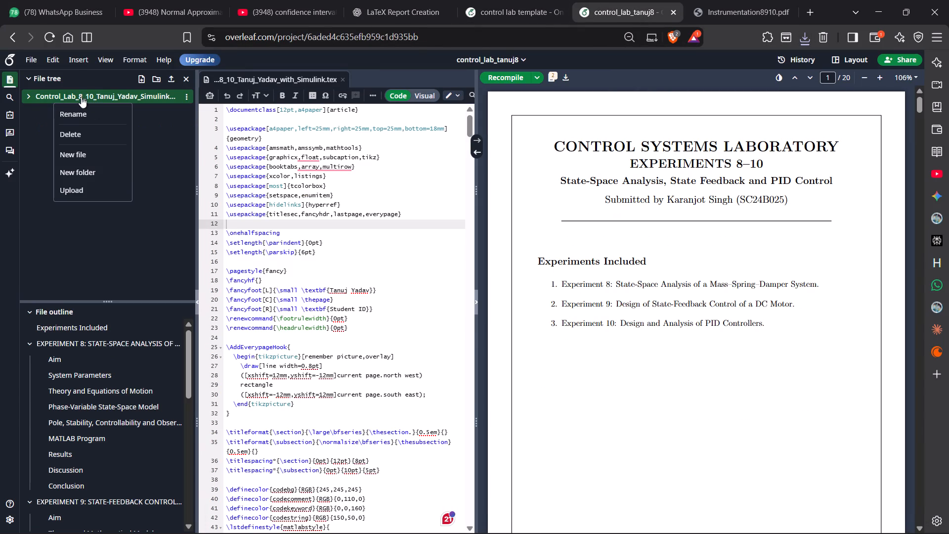
click(93, 136)
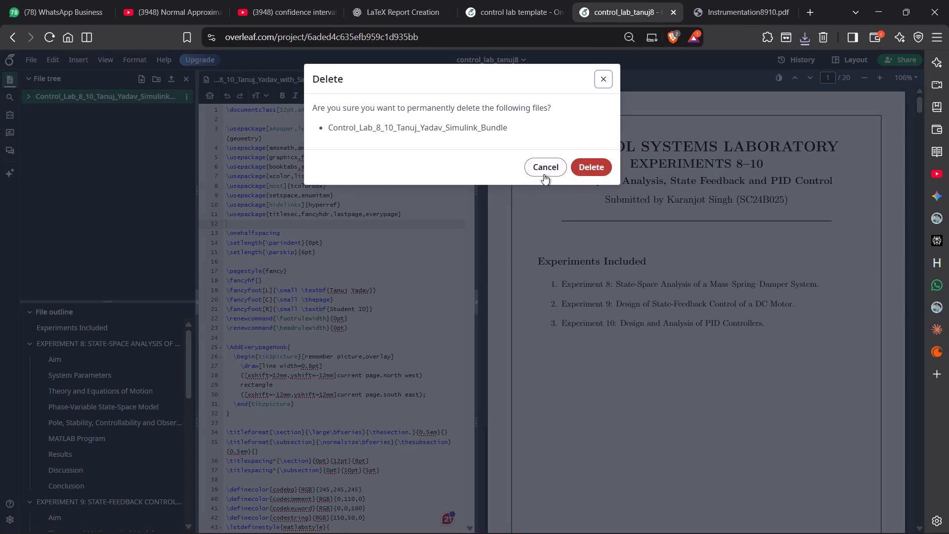
click(590, 171)
Upload the extracted report-with-images folder from Downloads to the Overleaf project.
click(168, 82)
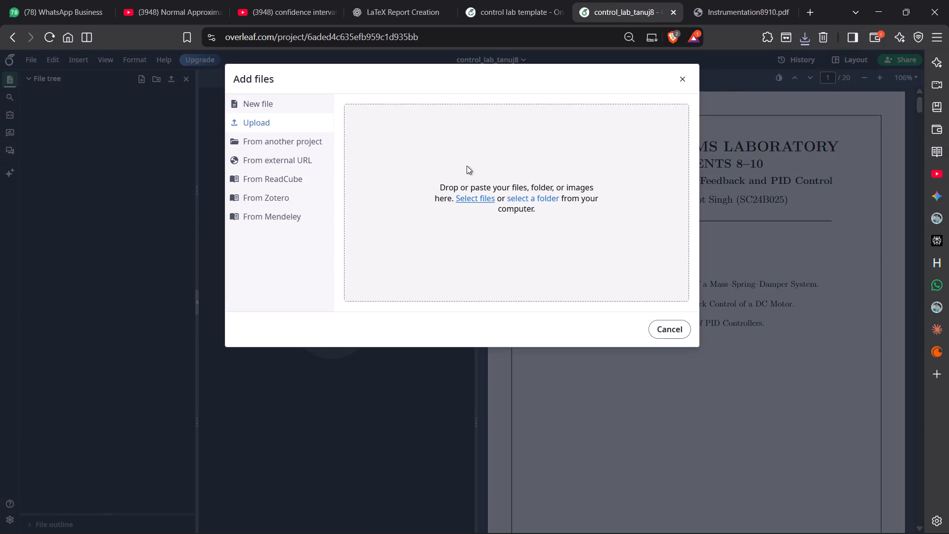
click(542, 197)
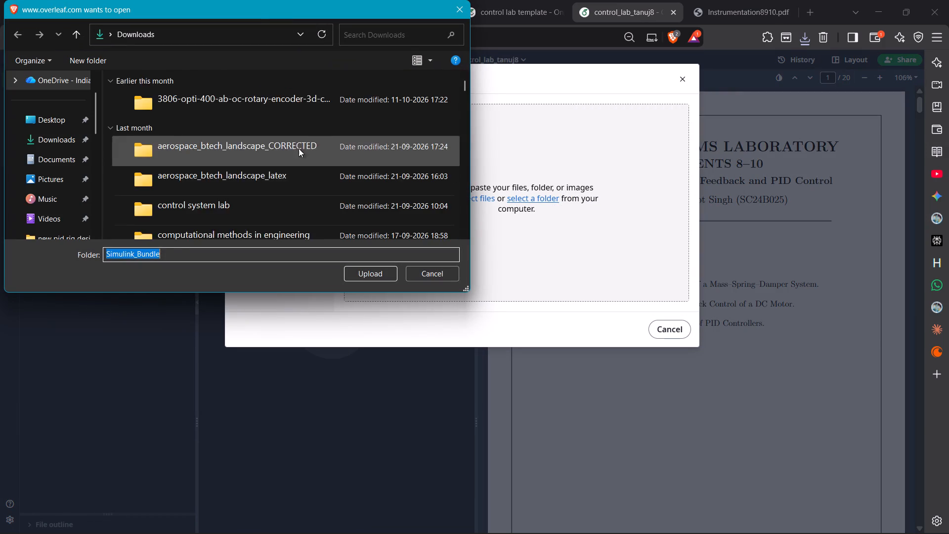
click(234, 112)
click(375, 273)
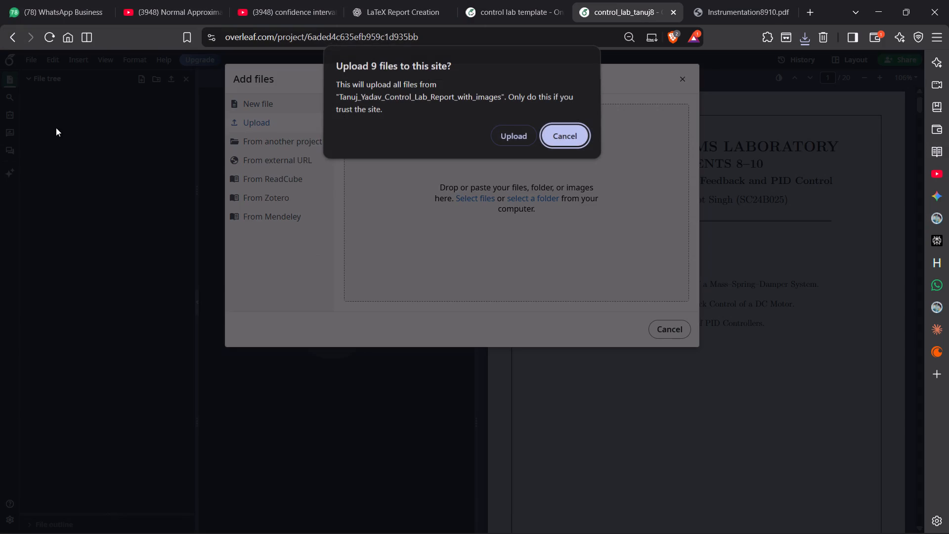
click(525, 139)
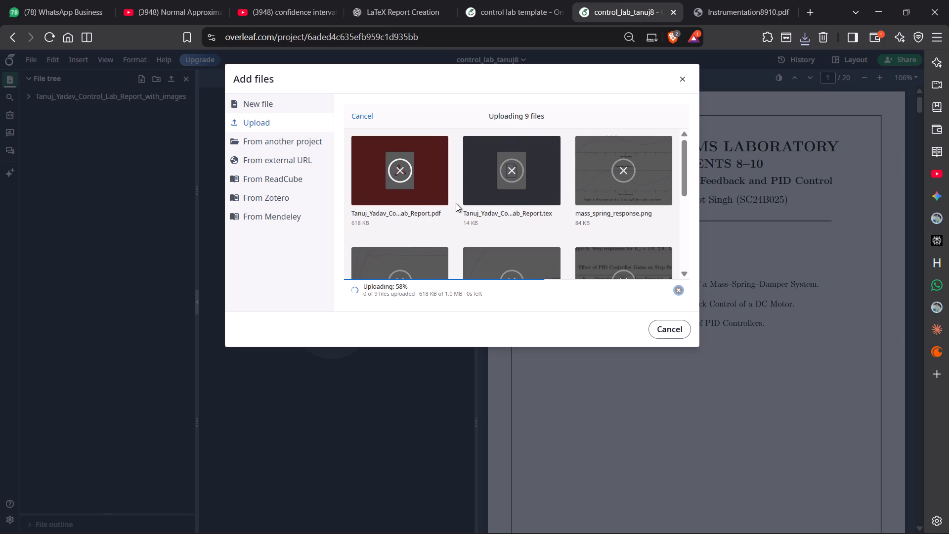
scroll(459, 203, down, 2)
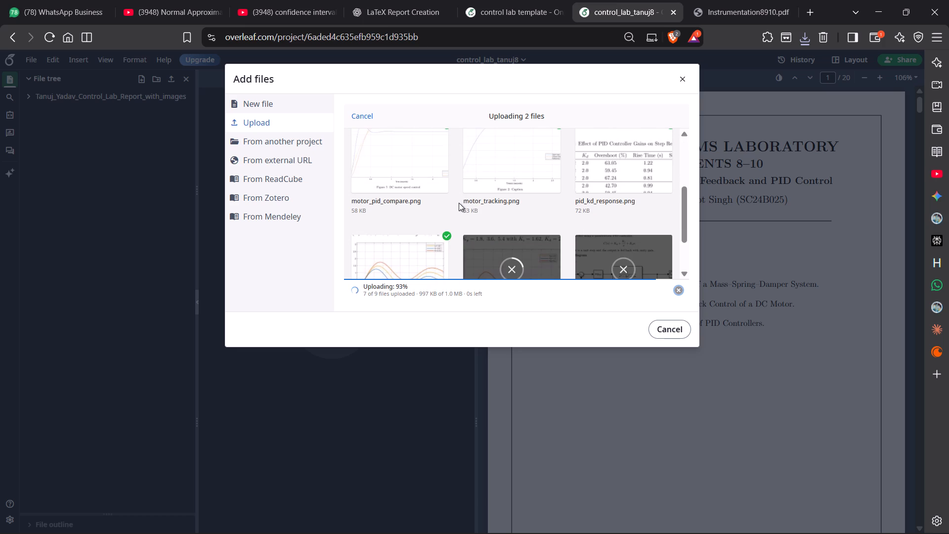
scroll(459, 203, down, 2)
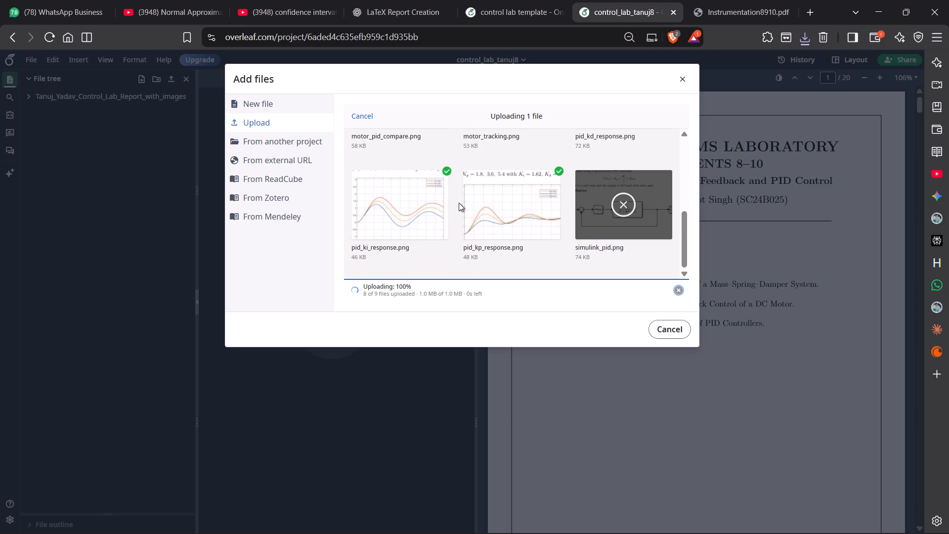
Open the control lab report .tex file from the uploaded folder and recompile the project.
click(132, 95)
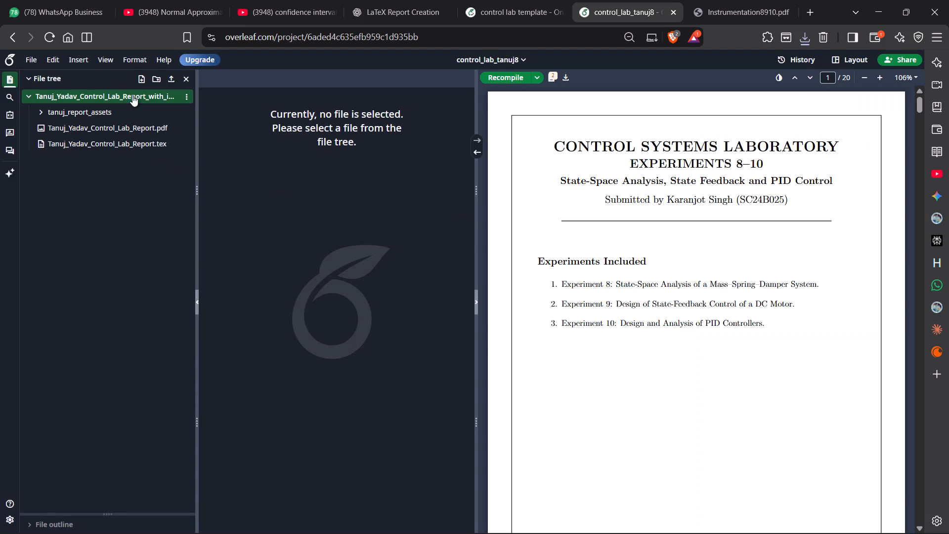
click(107, 130)
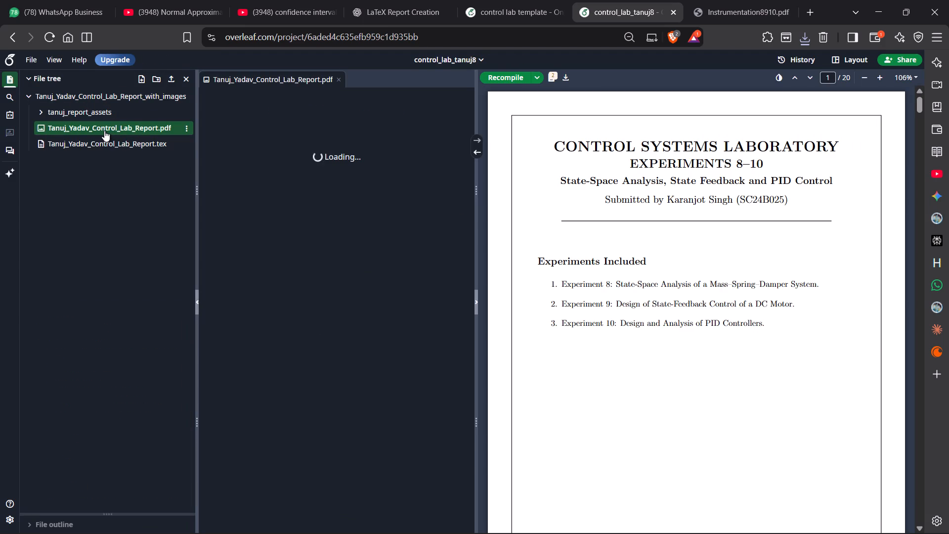
click(101, 142)
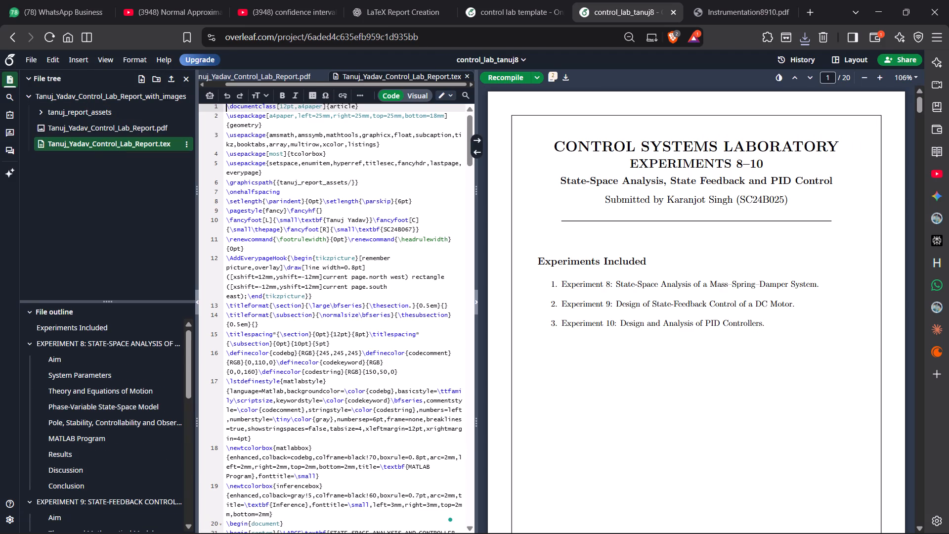
click(510, 75)
Skim the new report's LaTeX source from the preamble to the conclusion and back.
scroll(299, 193, down, 7)
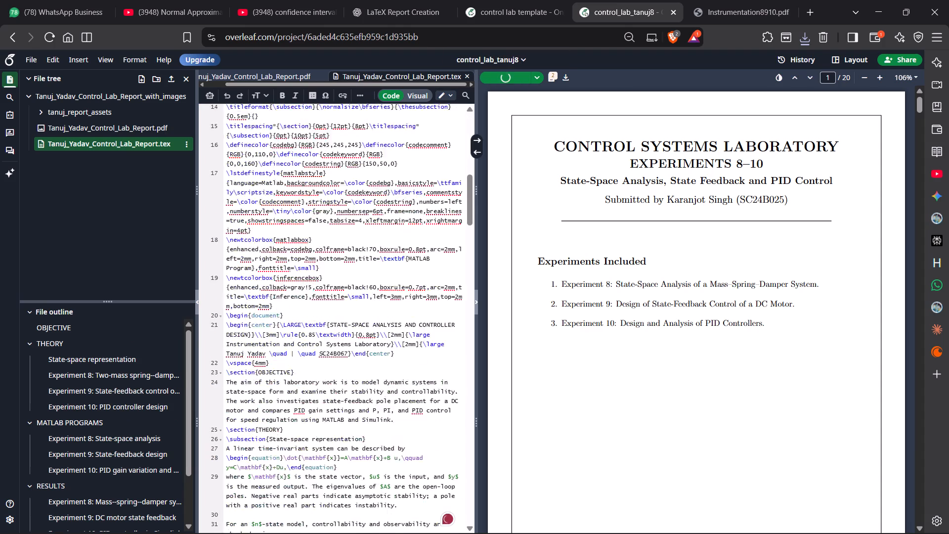
scroll(298, 199, down, 20)
scroll(298, 199, down, 20)
scroll(298, 199, down, 7)
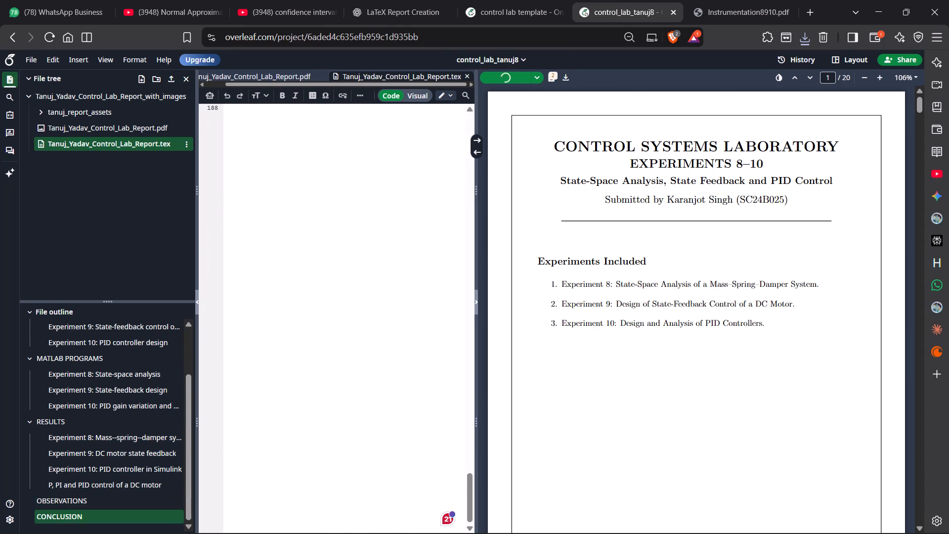
scroll(298, 199, up, 14)
scroll(298, 199, up, 8)
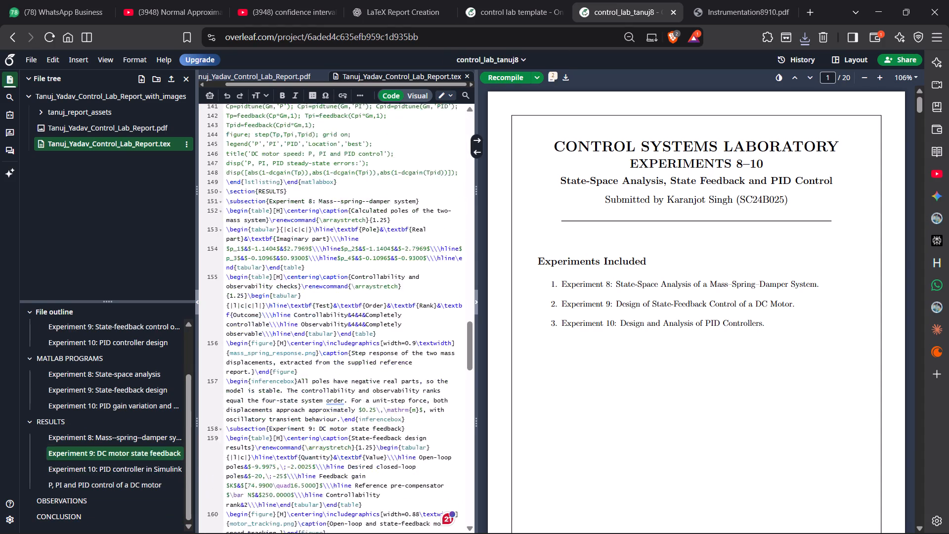
scroll(298, 199, up, 15)
scroll(298, 199, up, 15)
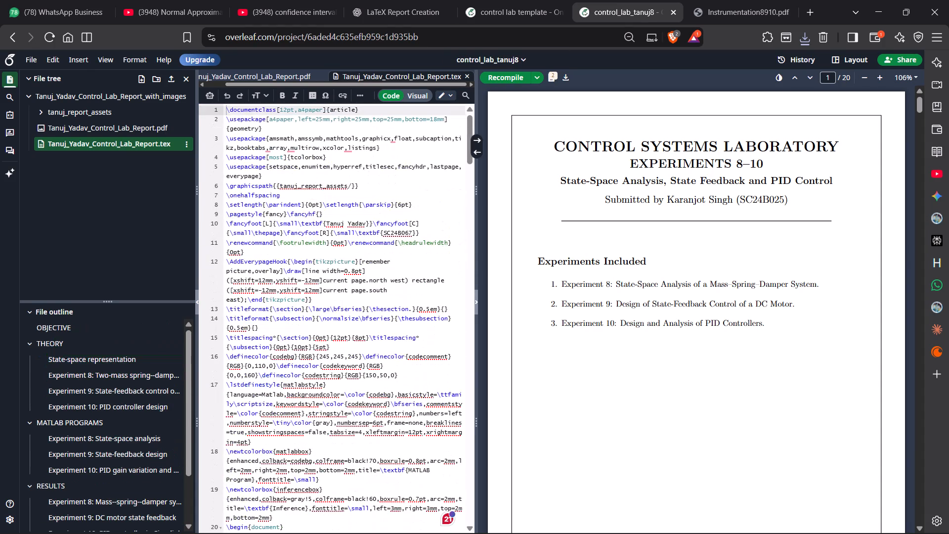
scroll(298, 199, up, 7)
scroll(546, 163, down, 6)
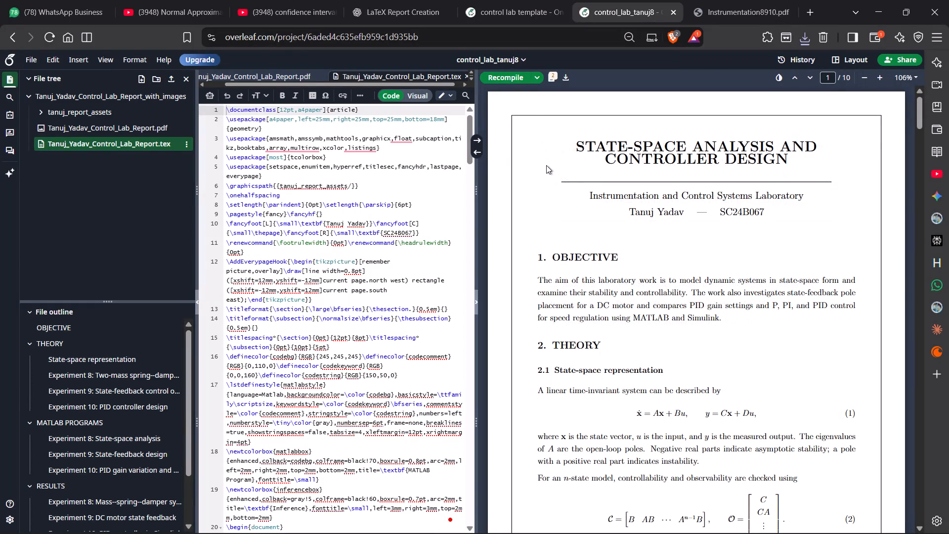
scroll(546, 165, up, 5)
scroll(546, 165, down, 10)
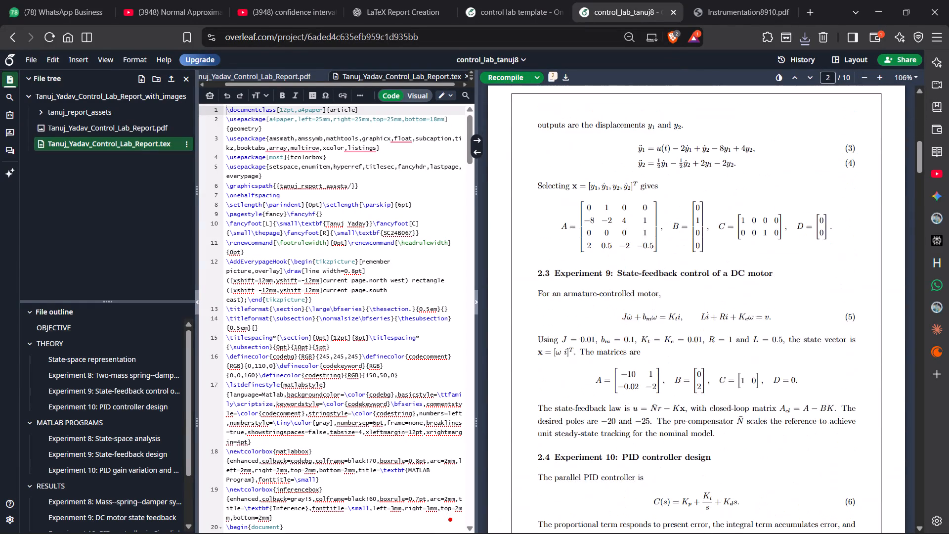
scroll(546, 165, down, 12)
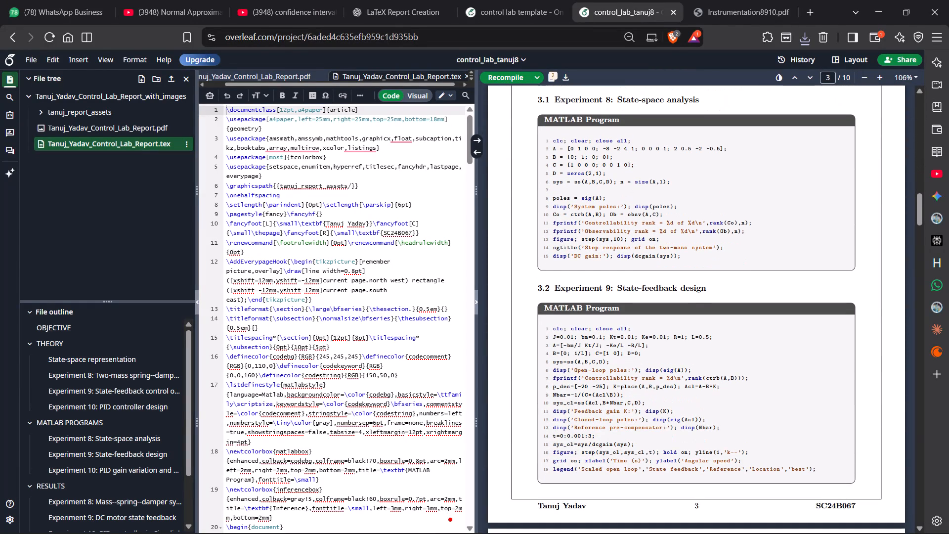
scroll(546, 165, up, 2)
scroll(546, 165, down, 5)
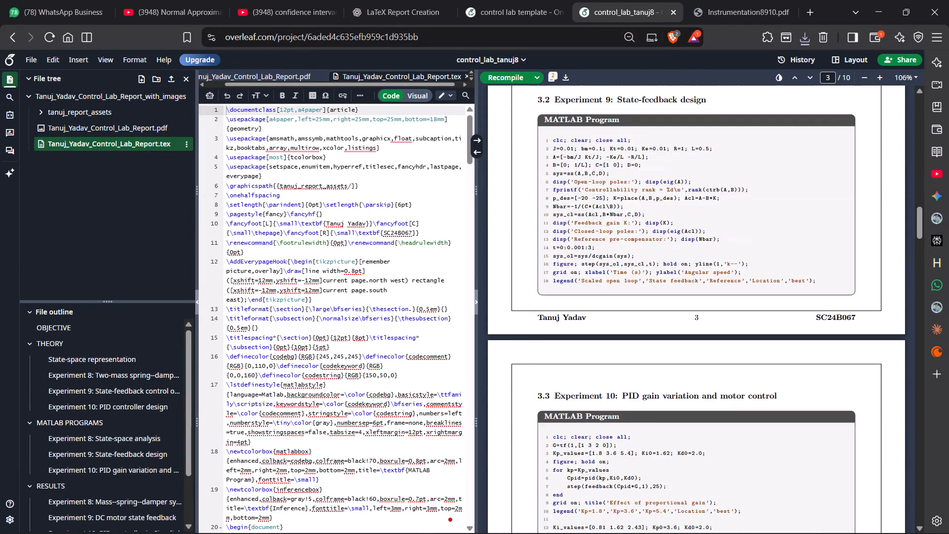
scroll(546, 165, down, 15)
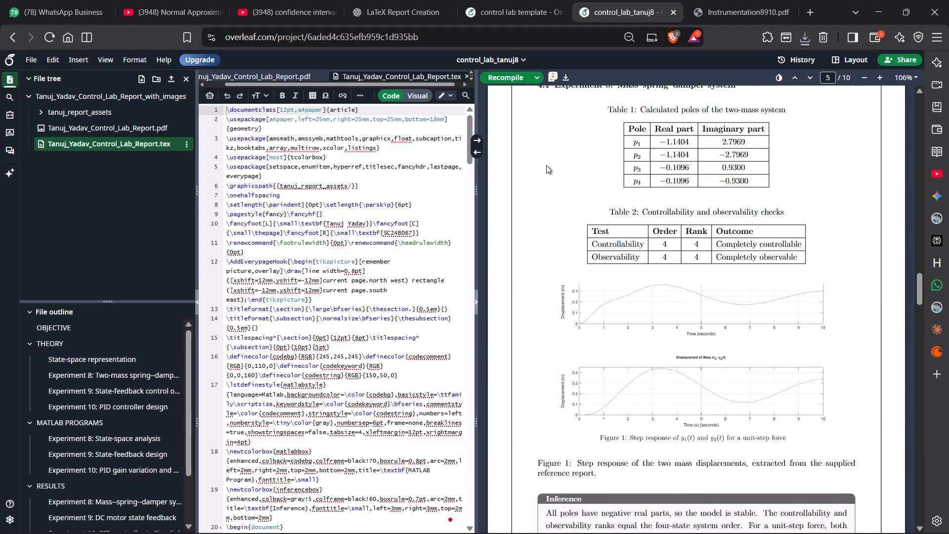
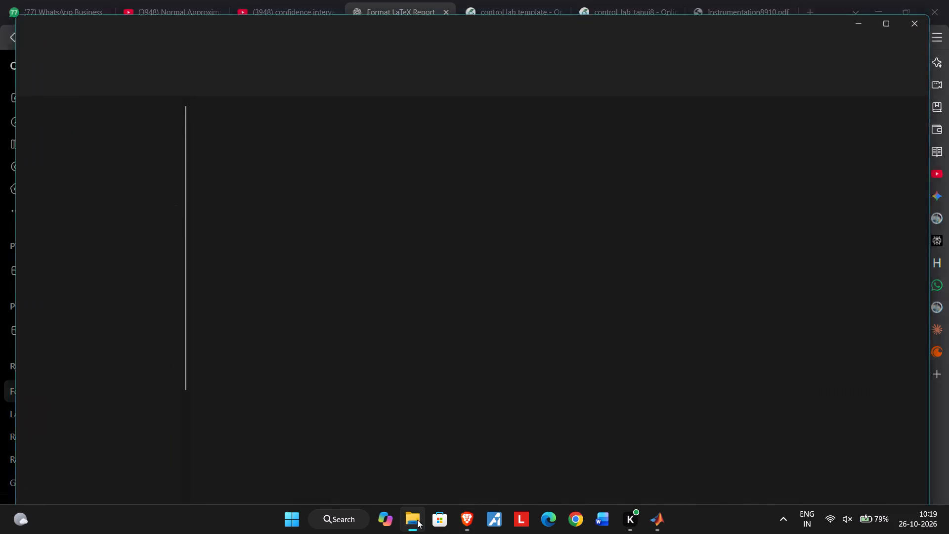
right_click(563, 156)
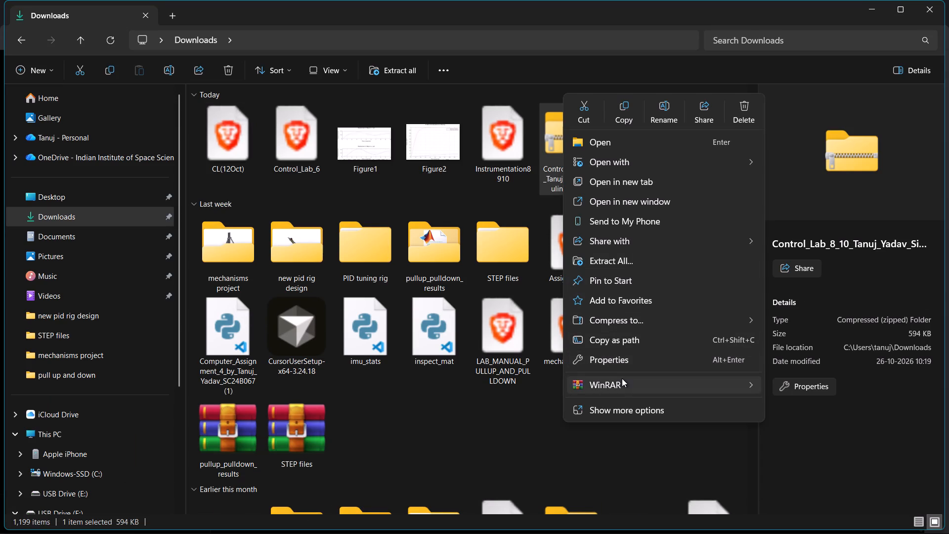
click(622, 378)
click(506, 422)
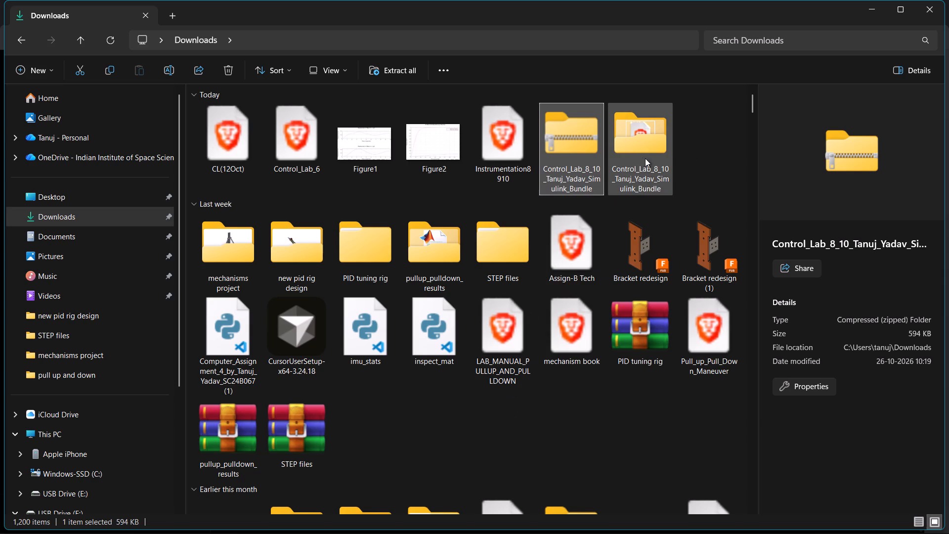
Return to the control_lab_tanuj8 project in Overleaf and delete the old Control_Lab_Report_with_images folder.
key(alt+Tab)
click(620, 21)
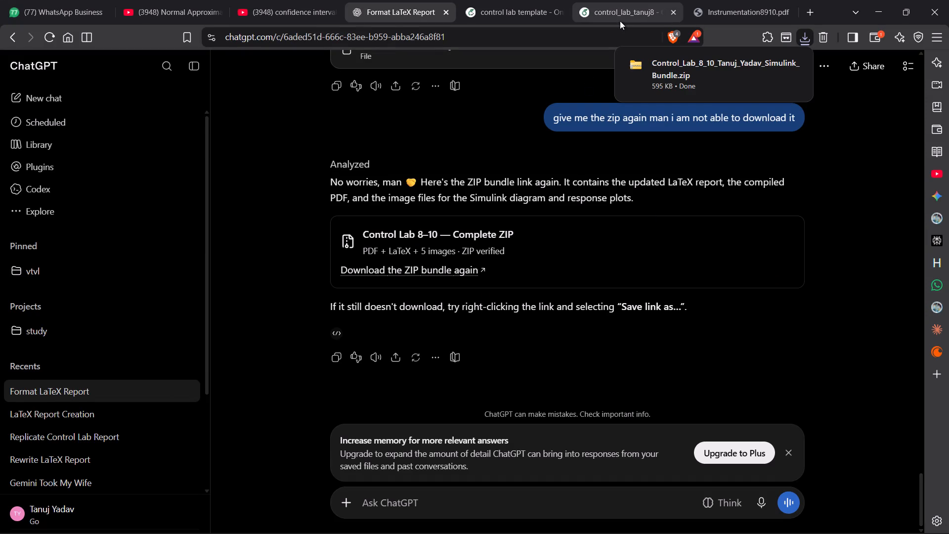
drag(79, 173, 86, 101)
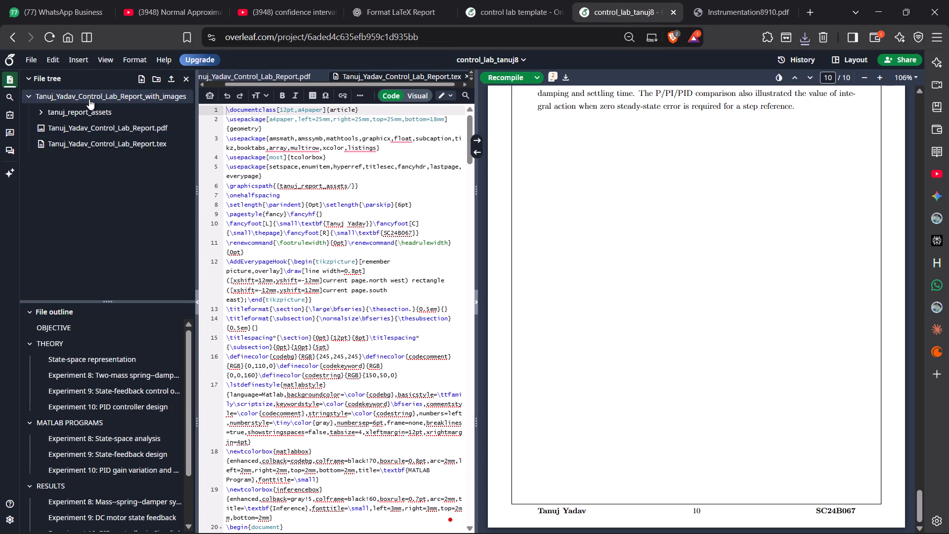
right_click(89, 99)
click(104, 138)
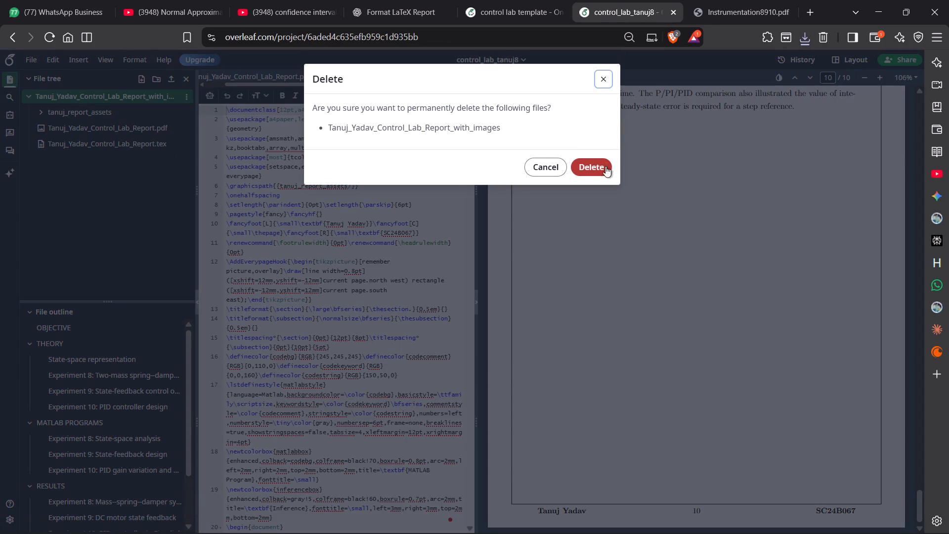
click(607, 173)
Upload the extracted Control Lab 8–10 Simulink bundle folder from Downloads into the Overleaf project.
click(171, 79)
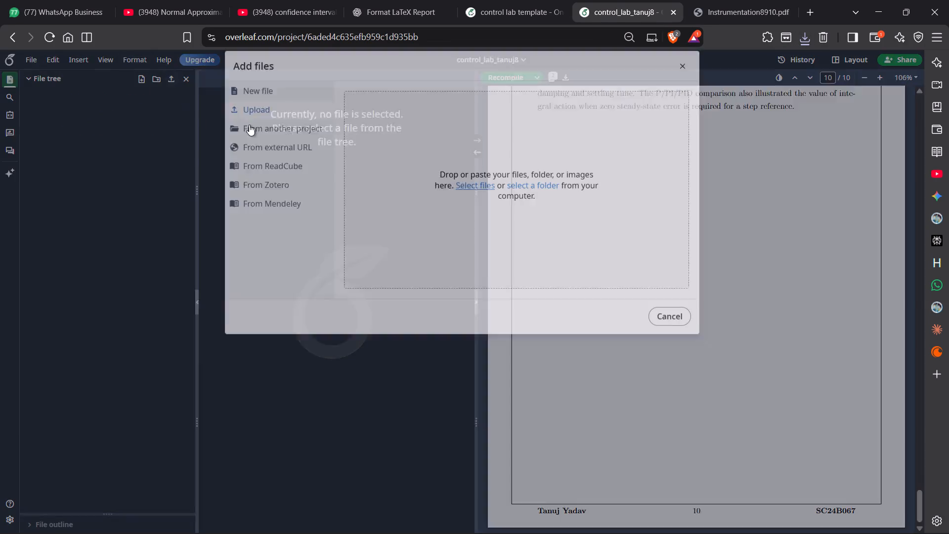
click(545, 198)
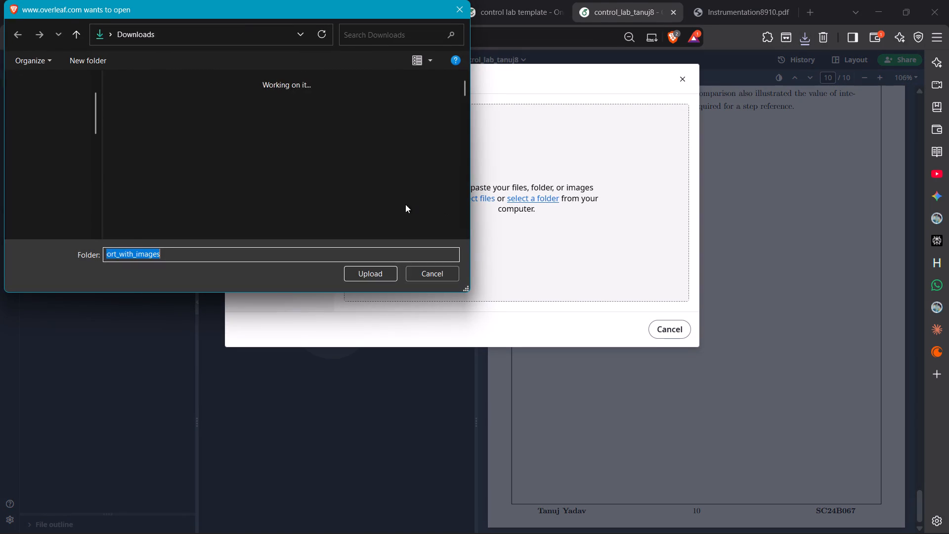
click(292, 110)
click(367, 271)
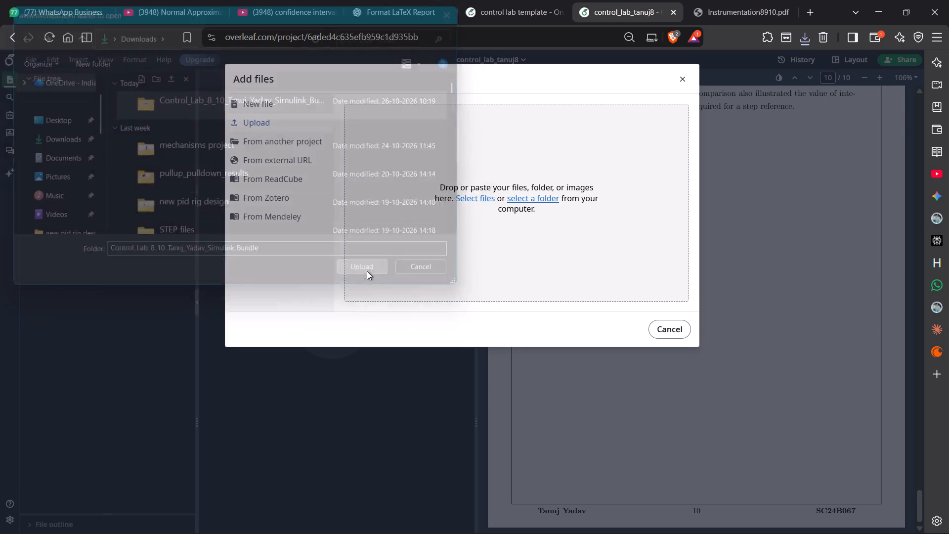
click(526, 134)
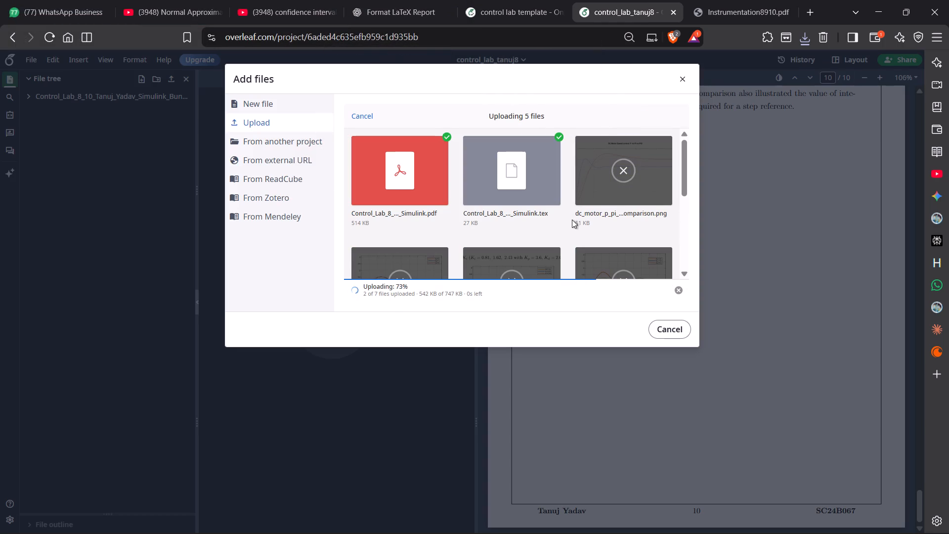
scroll(565, 228, down, 2)
scroll(565, 228, up, 3)
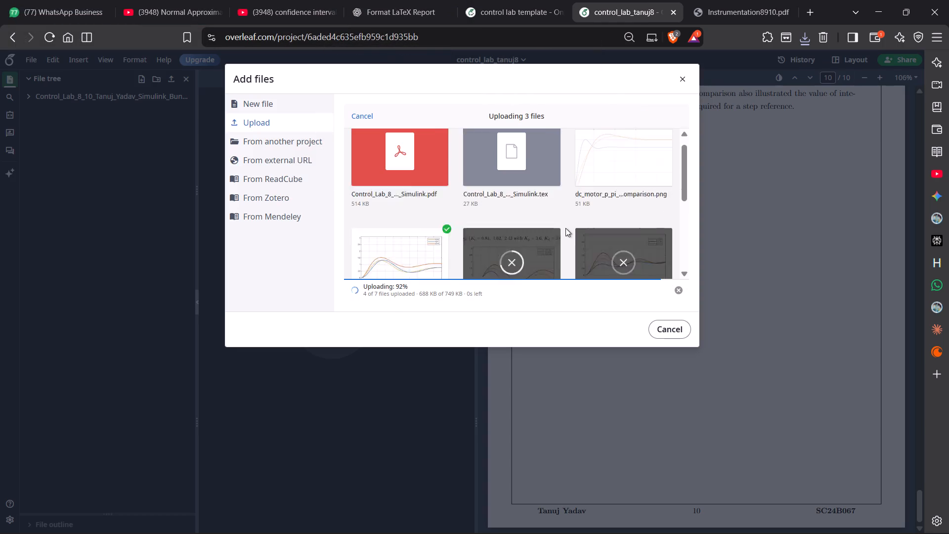
scroll(565, 228, down, 2)
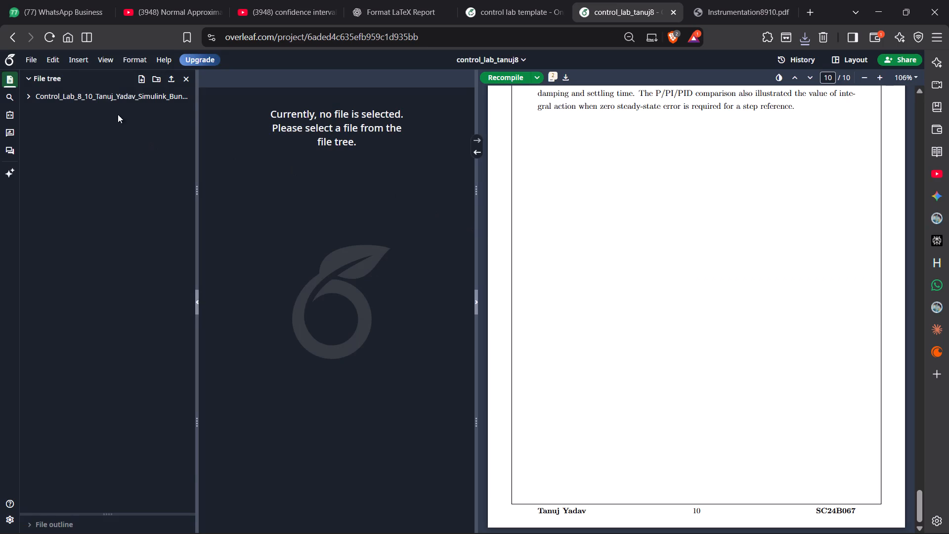
Open the .tex file inside the uploaded Simulink bundle folder and recompile the report.
click(108, 95)
click(122, 143)
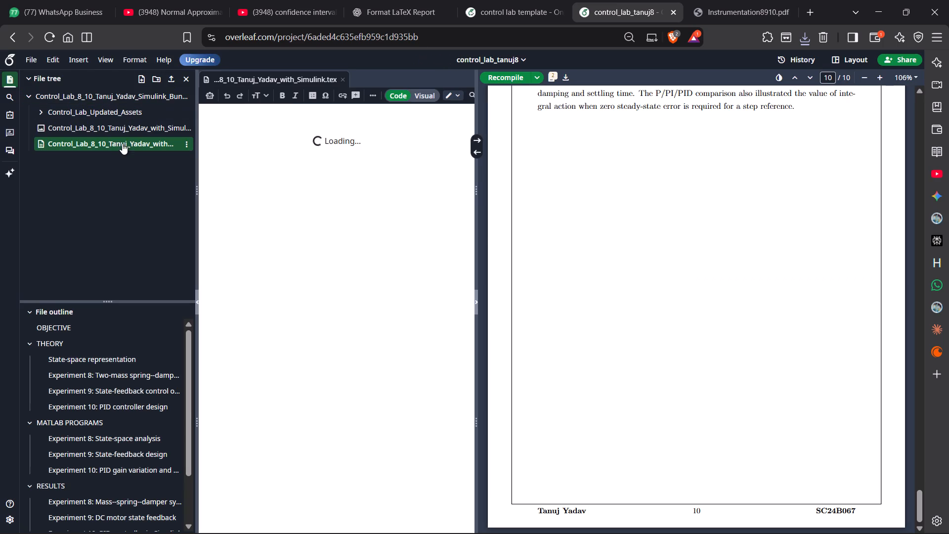
click(503, 82)
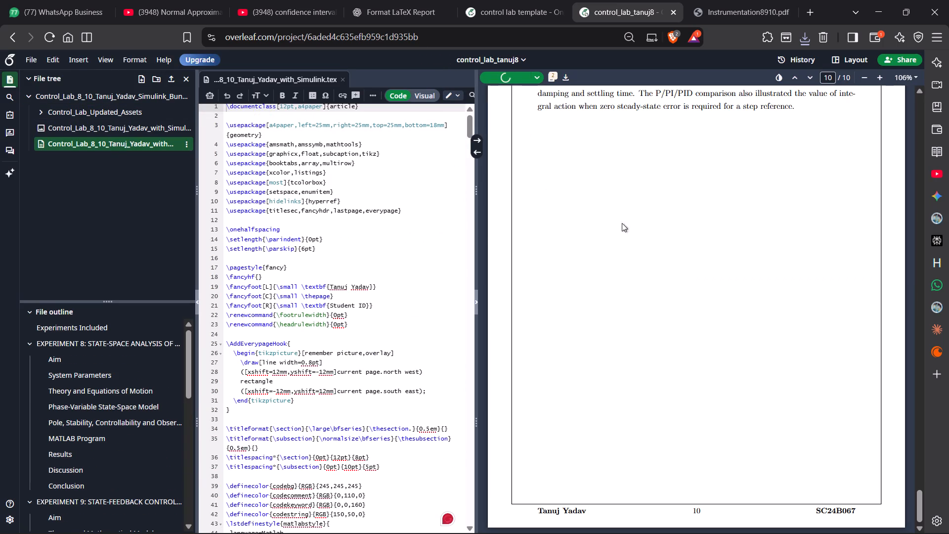
scroll(407, 307, up, 7)
scroll(404, 309, down, 6)
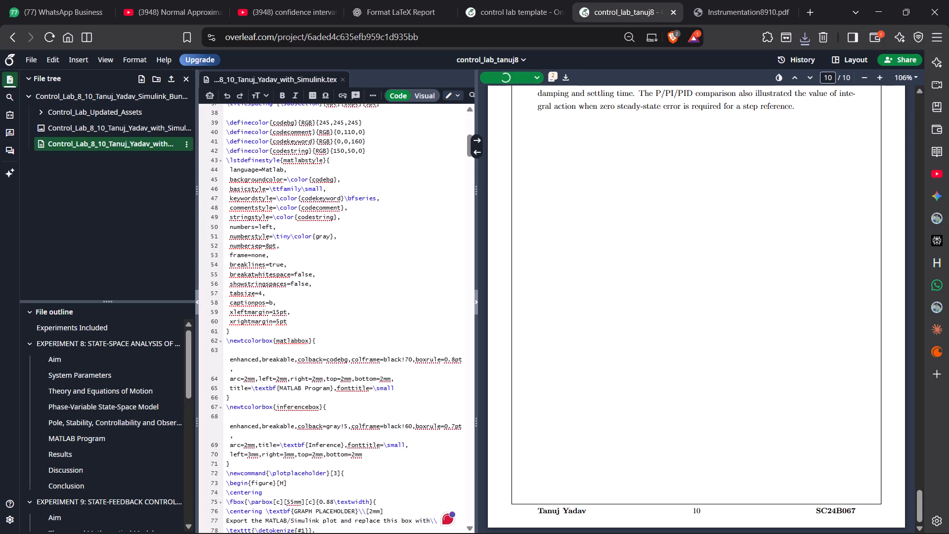
scroll(404, 309, up, 7)
Replace the "Student ID" placeholder in the \fancyfoot[R] footer line with the report author's student ID.
click(368, 309)
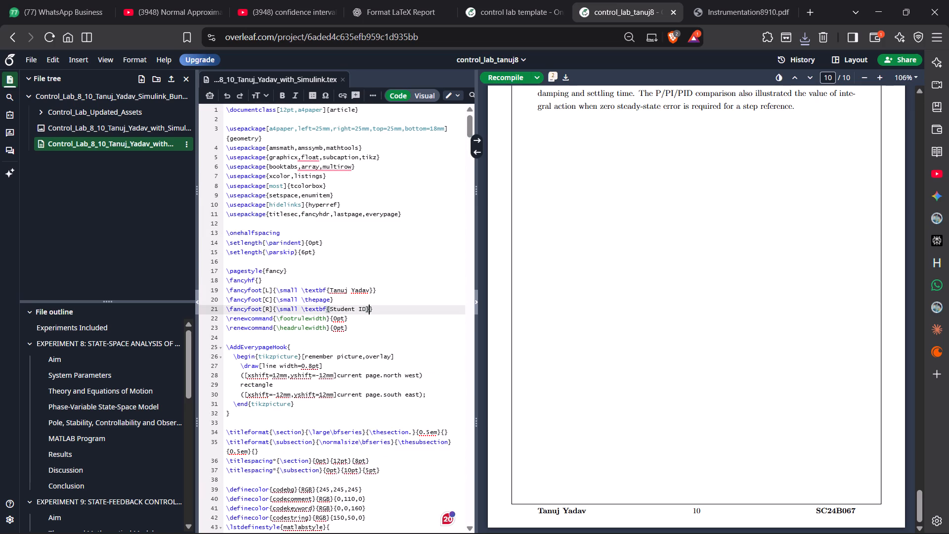
key(Left)
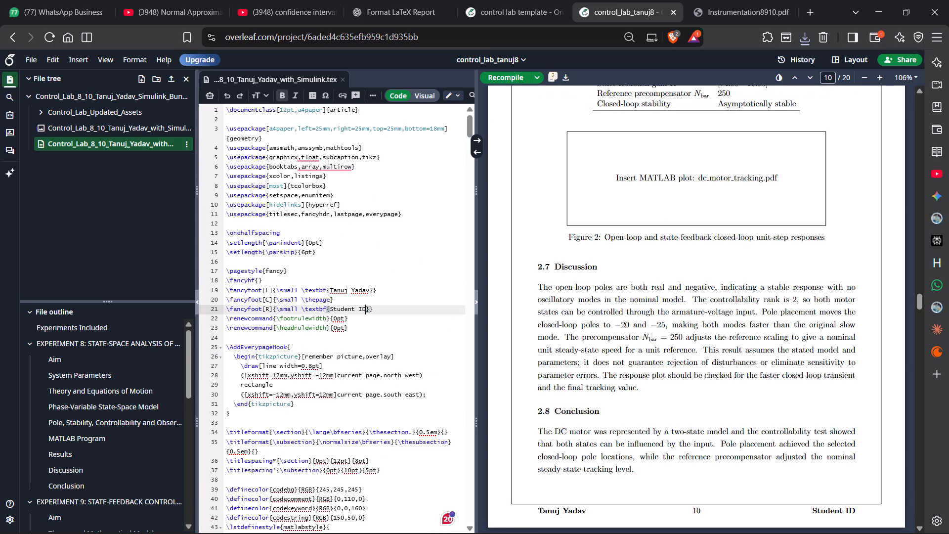
key(BackSpace)
key(BackSpace)
key(BackSpace)
key(BackSpace)
key(BackSpace)
key(BackSpace)
key(BackSpace)
key(BackSpace)
key(BackSpace)
key(BackSpace)
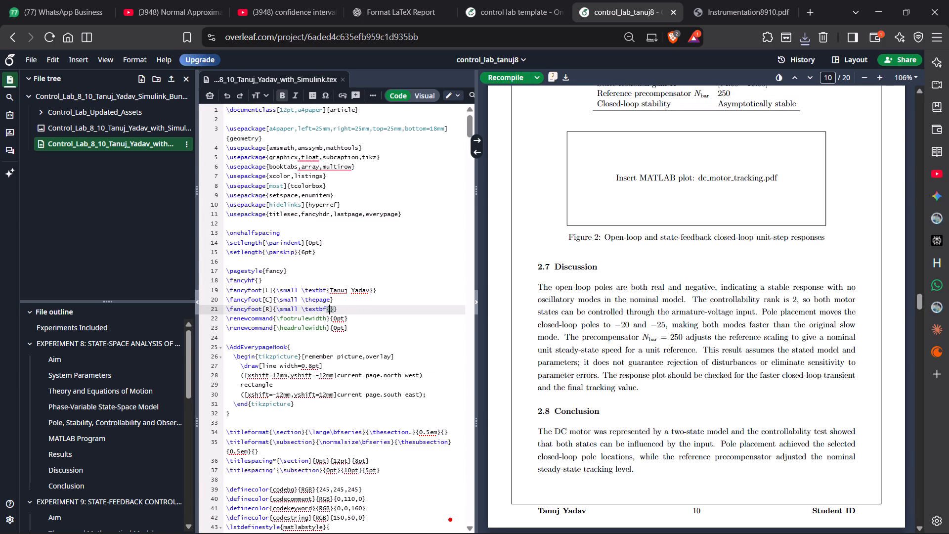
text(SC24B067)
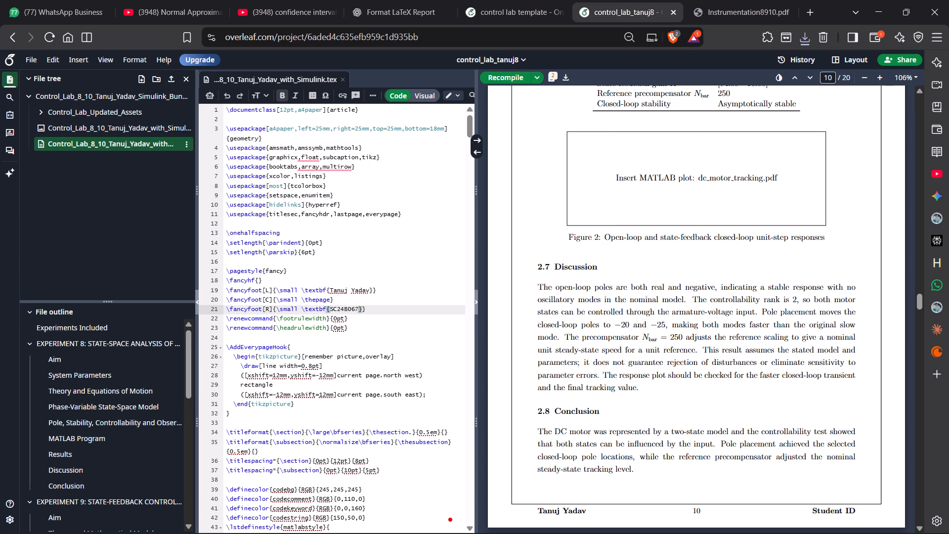
Find the title page's "Submitted by" line in the source and change its student ID to the report author's.
scroll(621, 265, up, 20)
scroll(621, 265, up, 6)
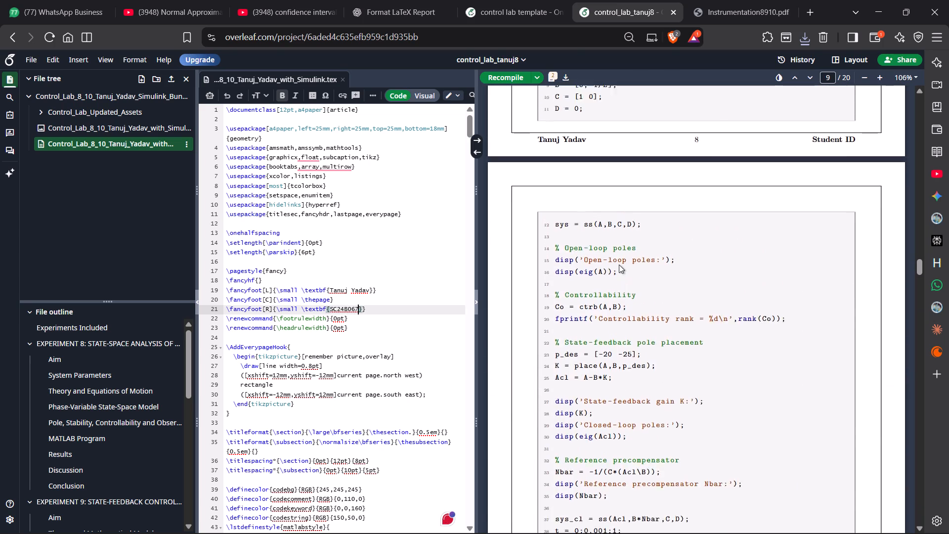
scroll(619, 265, up, 20)
scroll(619, 265, up, 20)
scroll(619, 265, up, 13)
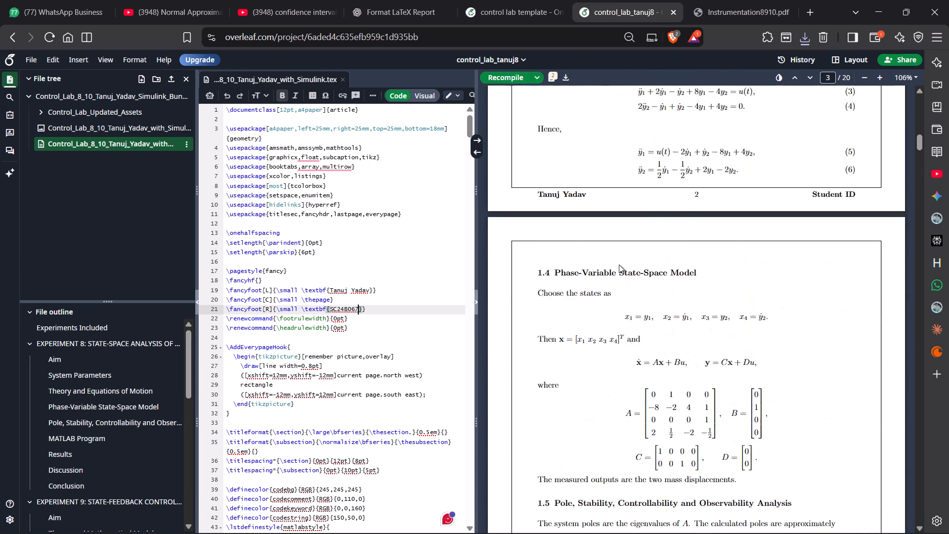
scroll(619, 265, up, 20)
scroll(619, 265, up, 3)
double_click(700, 200)
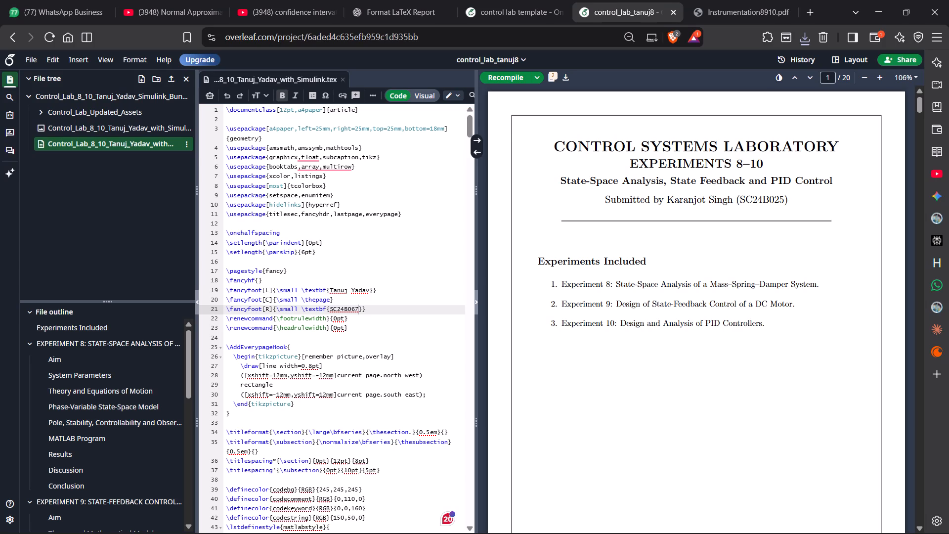
scroll(653, 232, down, 6)
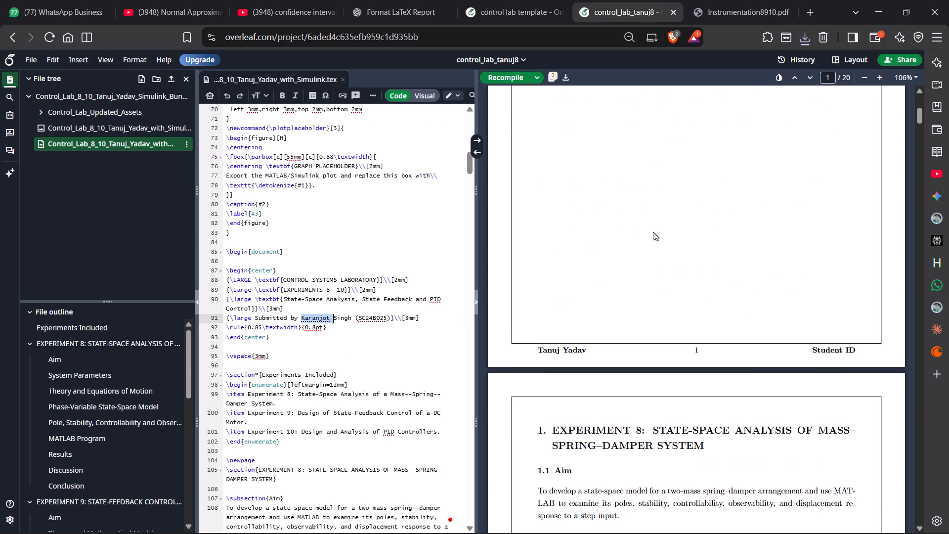
scroll(653, 232, up, 10)
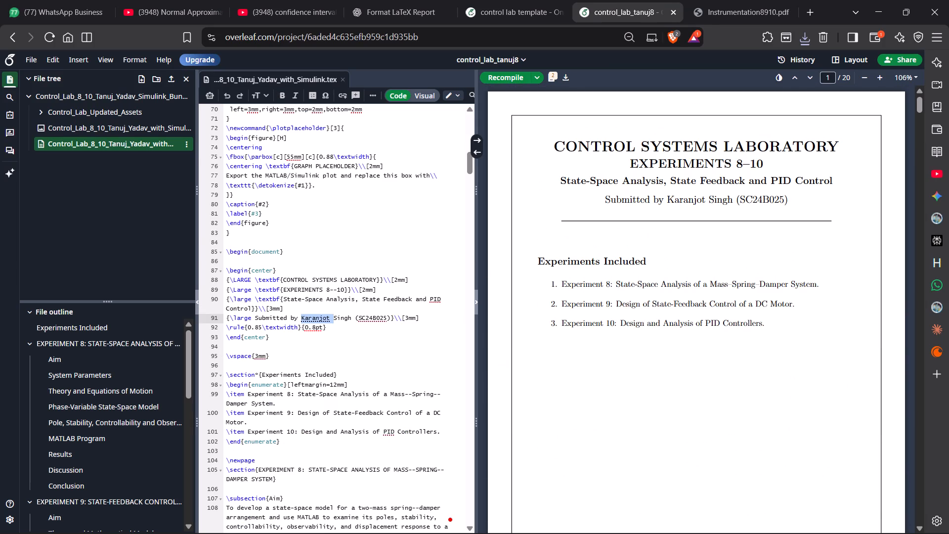
drag(387, 319, 371, 322)
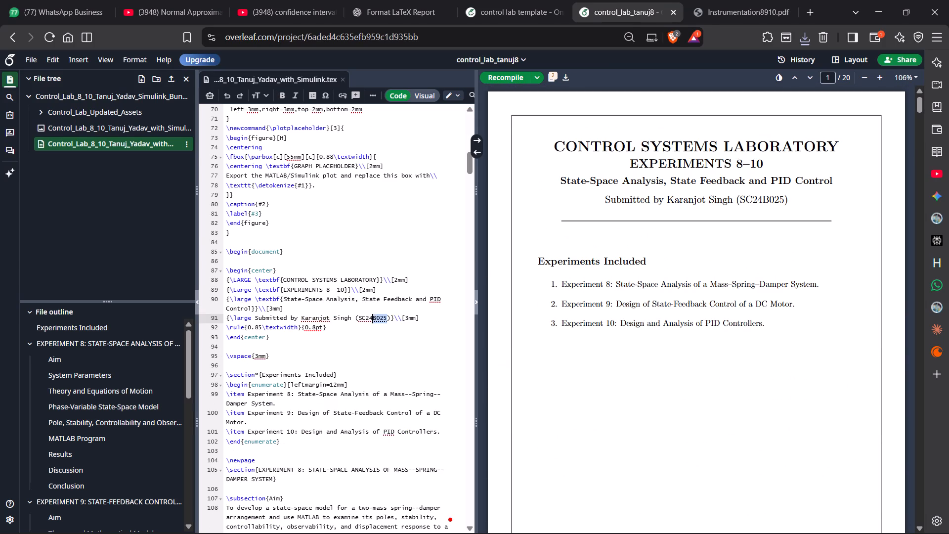
drag(371, 322, 377, 320)
drag(377, 320, 378, 320)
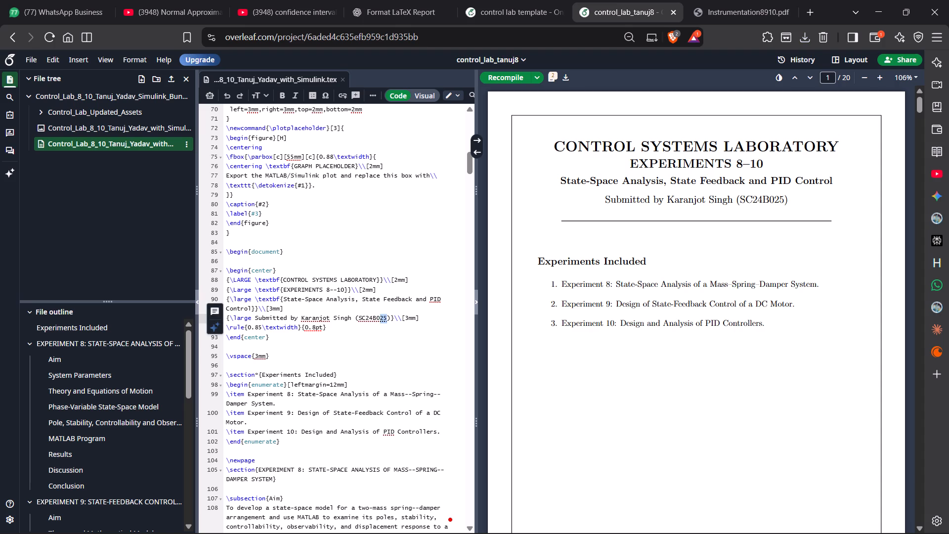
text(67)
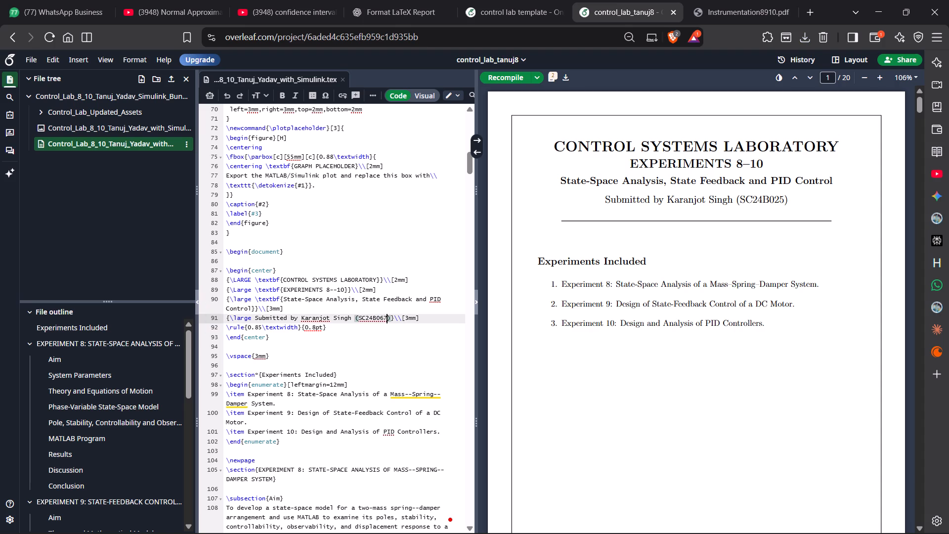
Replace the name in the title page's "Submitted by" line with the report author's name in title case.
drag(350, 318, 300, 321)
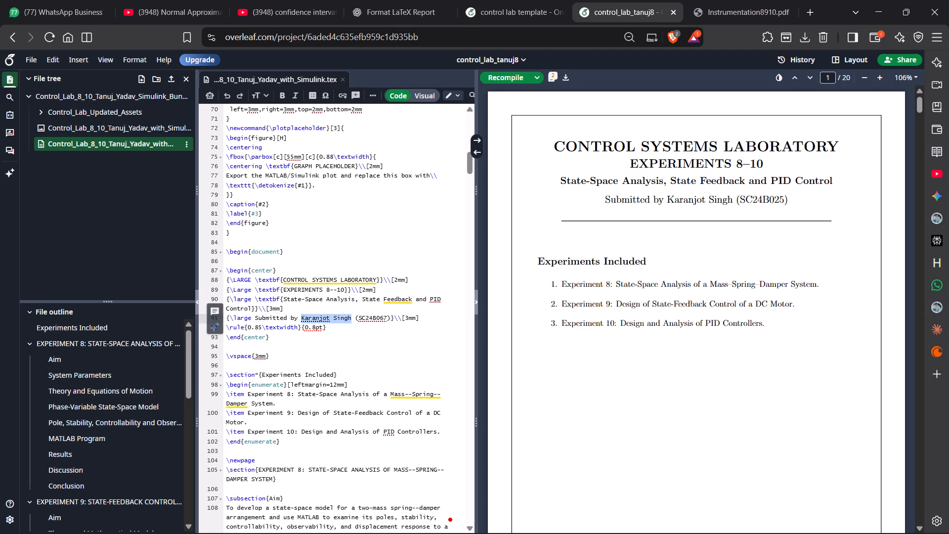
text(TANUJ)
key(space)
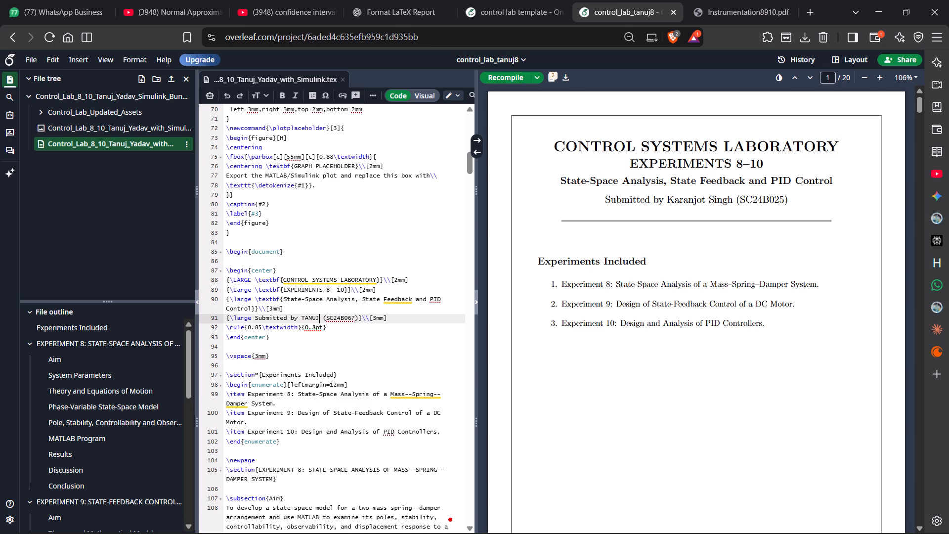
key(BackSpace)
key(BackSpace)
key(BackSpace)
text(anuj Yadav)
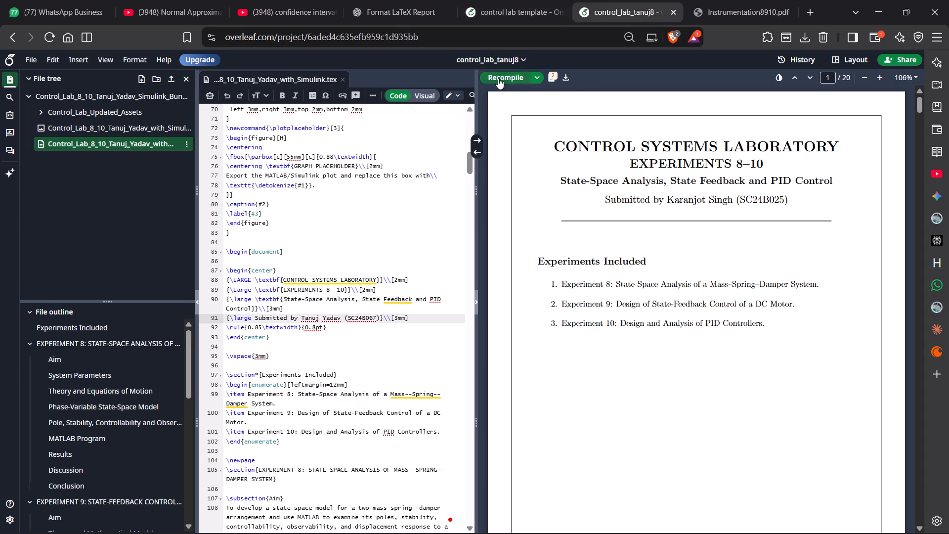
Delete the "Experiments Included" section with its enumerated list and the following \newpage from the source, and recompile the report.
scroll(409, 192, down, 1)
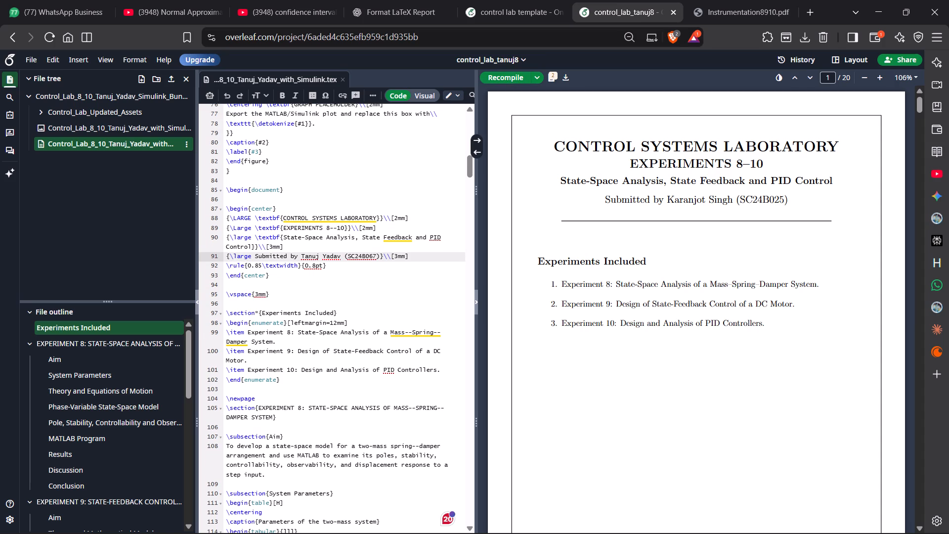
drag(258, 397, 228, 308)
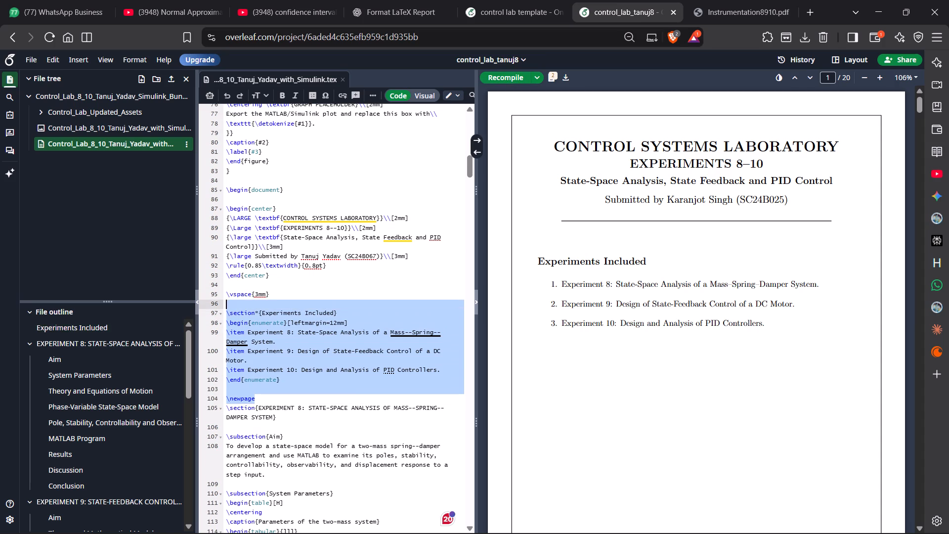
drag(228, 308, 226, 311)
key(BackSpace)
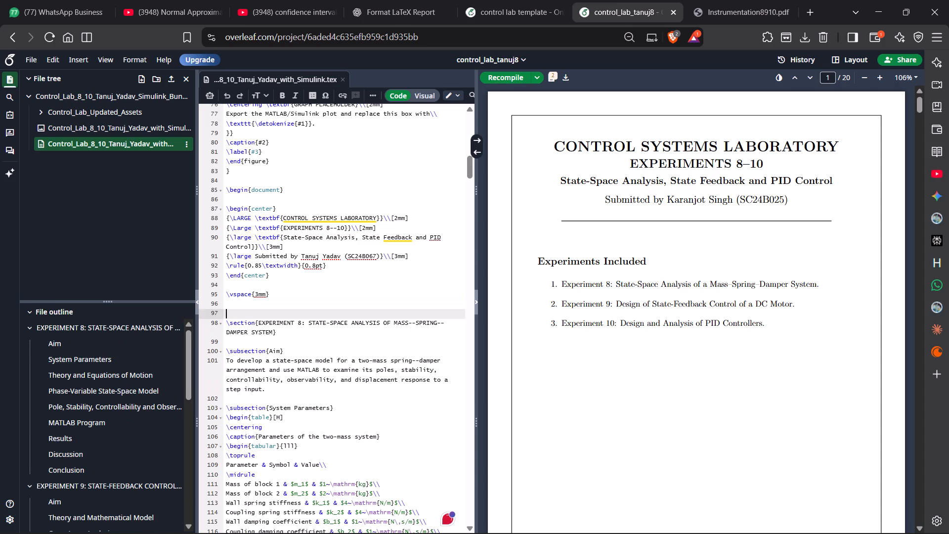
click(519, 76)
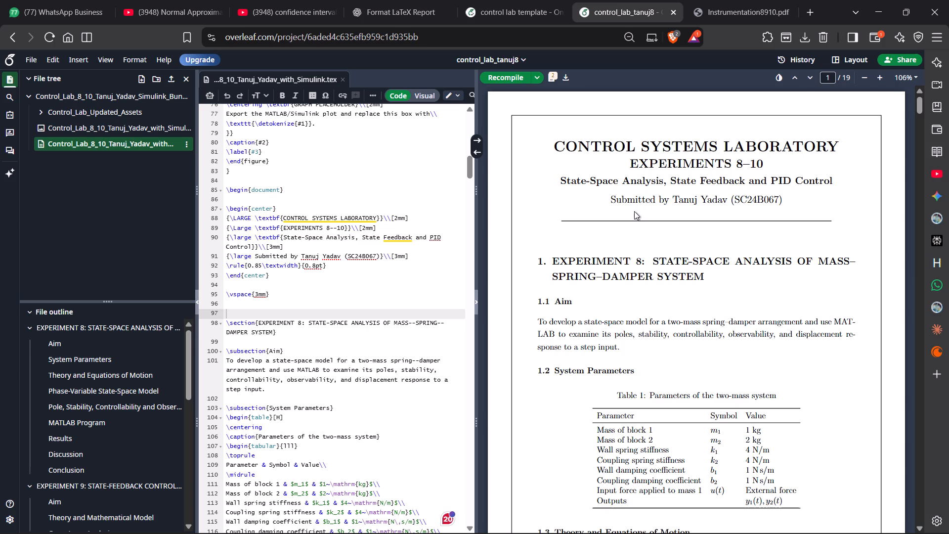
Delete the "EXPERIMENTS 8--10" line from the title block in the source and recompile the report.
double_click(698, 168)
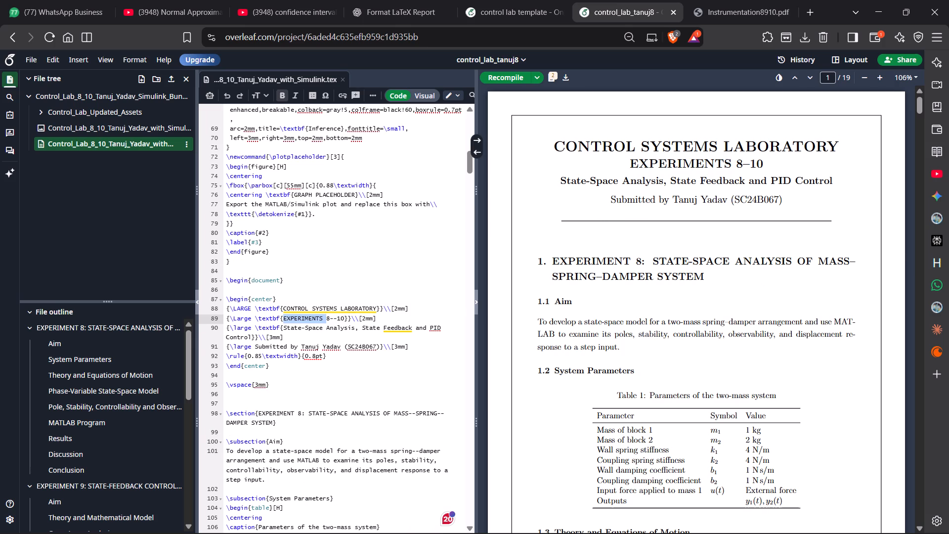
drag(379, 317, 225, 322)
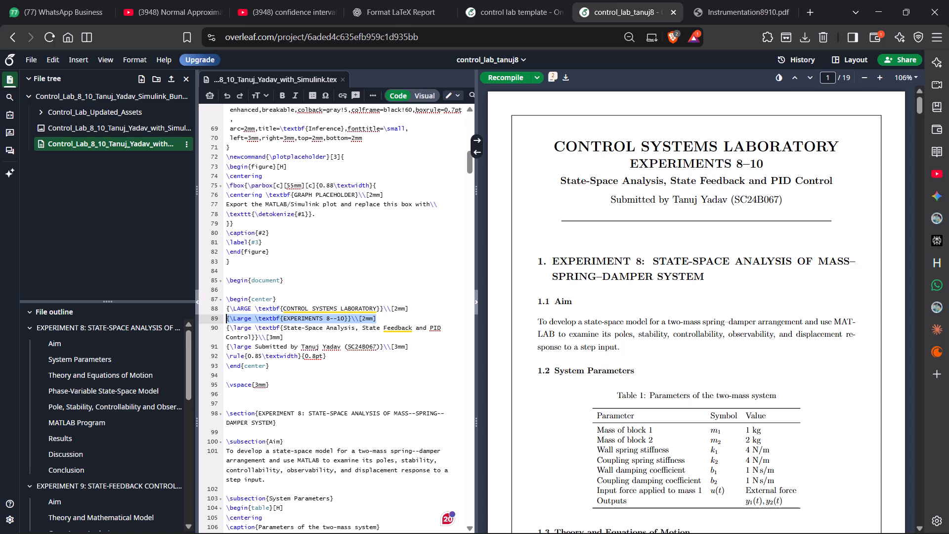
key(BackSpace)
click(504, 79)
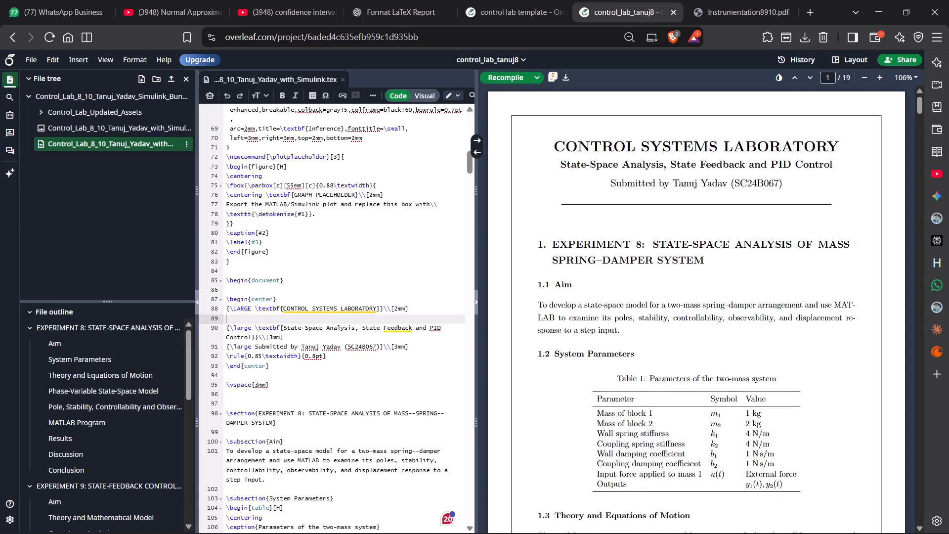
Remove the words "Submitted by" before the author's name in the title block and recompile the report.
drag(301, 347, 252, 349)
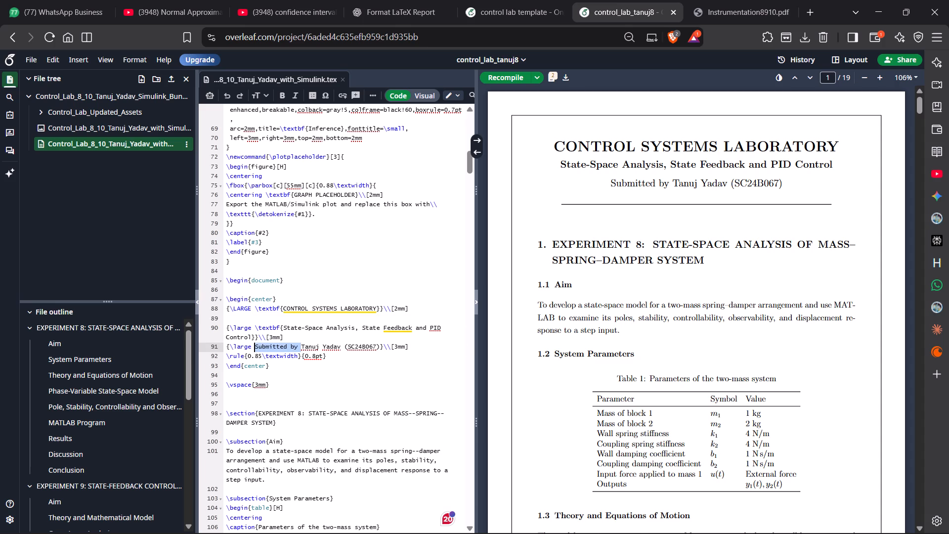
drag(252, 349, 257, 351)
key(BackSpace)
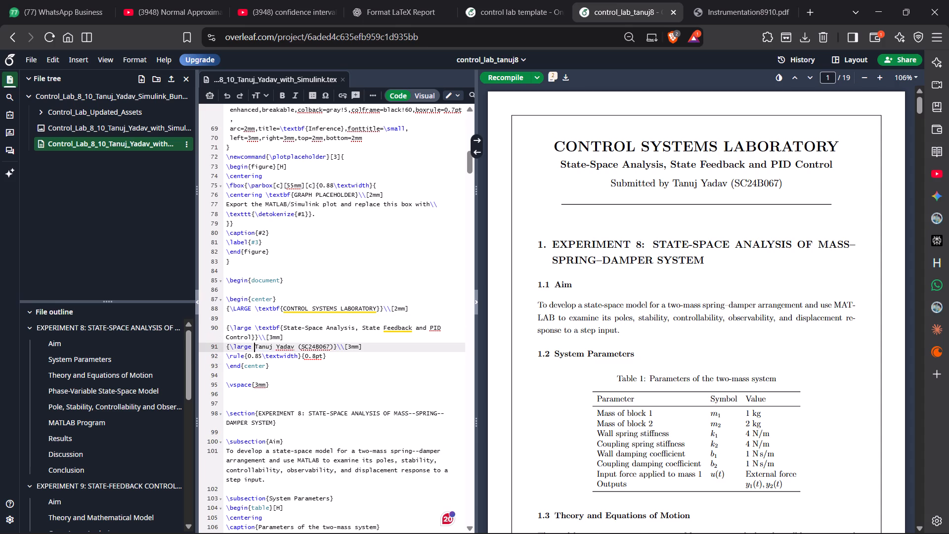
click(513, 78)
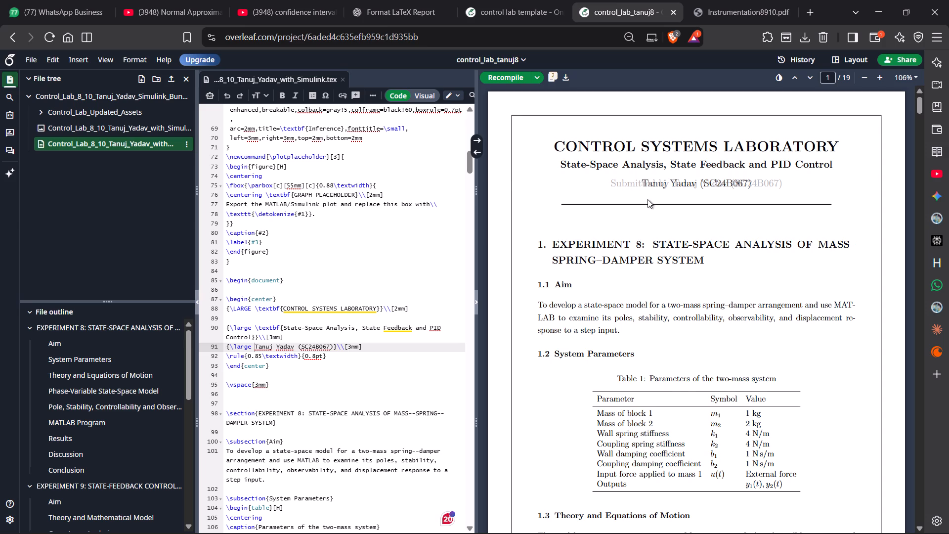
Review the Experiment 8 and Experiment 9 pages of the compiled report, examining their theory, MATLAB programs, results and figures.
scroll(647, 199, down, 4)
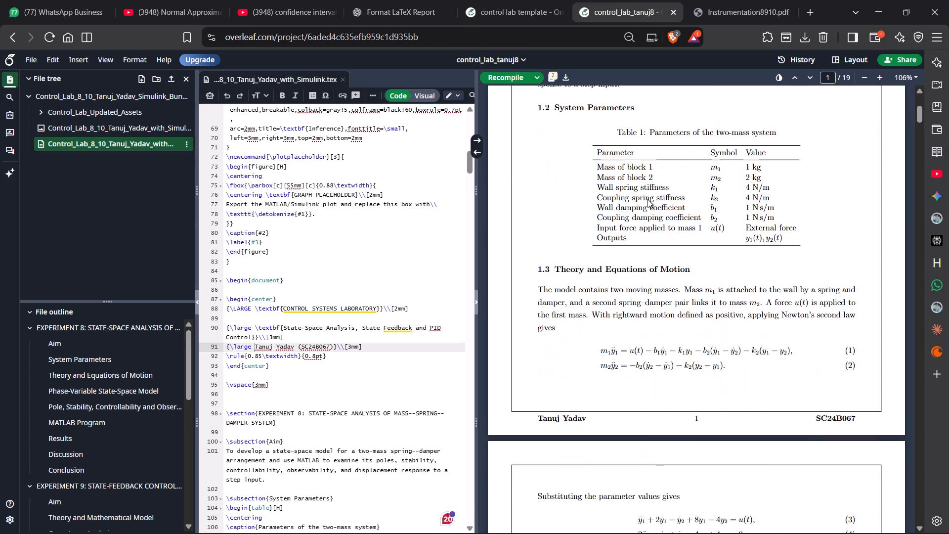
scroll(647, 199, down, 18)
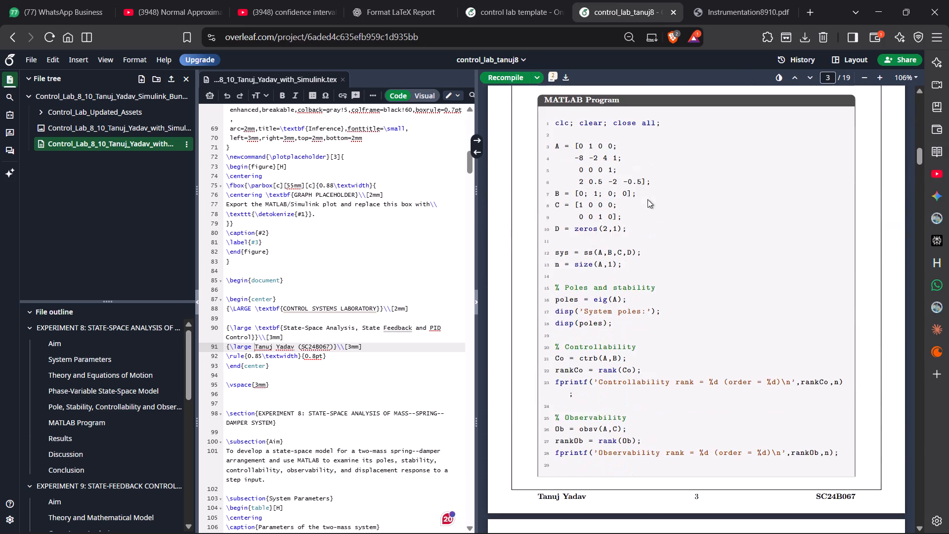
scroll(647, 199, down, 13)
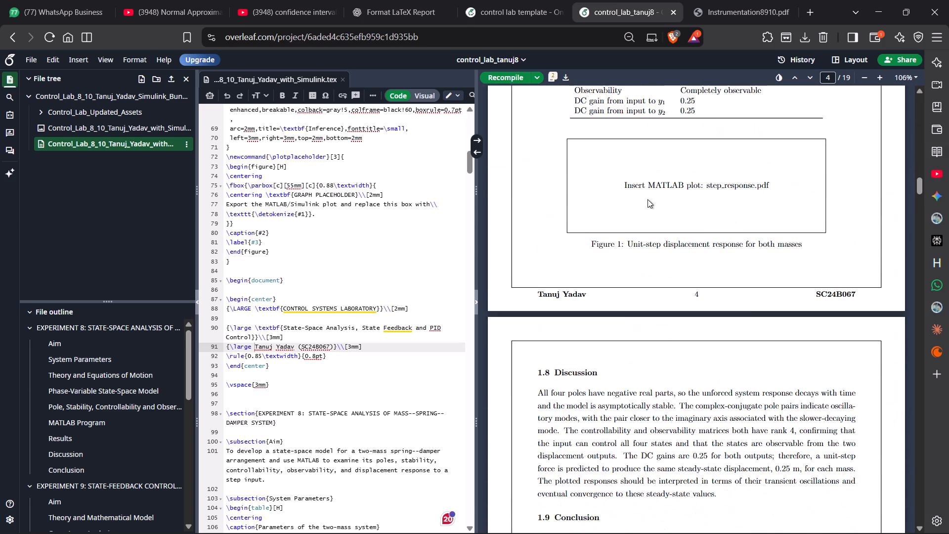
scroll(647, 199, down, 16)
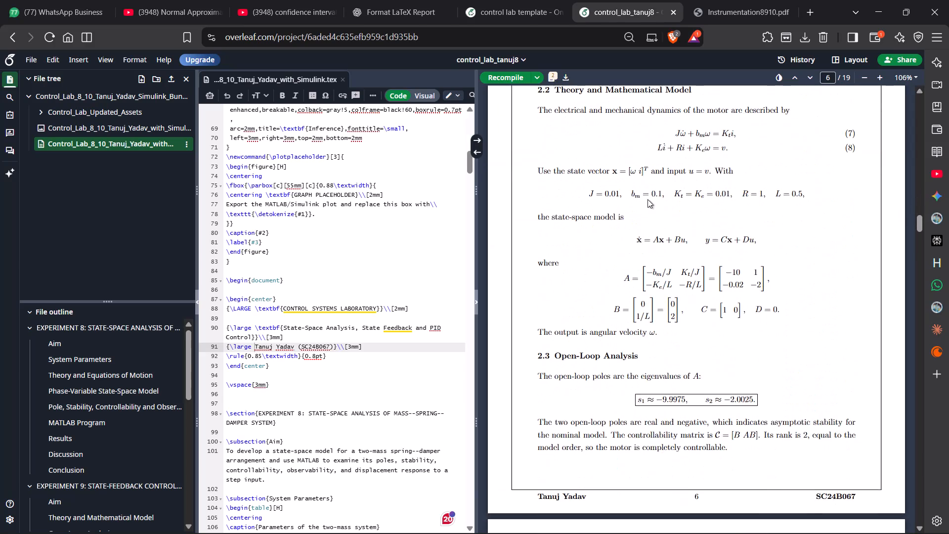
scroll(647, 199, down, 14)
scroll(647, 199, down, 8)
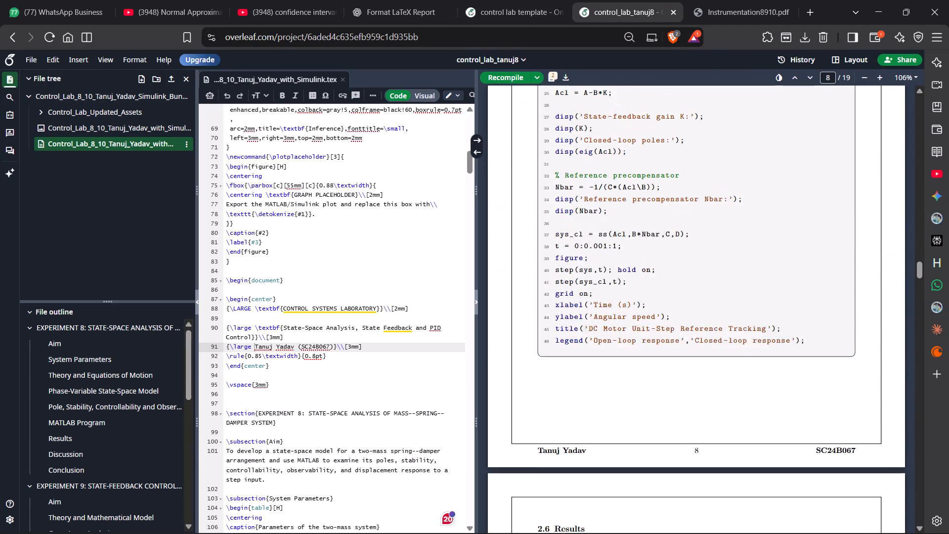
scroll(647, 199, down, 17)
Review the Experiment 10 pages of the compiled report, examining the Simulink diagram, PID tables, gain-variation plots and plot placeholders.
scroll(647, 199, up, 1)
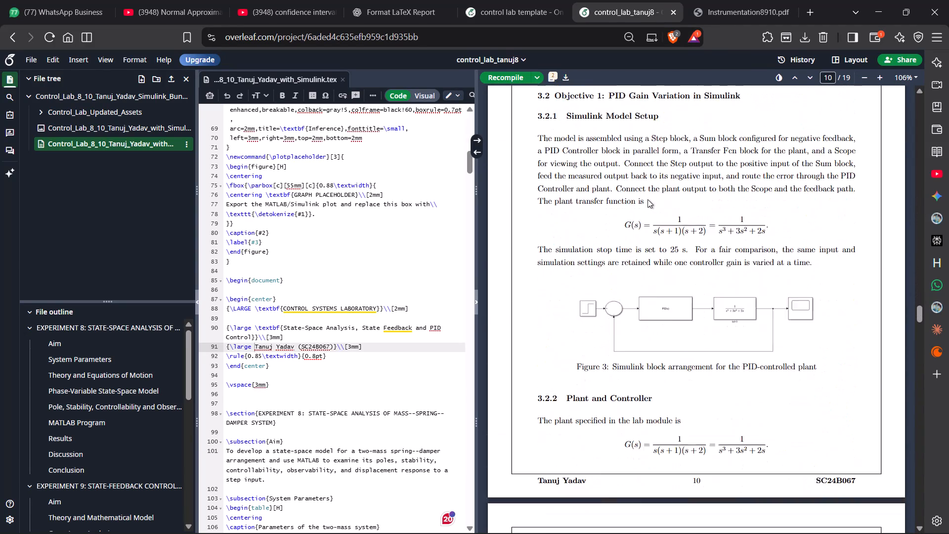
scroll(647, 199, up, 2)
scroll(647, 199, down, 16)
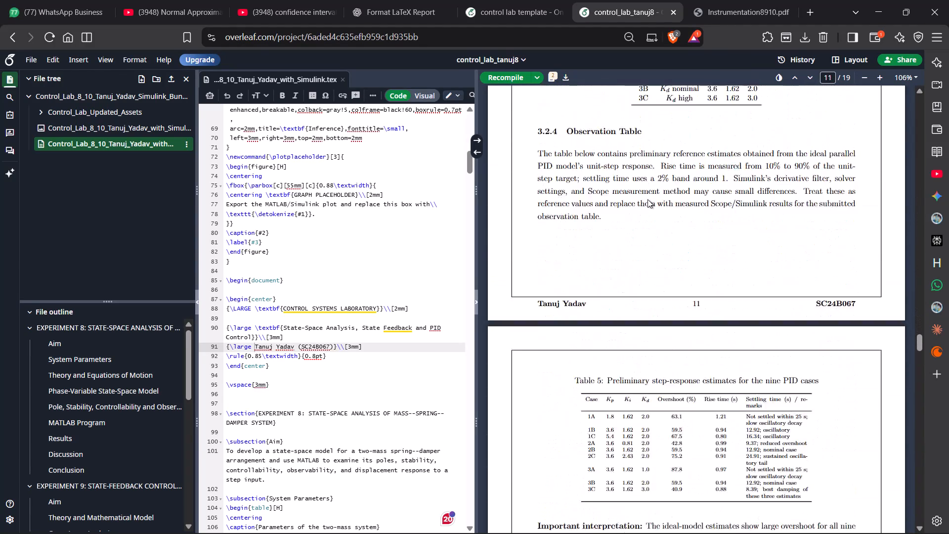
scroll(647, 199, down, 8)
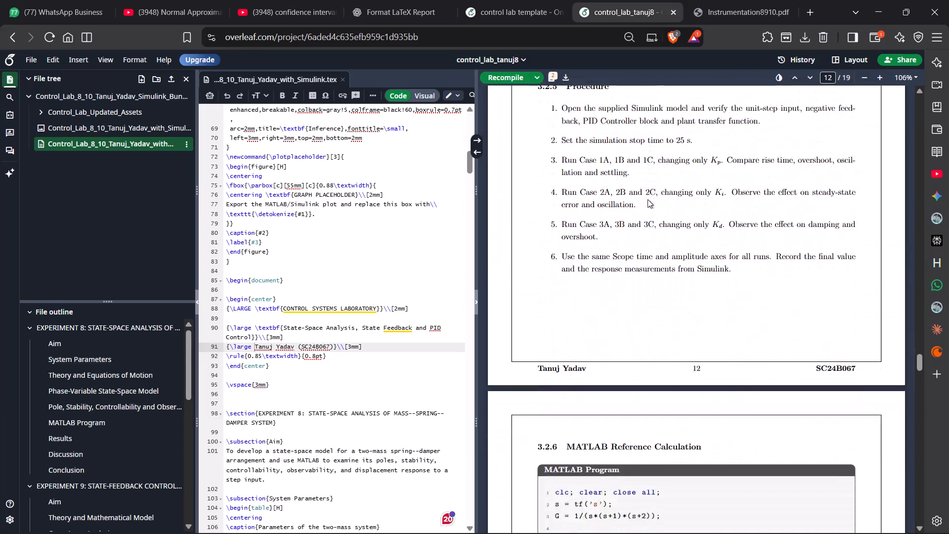
scroll(647, 199, down, 7)
scroll(647, 199, up, 2)
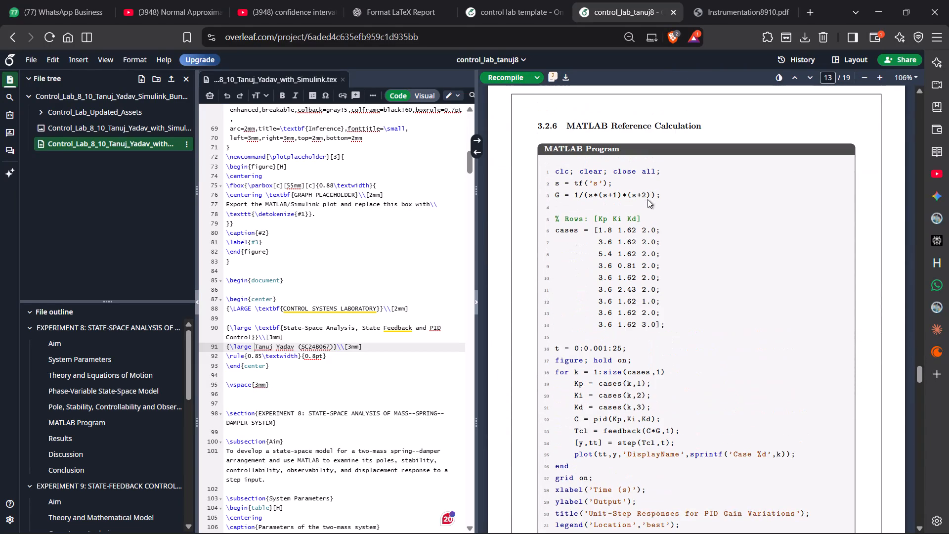
scroll(647, 199, up, 1)
scroll(647, 199, down, 15)
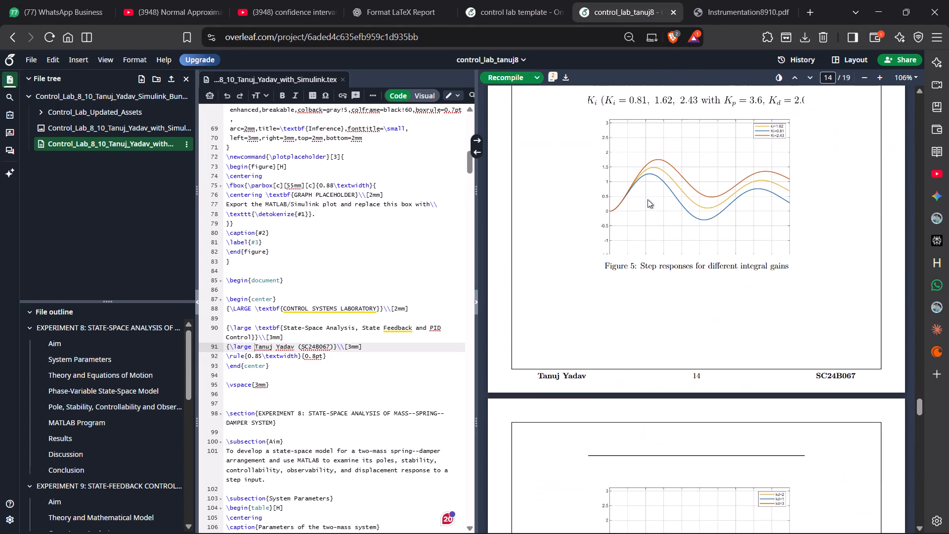
scroll(647, 199, down, 20)
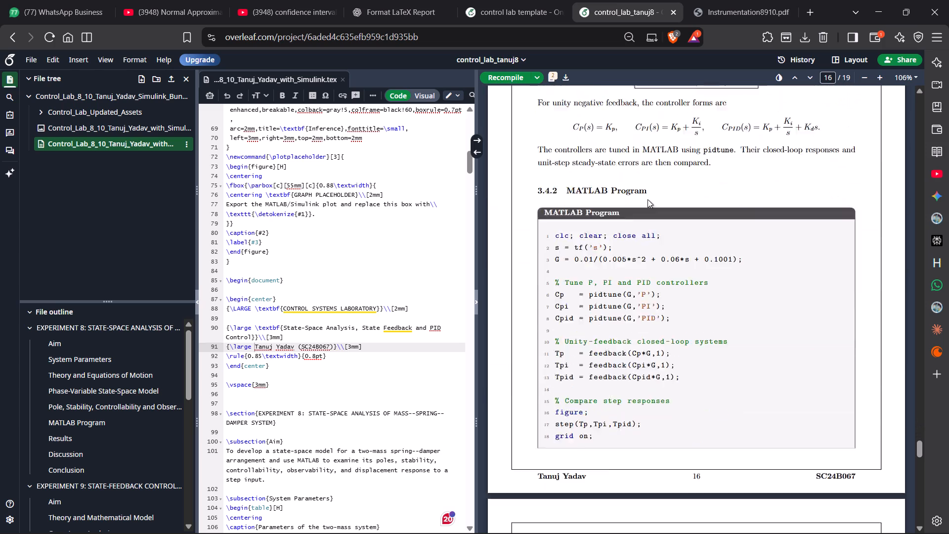
scroll(647, 199, down, 19)
scroll(647, 199, up, 6)
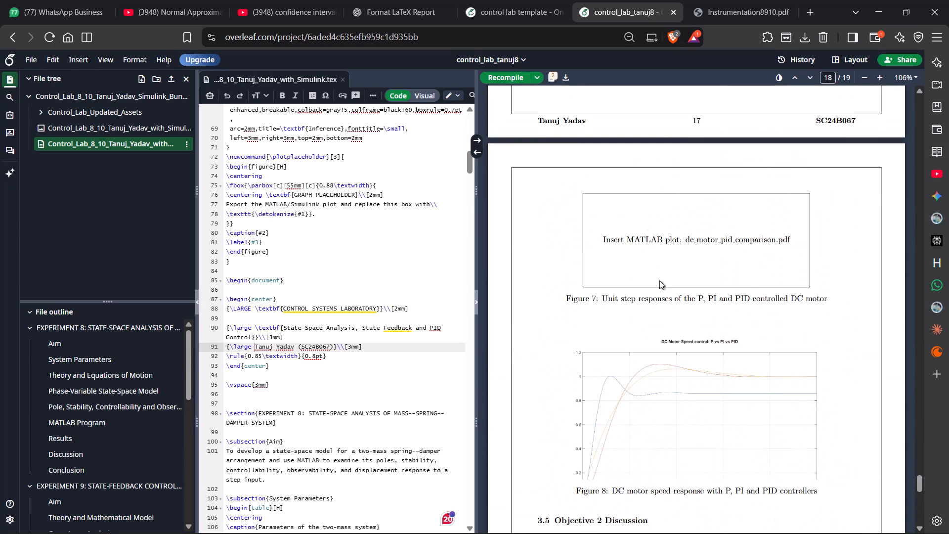
scroll(659, 292, down, 14)
scroll(653, 277, up, 15)
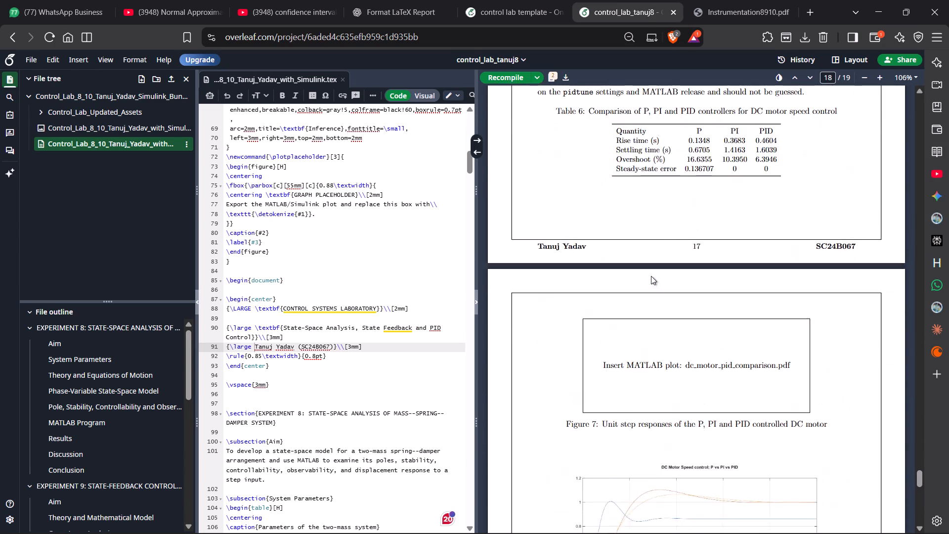
scroll(651, 276, up, 20)
scroll(651, 276, up, 15)
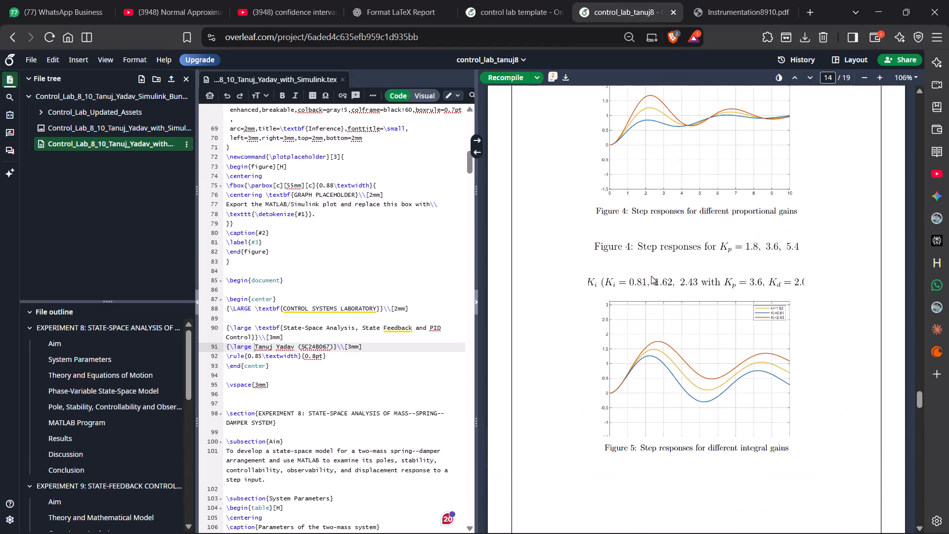
scroll(651, 276, up, 7)
scroll(651, 276, down, 7)
Switch to the reference report Instrumentation8910.pdf and examine its conclusion, PID plots and tables, and DC motor state-feedback results.
click(755, 0)
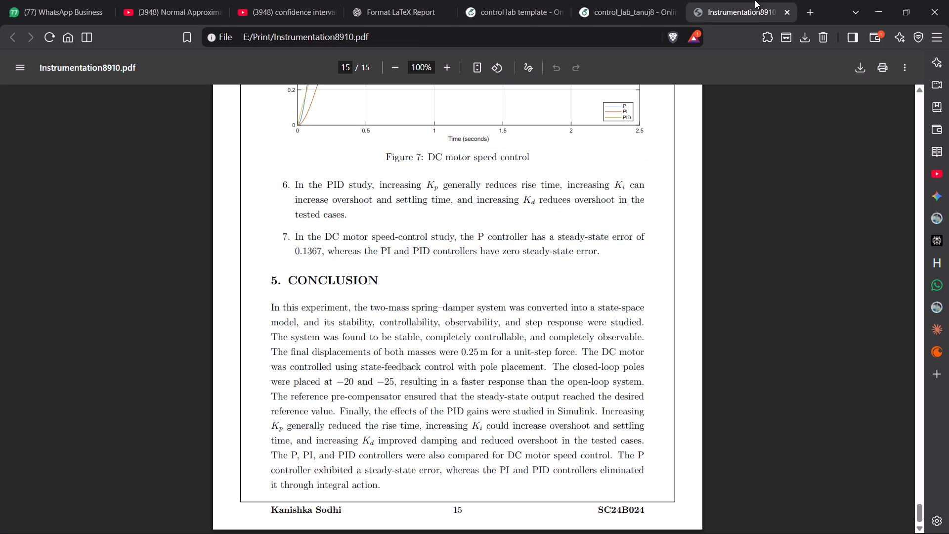
scroll(616, 258, down, 6)
scroll(616, 263, up, 8)
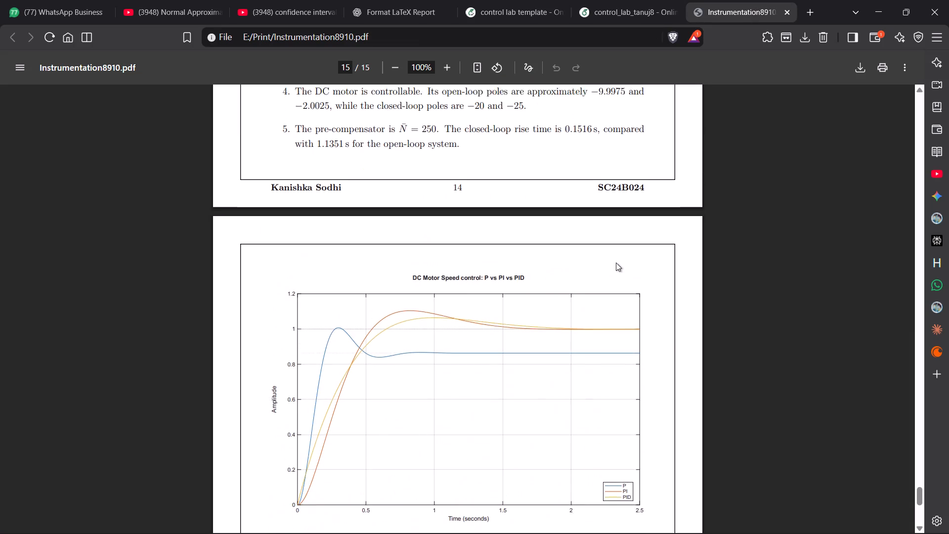
scroll(616, 263, up, 20)
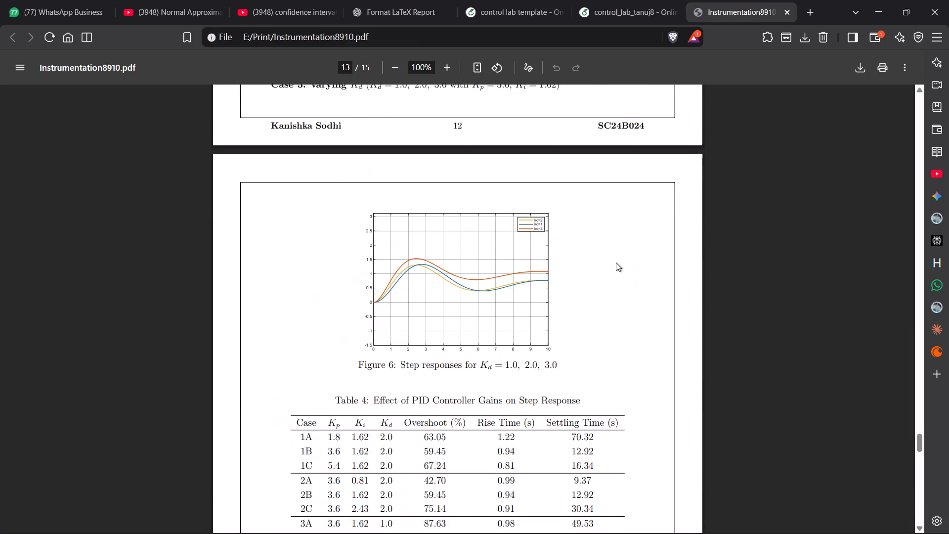
scroll(616, 263, up, 18)
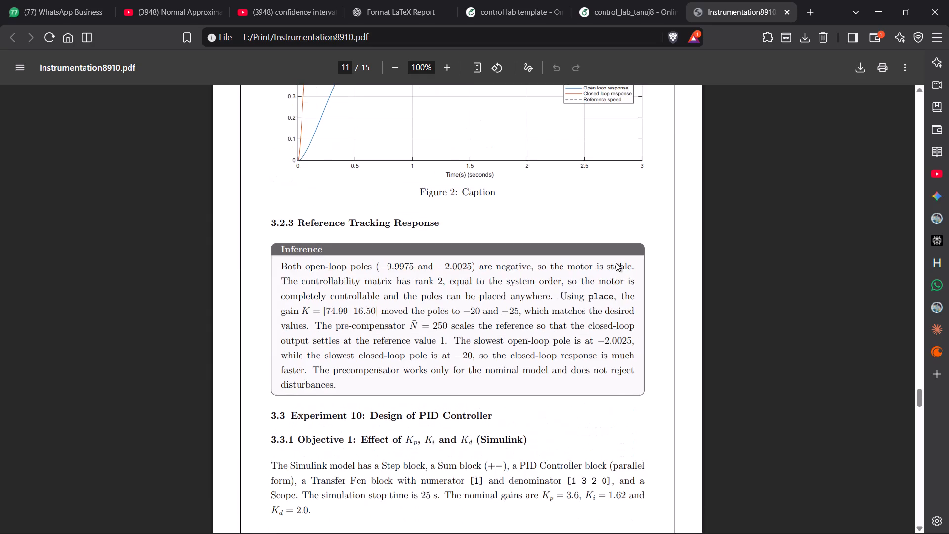
scroll(616, 263, up, 14)
scroll(616, 263, down, 4)
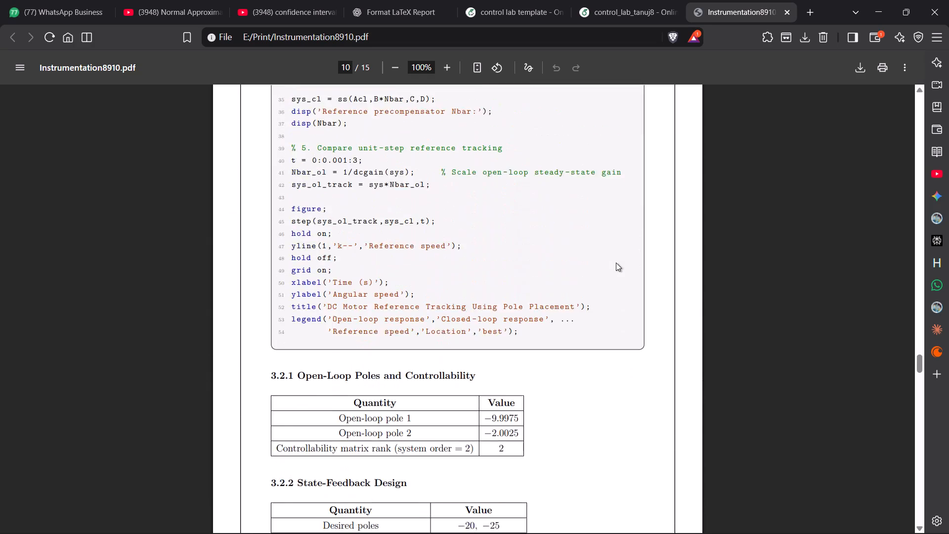
scroll(616, 263, down, 13)
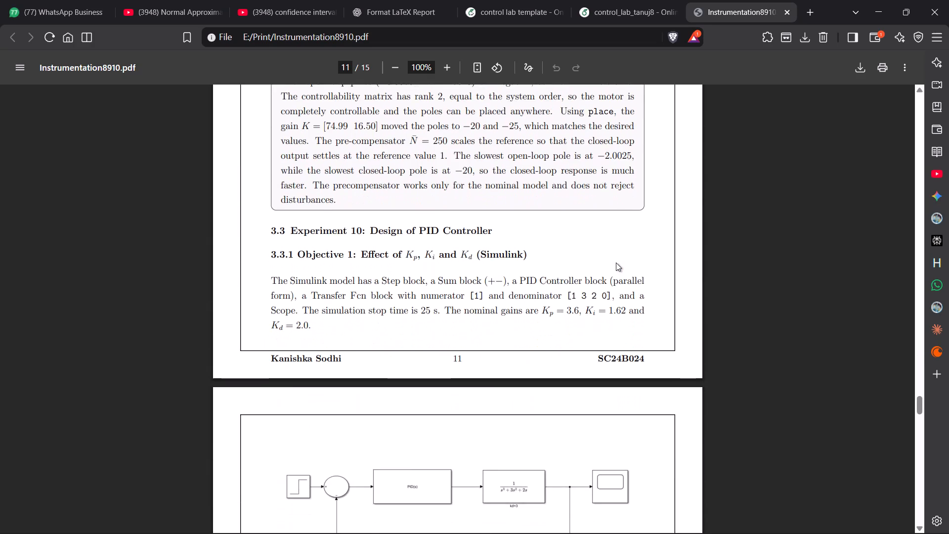
scroll(616, 263, up, 15)
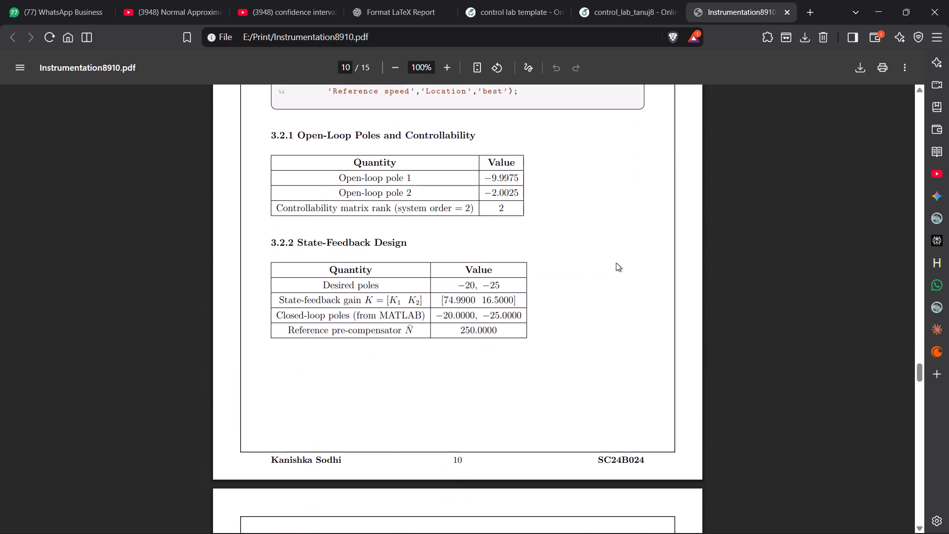
Examine the Experiment 8 results in the reference report, including its MATLAB program and the two-mass step-response plots.
scroll(616, 263, up, 16)
scroll(616, 263, up, 6)
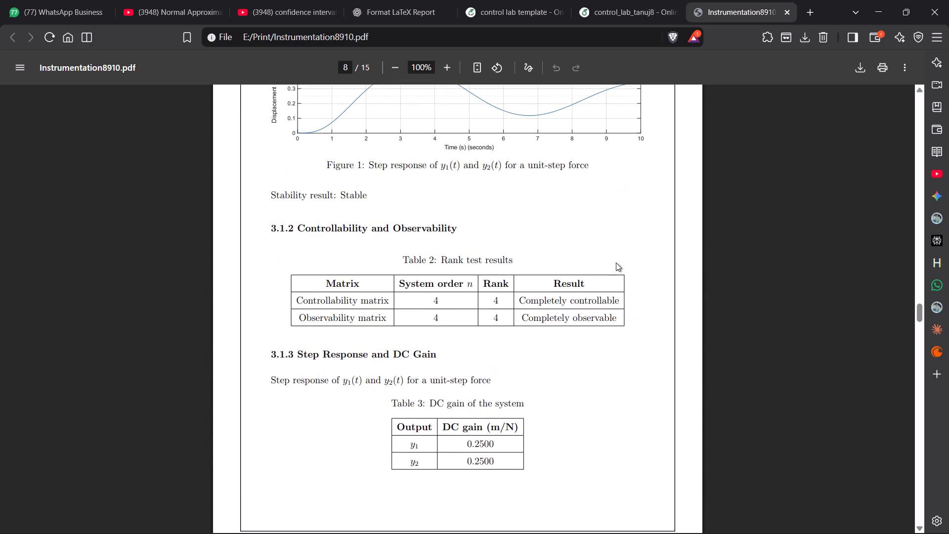
scroll(616, 263, up, 14)
scroll(616, 263, up, 14)
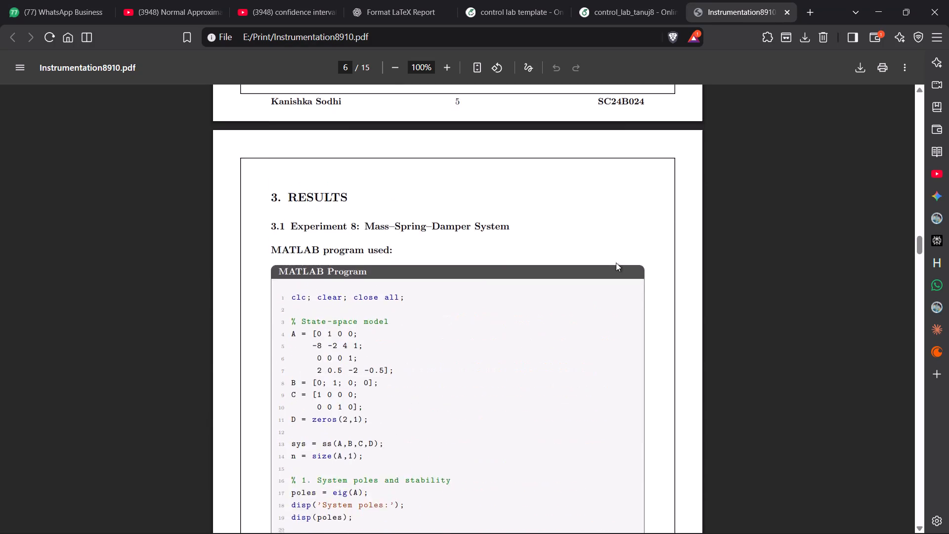
scroll(616, 263, up, 2)
scroll(616, 263, down, 18)
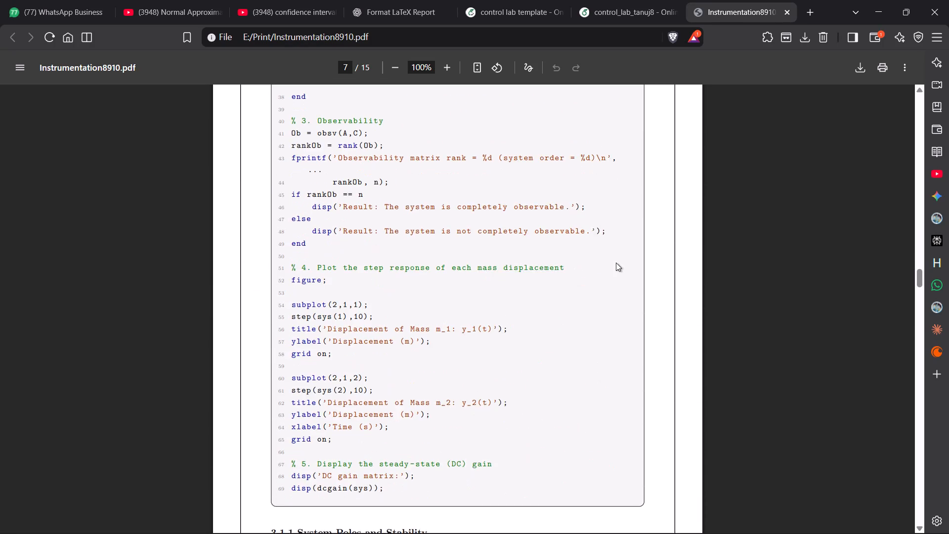
scroll(616, 263, down, 9)
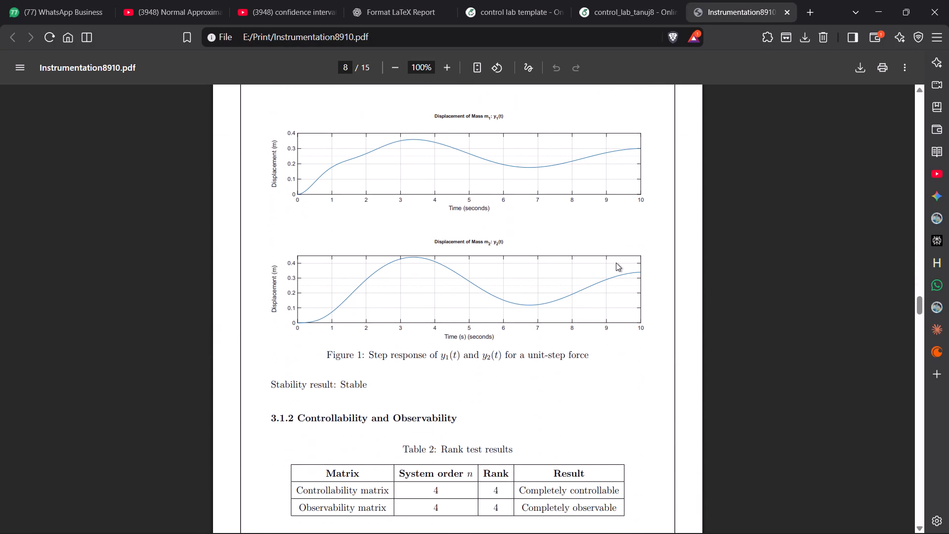
Switch to the control_lab_tanuj8 Overleaf project and upload Figure1.png from the Downloads folder to the project root.
click(644, 0)
click(70, 201)
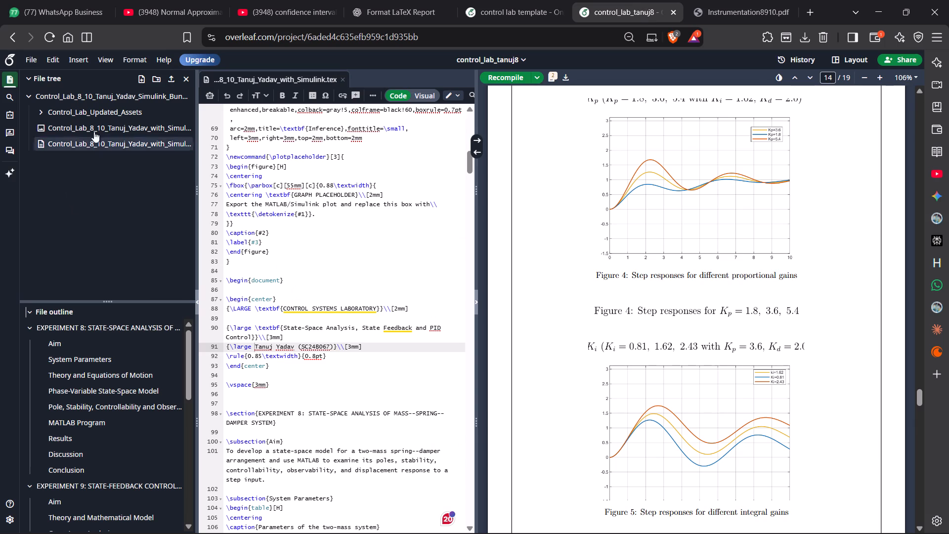
click(169, 78)
click(487, 202)
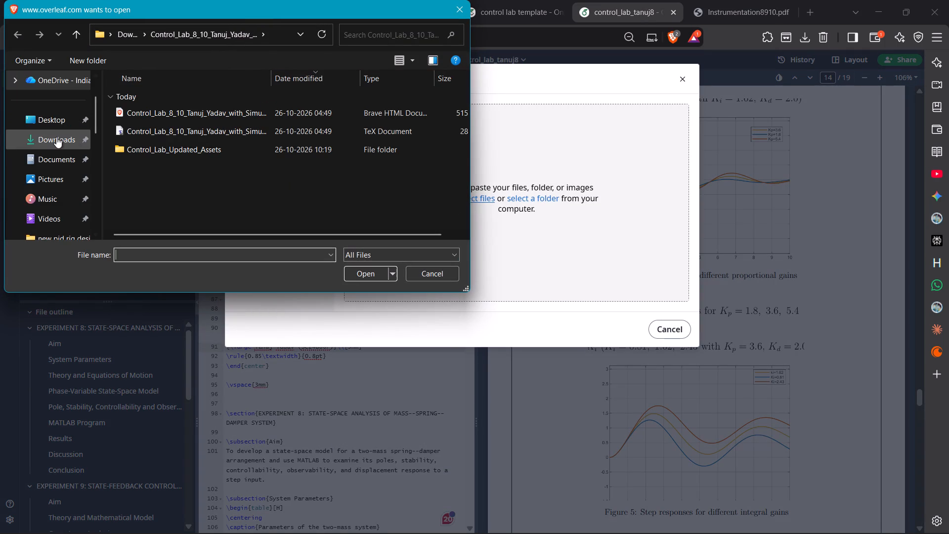
click(56, 137)
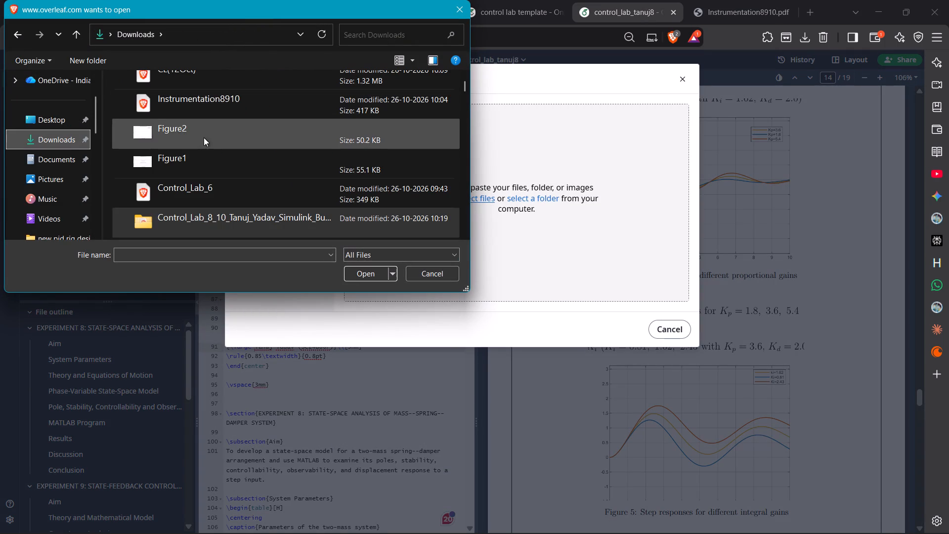
click(197, 176)
click(366, 271)
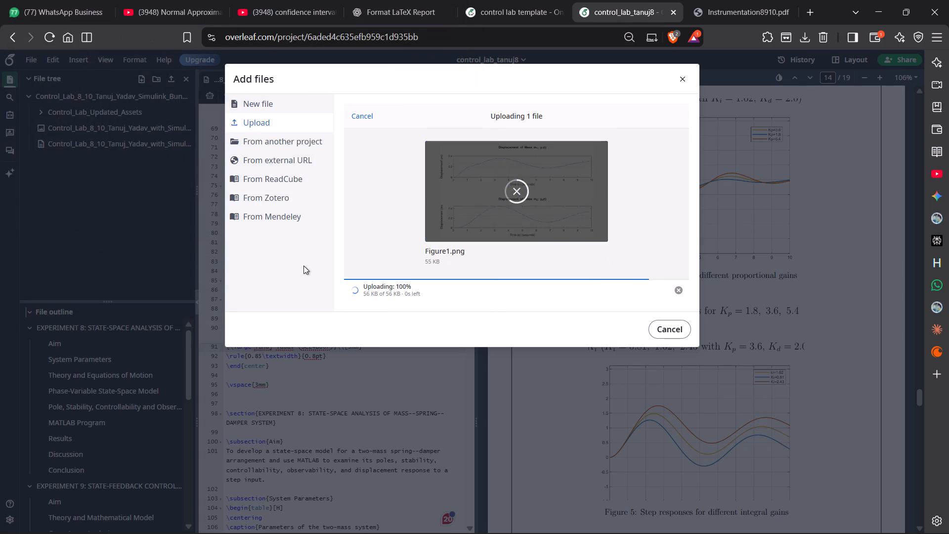
In the Experiment 8 Results figure code, set the \includegraphics file name to Figure1.png.
scroll(651, 268, up, 6)
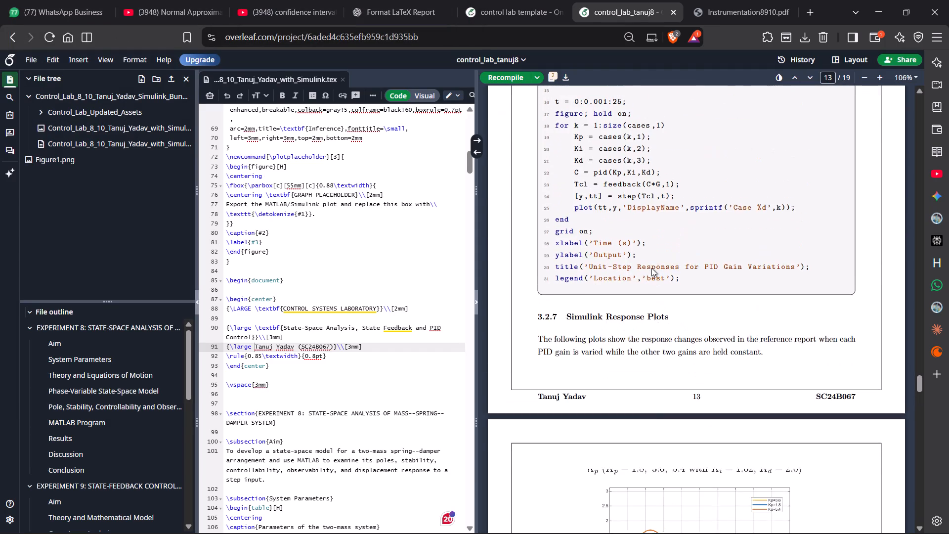
scroll(651, 268, up, 7)
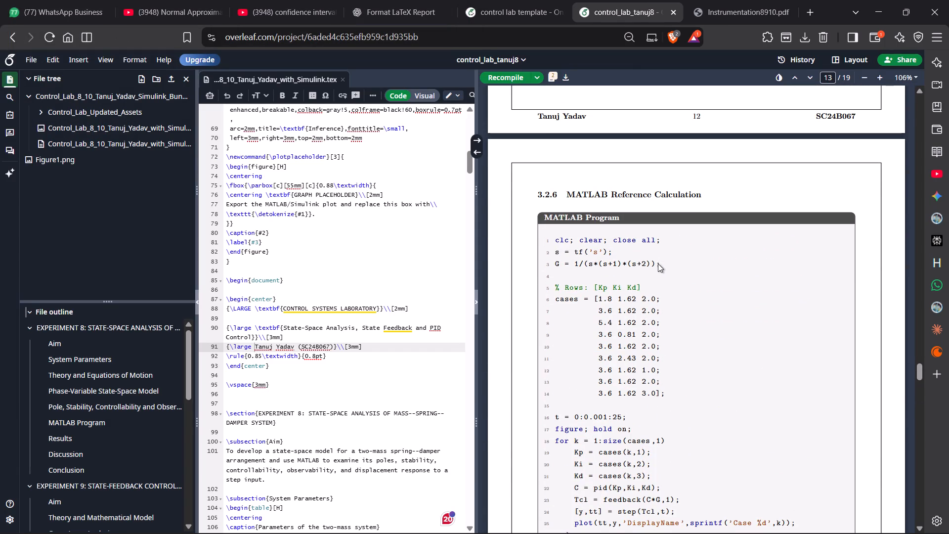
scroll(658, 264, up, 4)
scroll(658, 264, up, 20)
scroll(658, 264, up, 16)
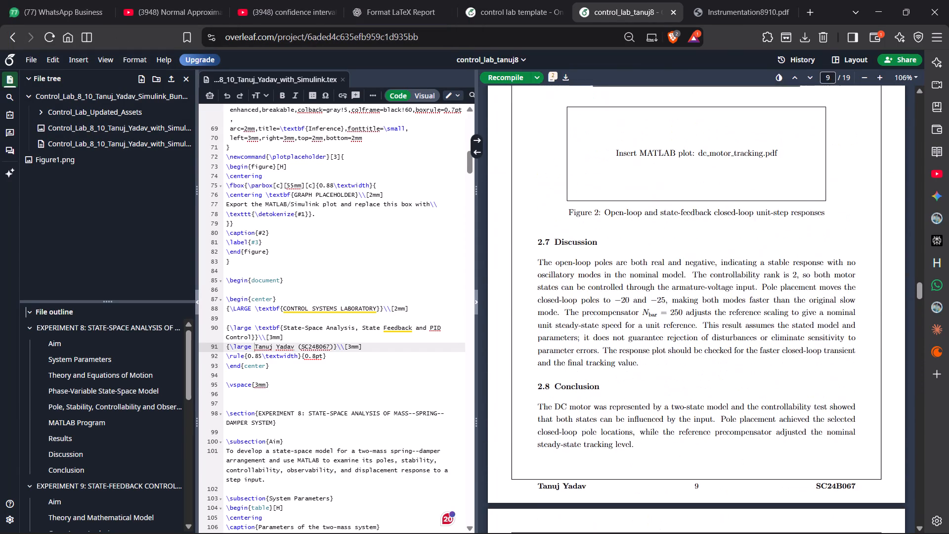
scroll(660, 263, up, 20)
scroll(660, 263, up, 18)
scroll(660, 263, up, 6)
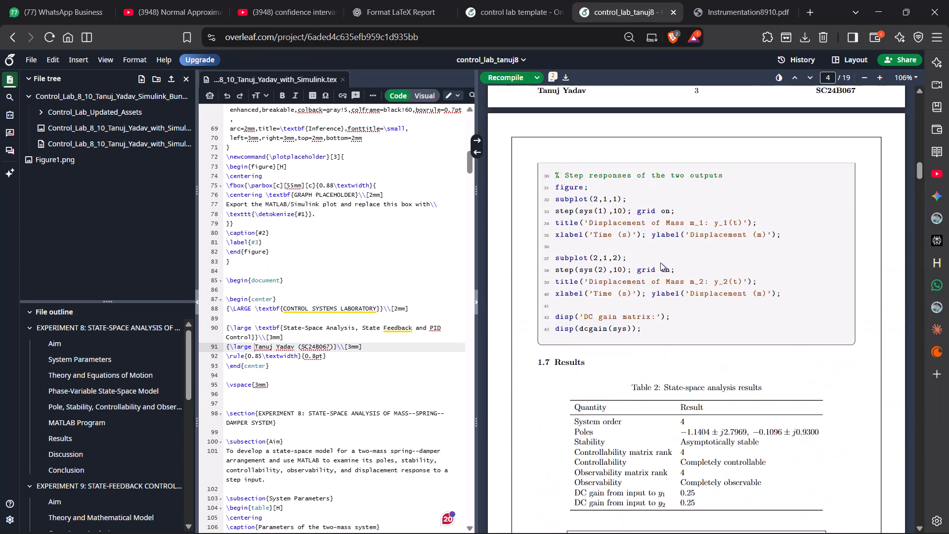
scroll(660, 263, up, 20)
scroll(660, 263, up, 9)
scroll(660, 263, down, 10)
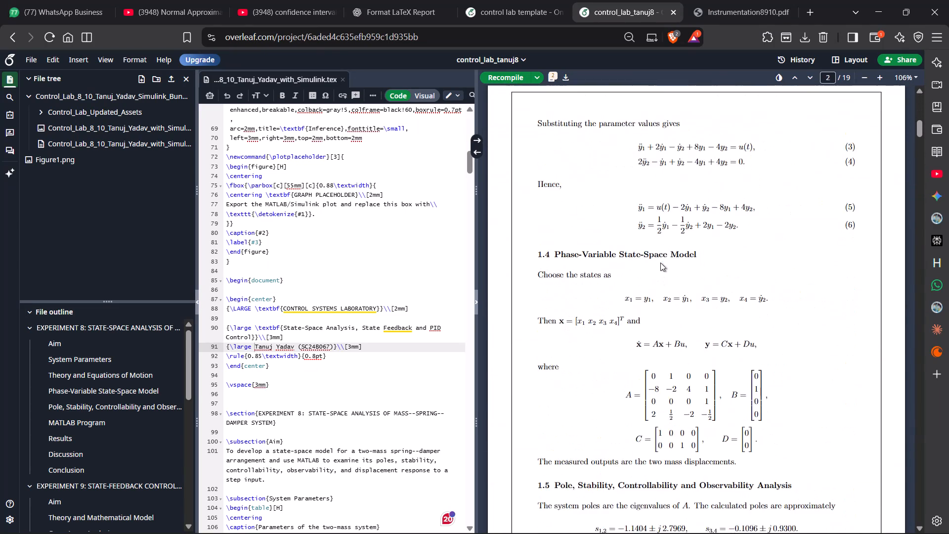
scroll(660, 263, down, 20)
scroll(660, 263, down, 6)
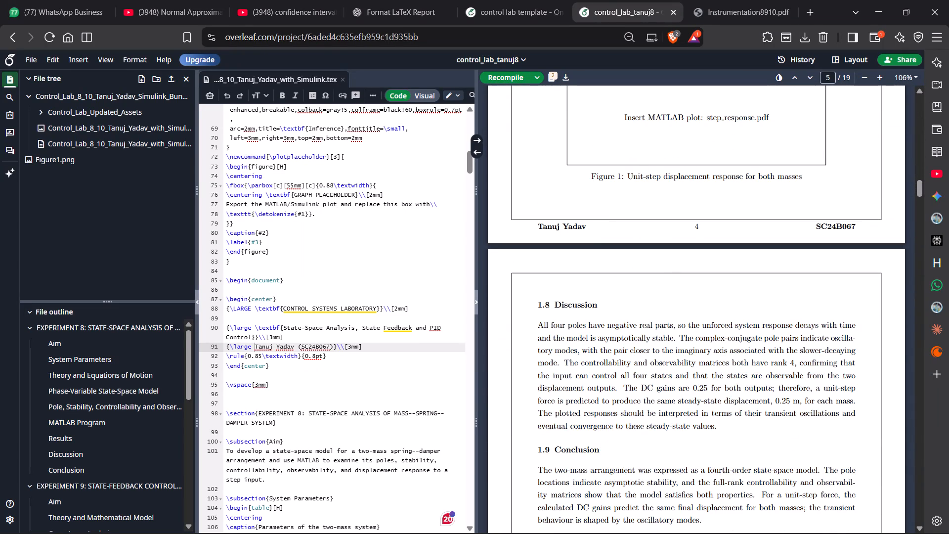
double_click(641, 176)
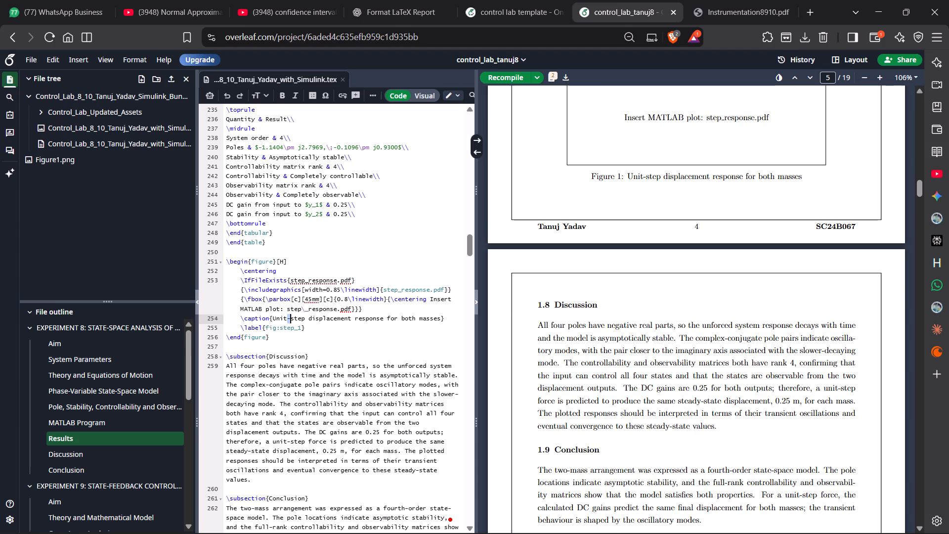
drag(385, 289, 440, 294)
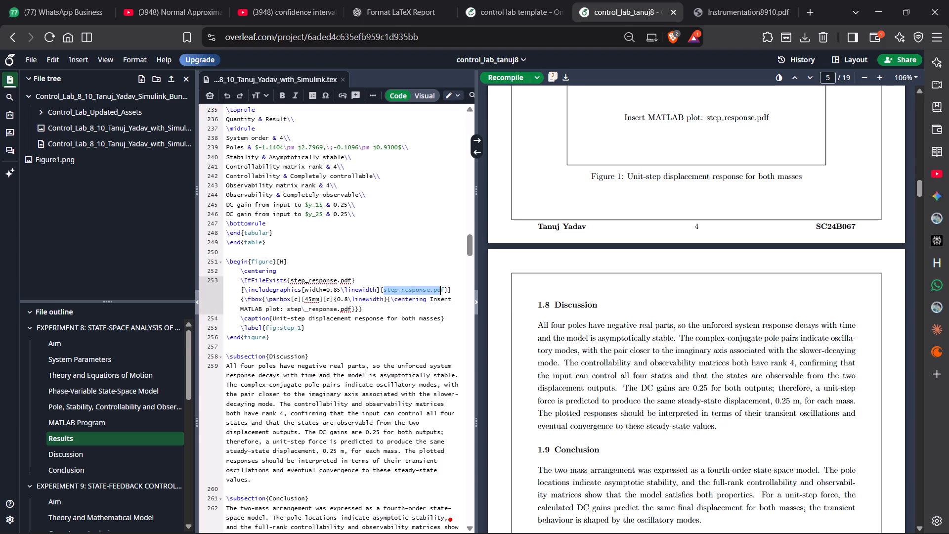
drag(440, 294, 444, 294)
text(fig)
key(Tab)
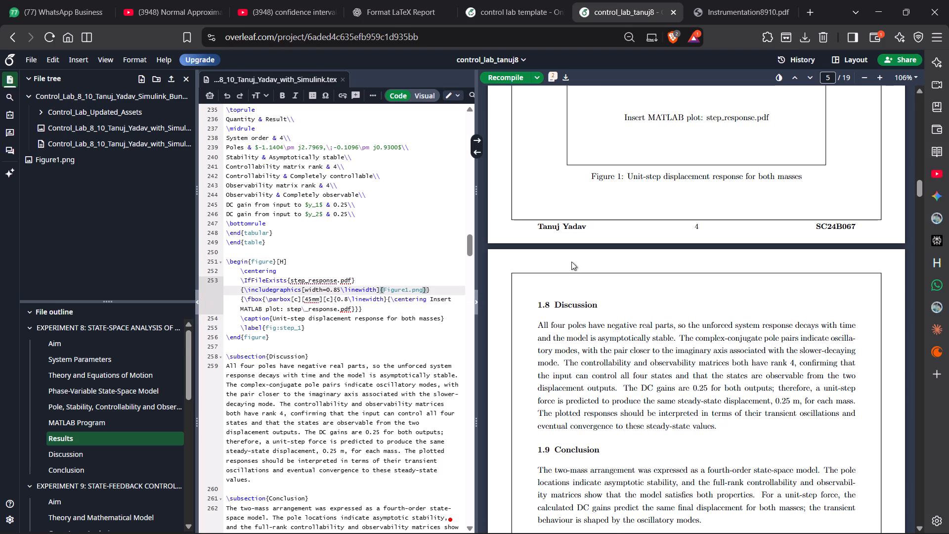
click(515, 76)
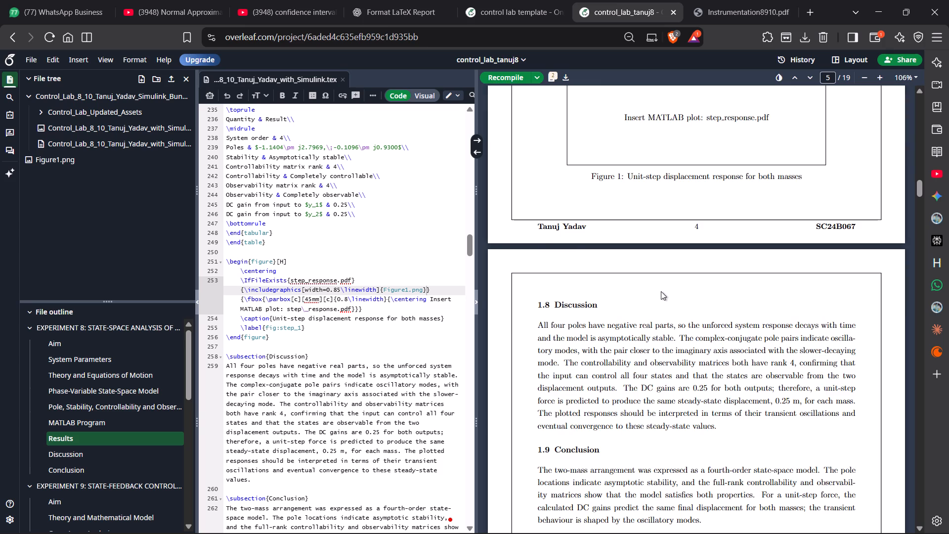
scroll(661, 291, up, 1)
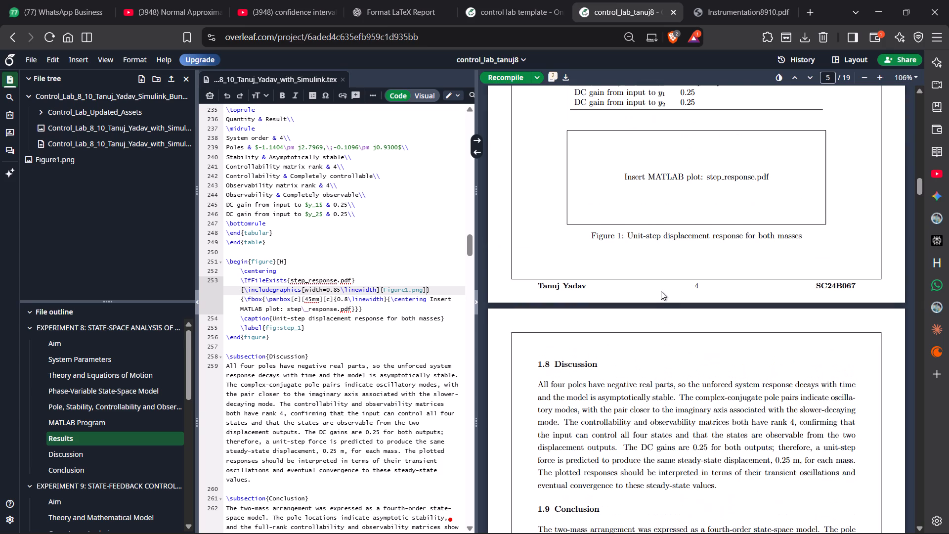
scroll(661, 291, up, 1)
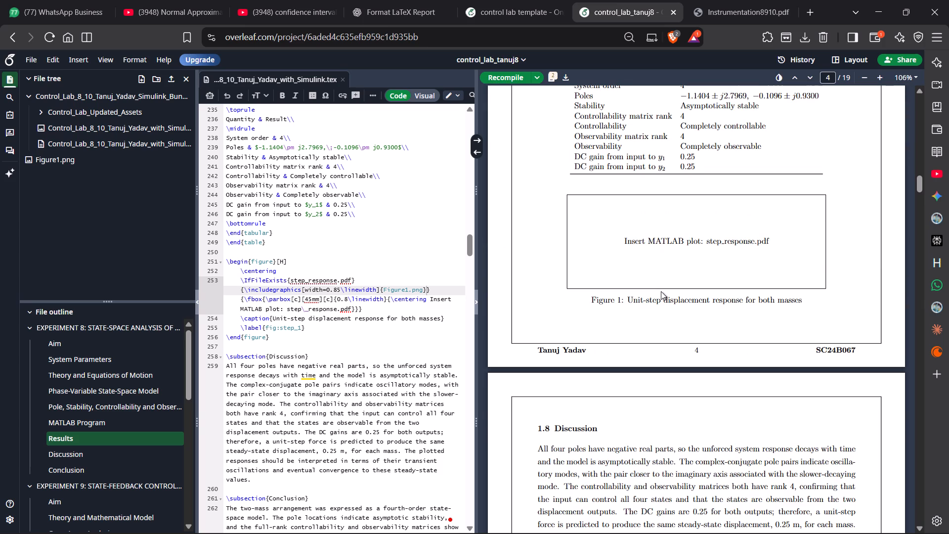
scroll(661, 292, up, 8)
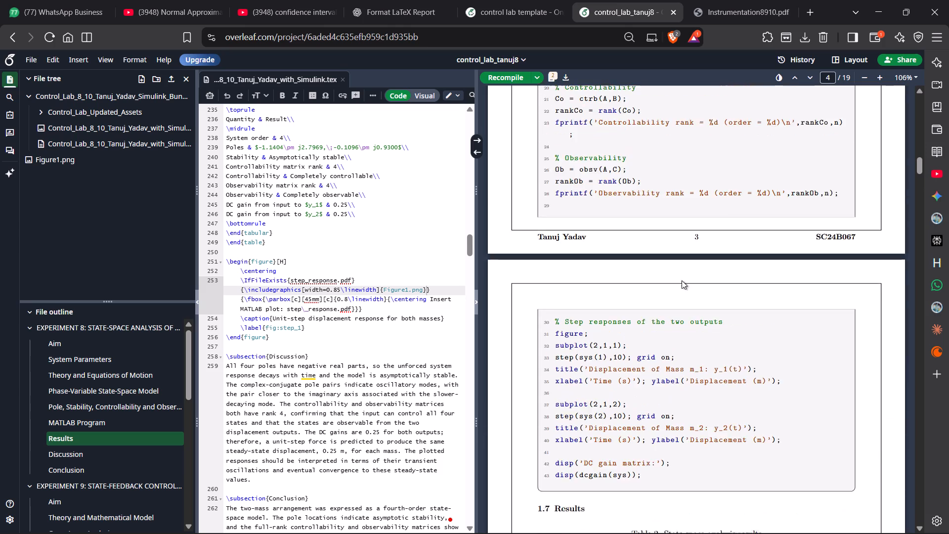
scroll(682, 280, up, 17)
scroll(682, 280, down, 20)
scroll(682, 280, down, 3)
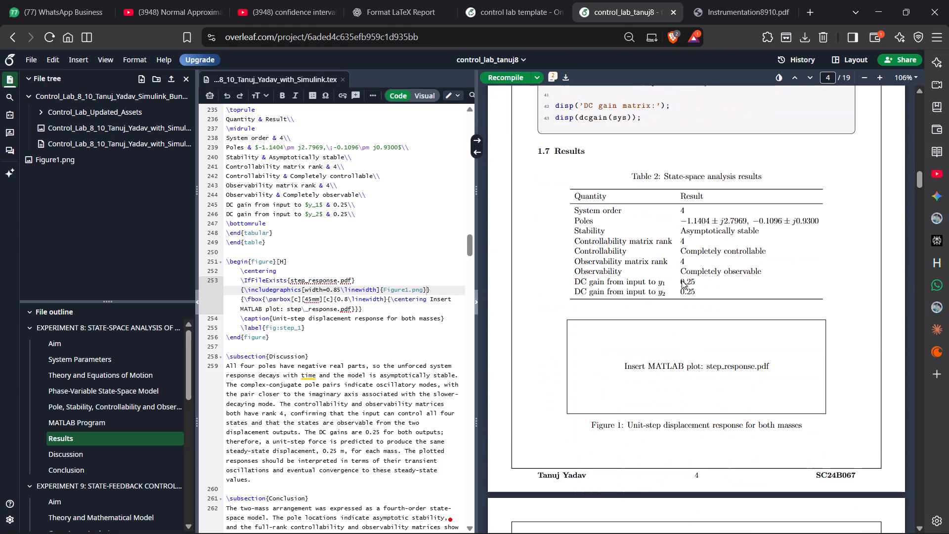
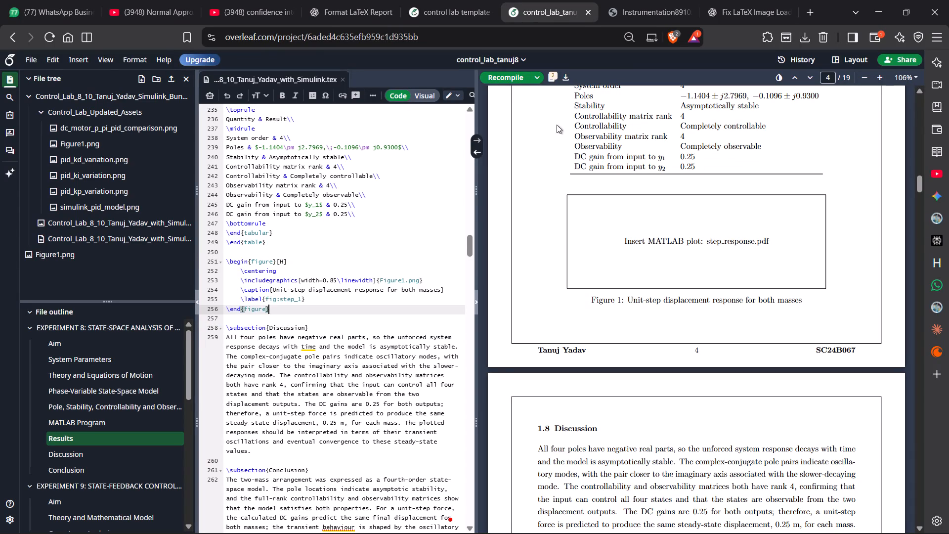
Recompile the report with the step-response figure block that includes Figure1.png at 0.85 line width.
click(502, 75)
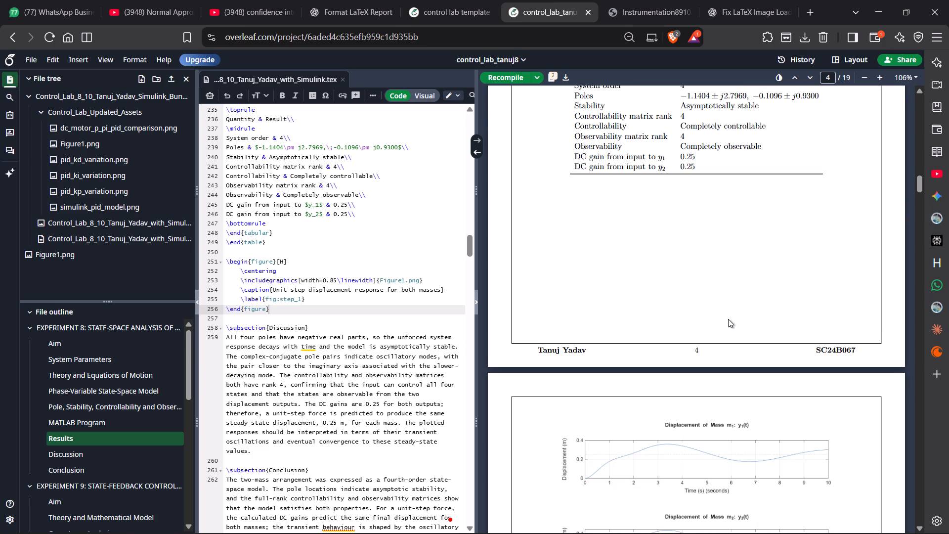
Copy the full MATLAB code listing of Experiment 9's MATLAB Program section from the LaTeX source.
scroll(728, 319, down, 3)
scroll(725, 318, up, 5)
scroll(724, 318, down, 9)
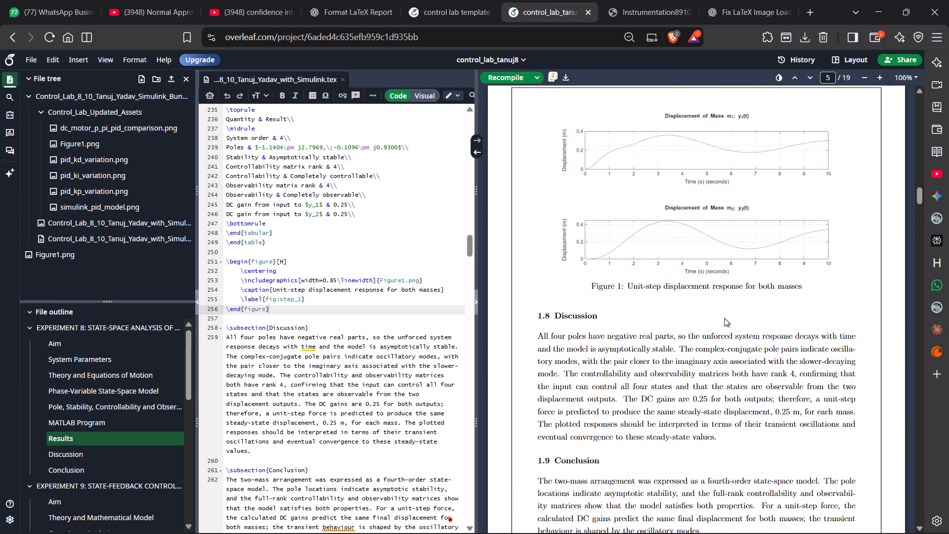
scroll(724, 318, down, 20)
scroll(724, 318, down, 5)
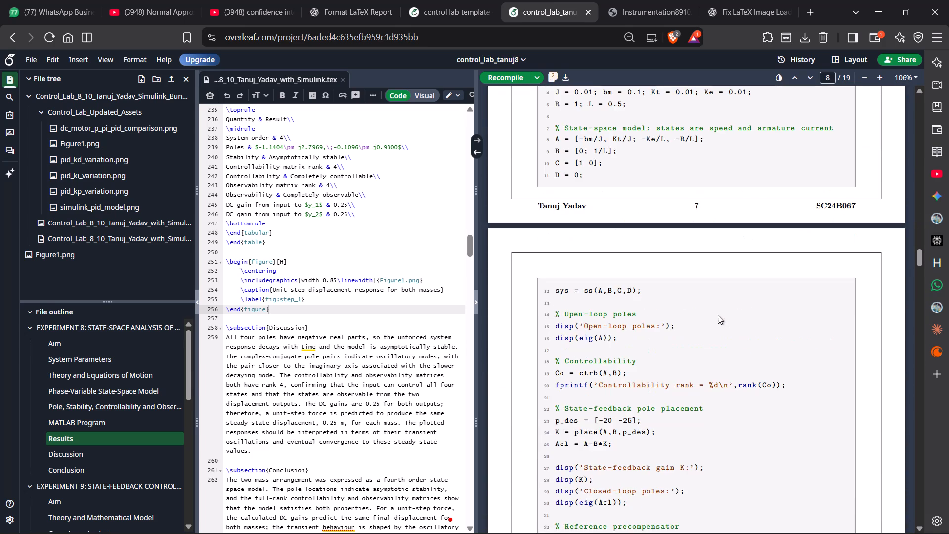
scroll(642, 285, up, 3)
double_click(564, 195)
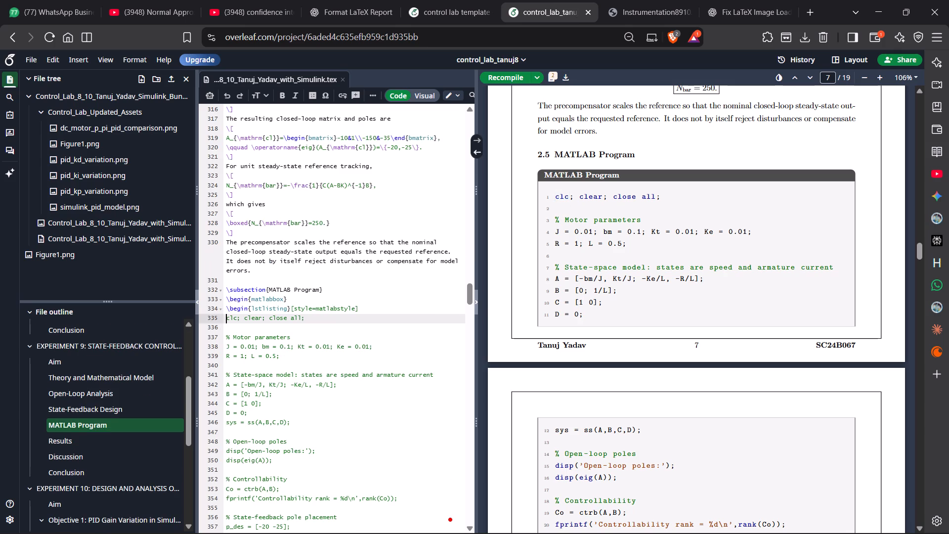
scroll(250, 321, down, 8)
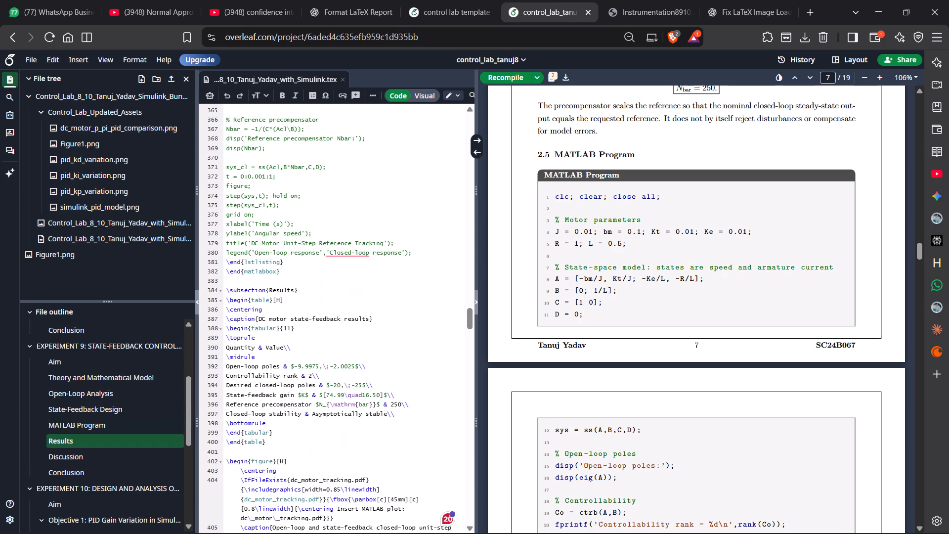
shift+click(406, 251)
shift+click(411, 252)
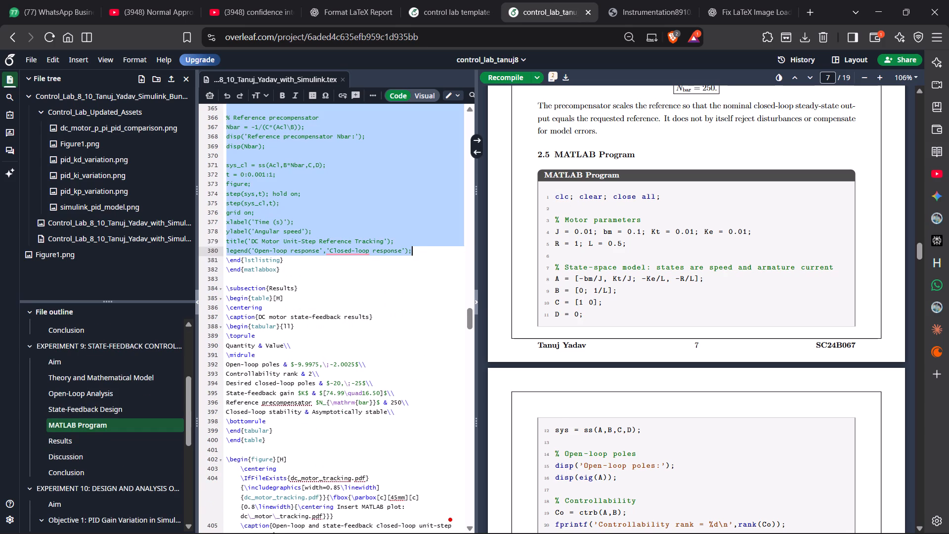
key(ctrl+c)
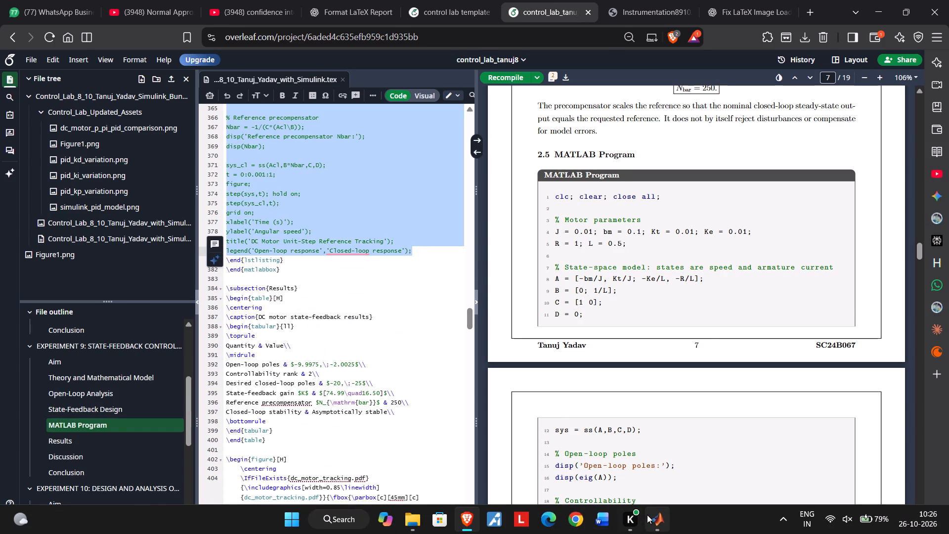
Switch to MATLAB, replace all code in the untitled2 script with the copied Experiment 9 program, and run it.
click(647, 515)
click(356, 215)
key(ctrl+a)
key(ctrl+v)
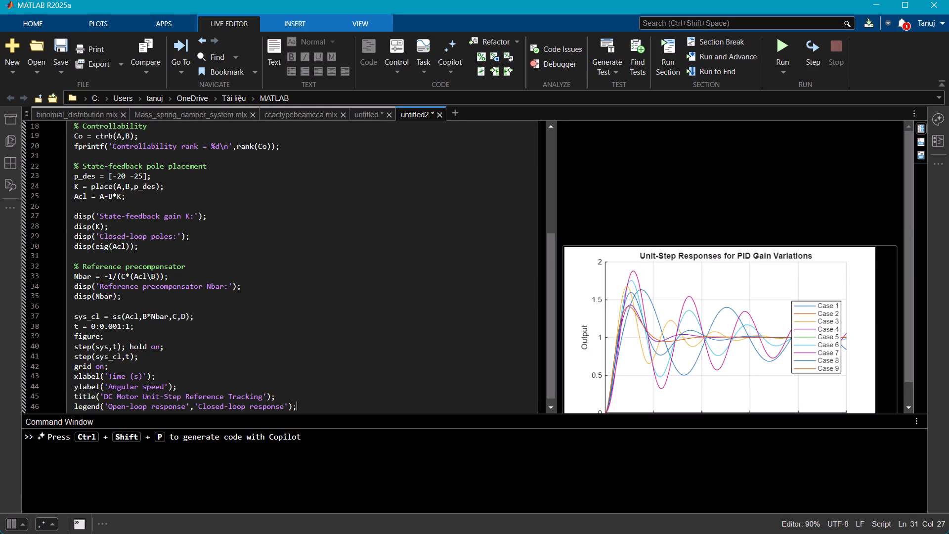
click(776, 46)
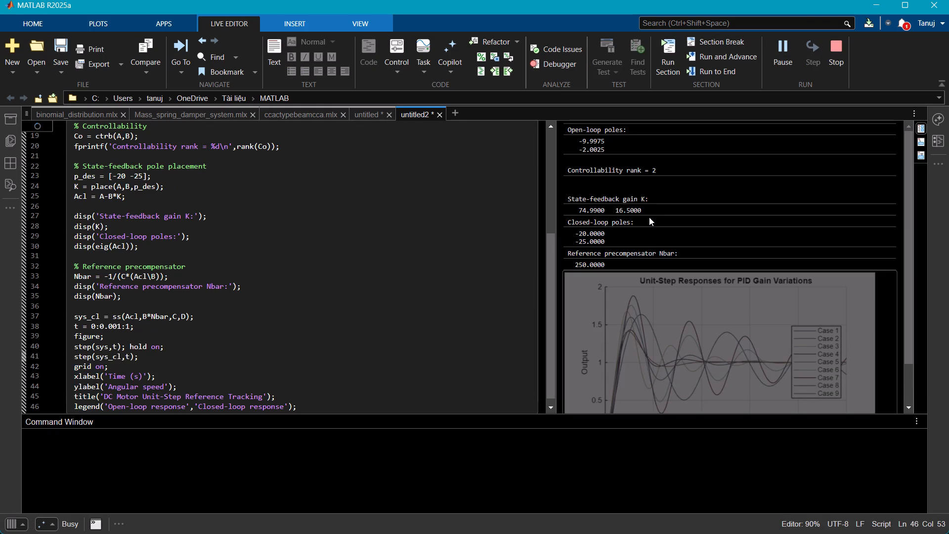
scroll(649, 217, up, 3)
Return to Overleaf and review the compiled PDF from Experiment 9's results to Experiment 10's proportional, integral and derivative gain-variation plots.
key(Tab)
key(alt+Tab)
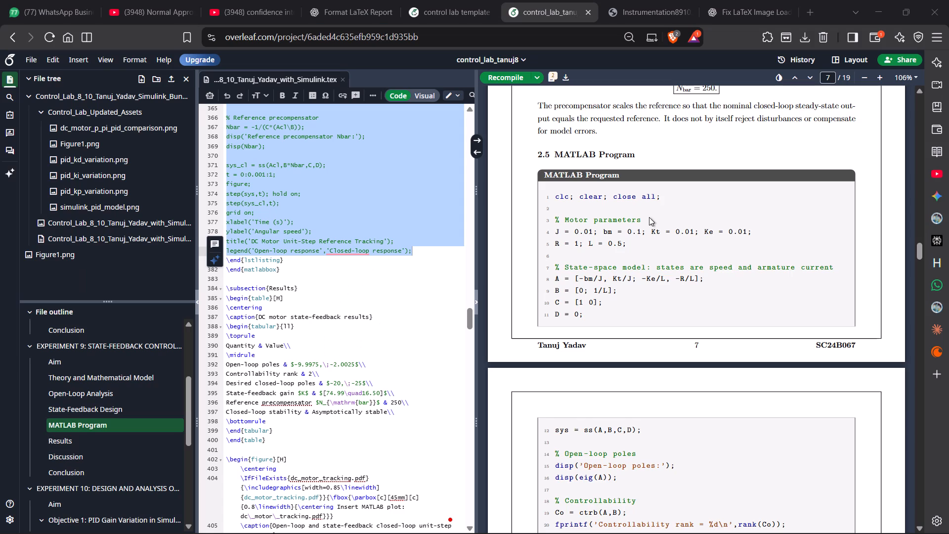
scroll(652, 232, down, 19)
scroll(652, 234, up, 7)
scroll(652, 234, down, 2)
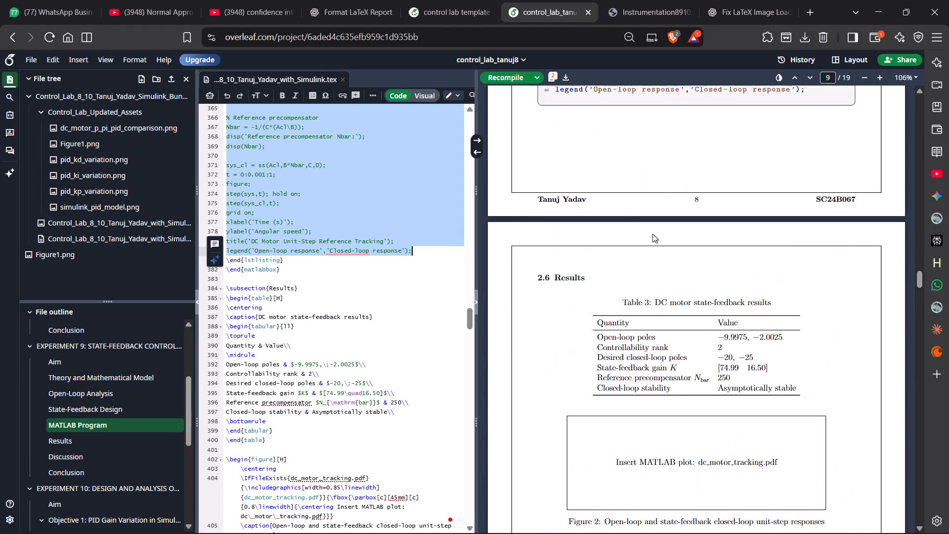
scroll(652, 234, down, 19)
scroll(652, 234, down, 13)
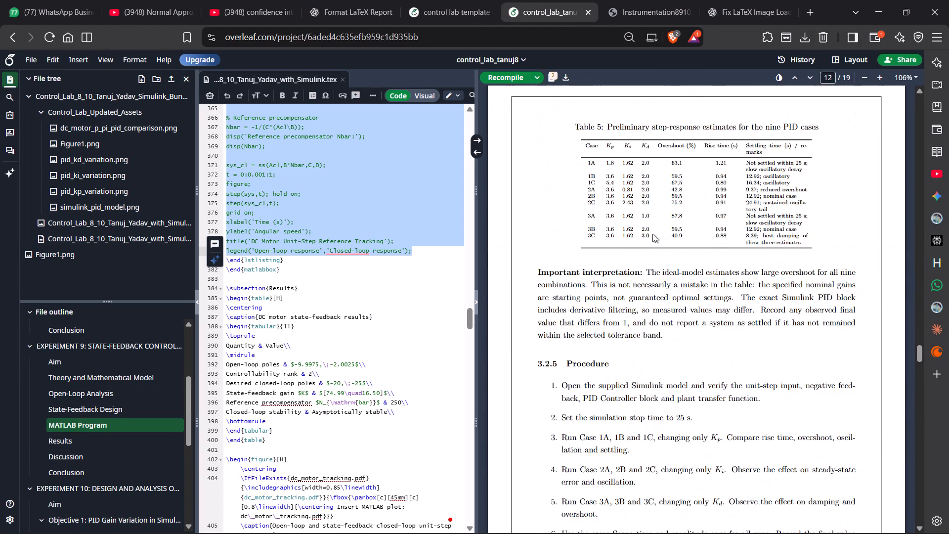
scroll(652, 234, down, 15)
scroll(652, 234, down, 8)
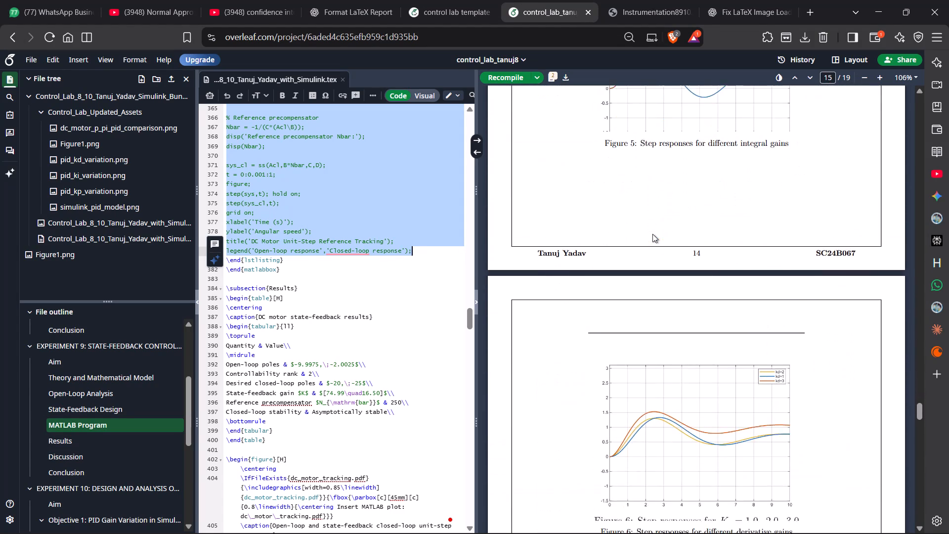
scroll(652, 234, up, 9)
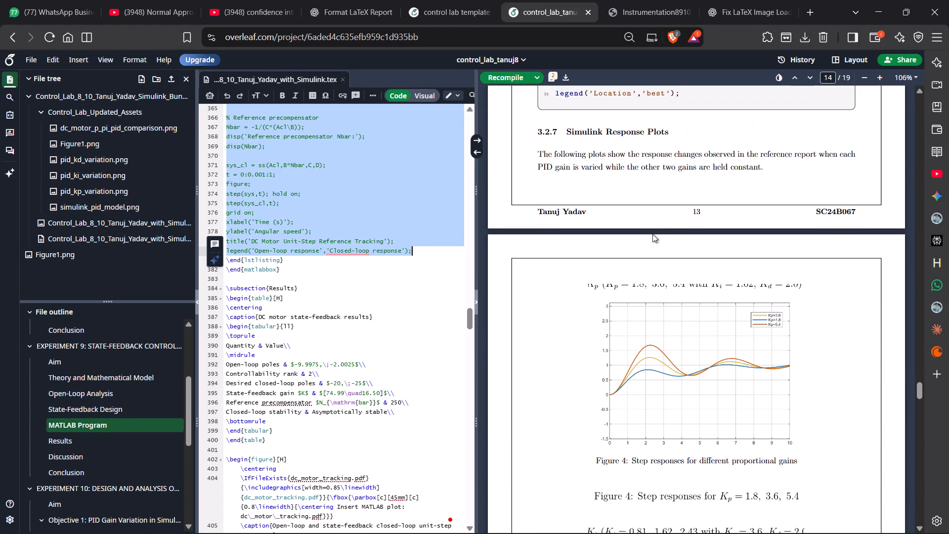
scroll(652, 234, up, 1)
scroll(652, 234, down, 4)
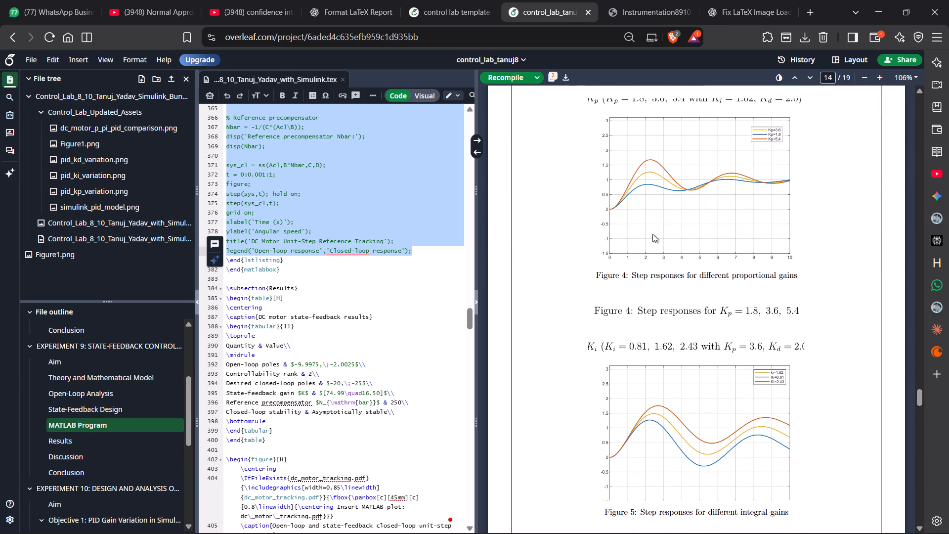
scroll(652, 234, down, 2)
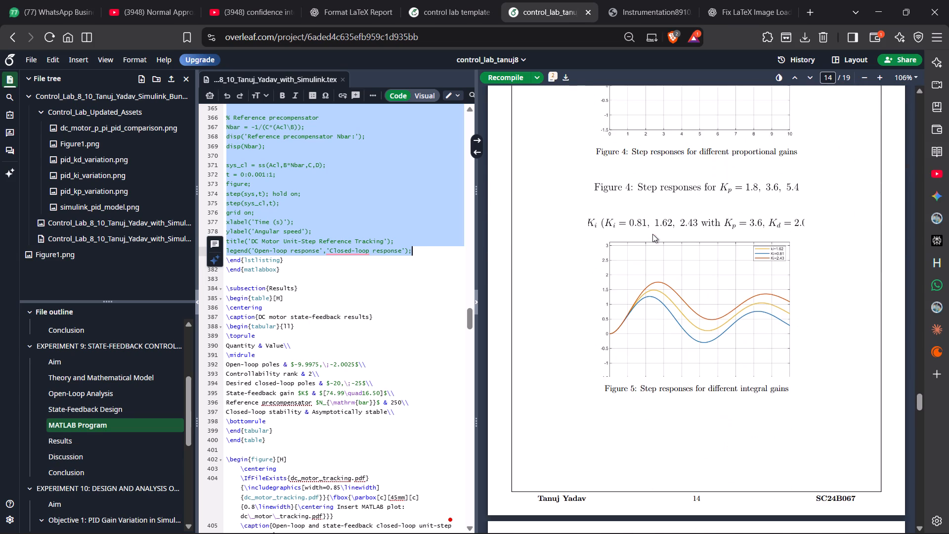
scroll(652, 234, down, 7)
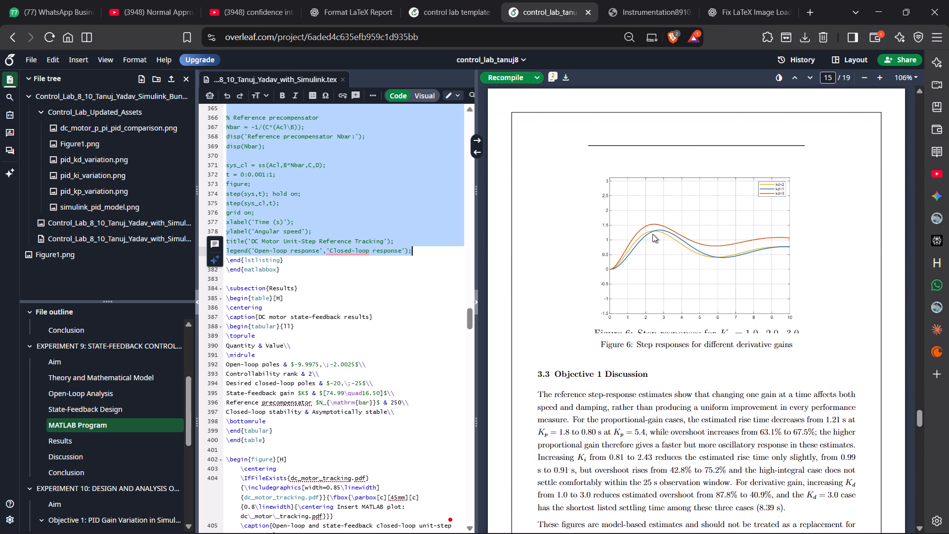
Review the Experiment 10 Objective 2 program, the P, PI and PID response figures, and the Overall Conclusion in the PDF.
scroll(652, 234, down, 13)
scroll(652, 234, down, 8)
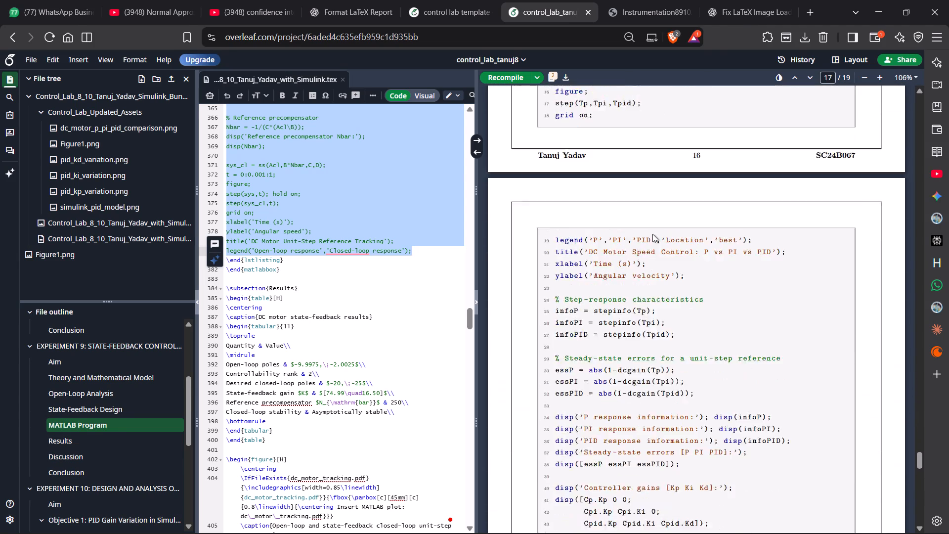
scroll(652, 234, down, 11)
scroll(652, 234, up, 1)
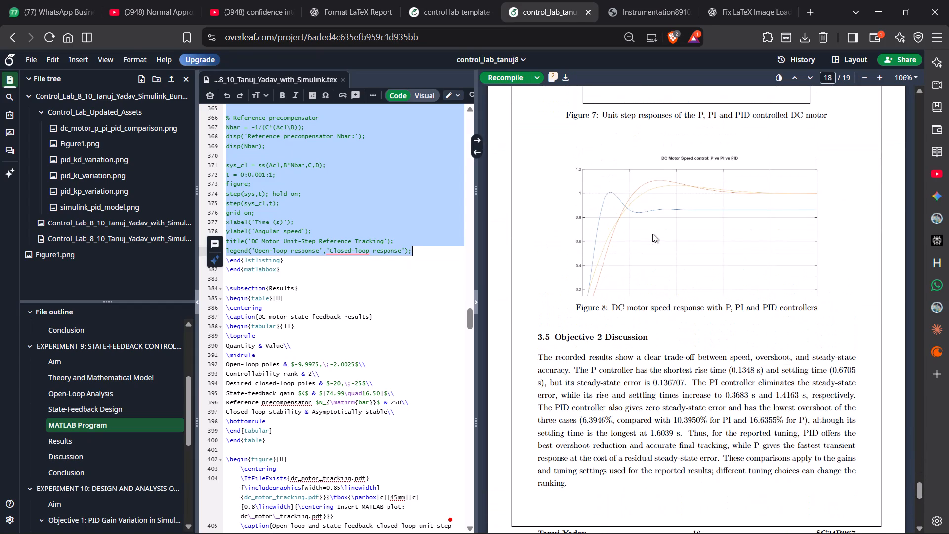
scroll(652, 234, up, 2)
scroll(652, 234, down, 15)
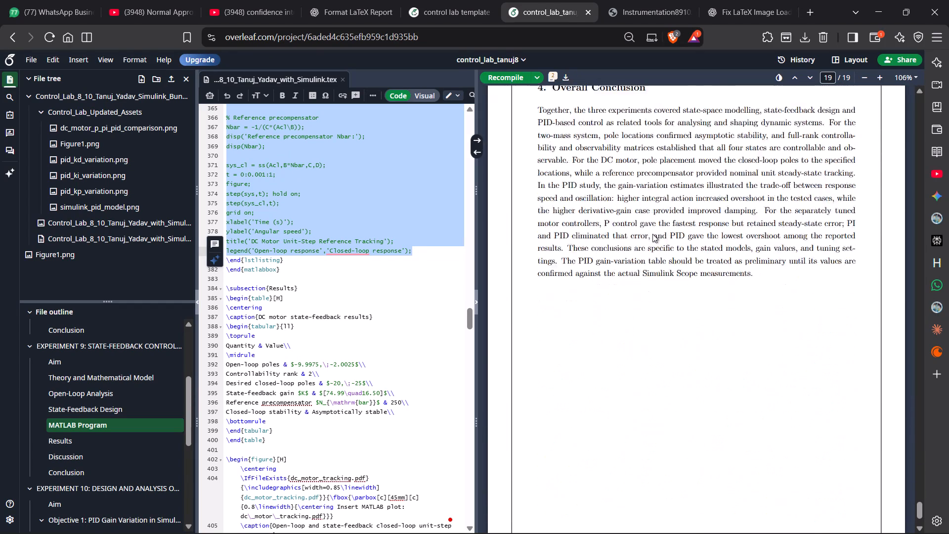
scroll(652, 234, down, 3)
Look back through the compiled report from the conclusion to the Experiment 8 displacement plots and the Experiment 9 state-feedback design.
scroll(652, 234, up, 14)
scroll(652, 234, up, 14)
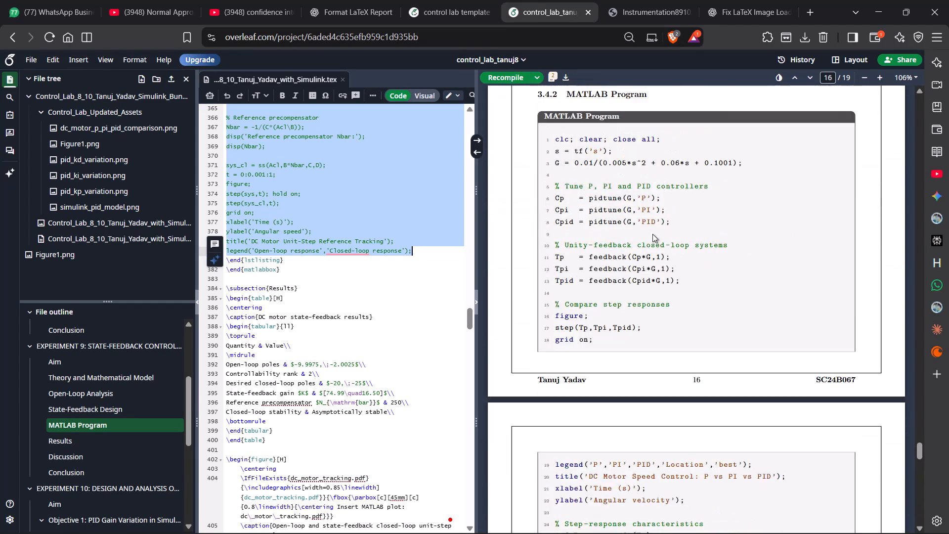
scroll(652, 234, up, 5)
scroll(652, 234, up, 20)
scroll(652, 234, up, 4)
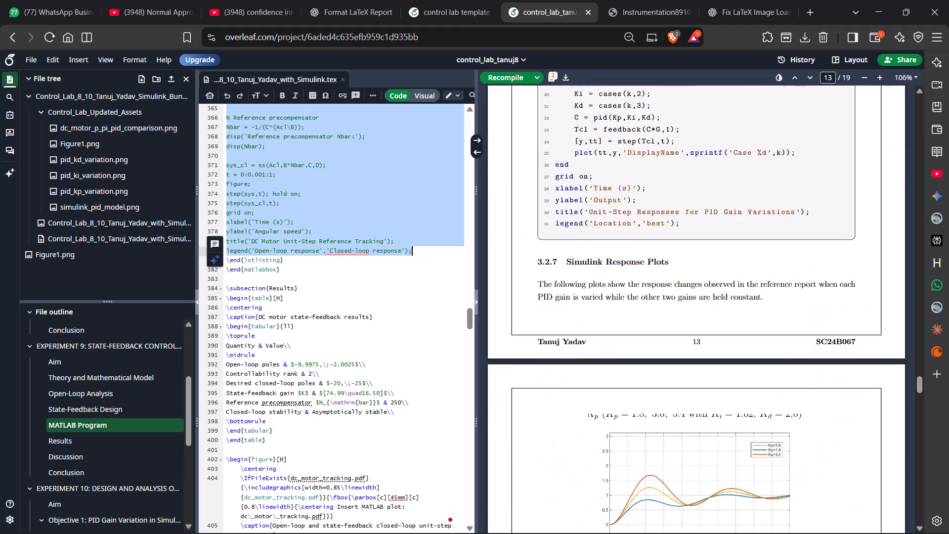
scroll(652, 234, up, 12)
scroll(652, 234, up, 13)
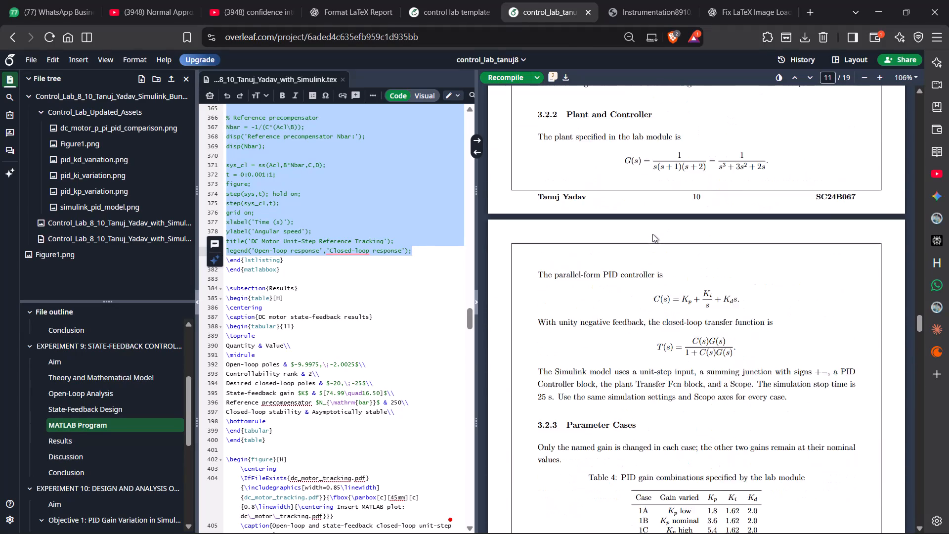
scroll(652, 234, up, 20)
scroll(652, 234, up, 8)
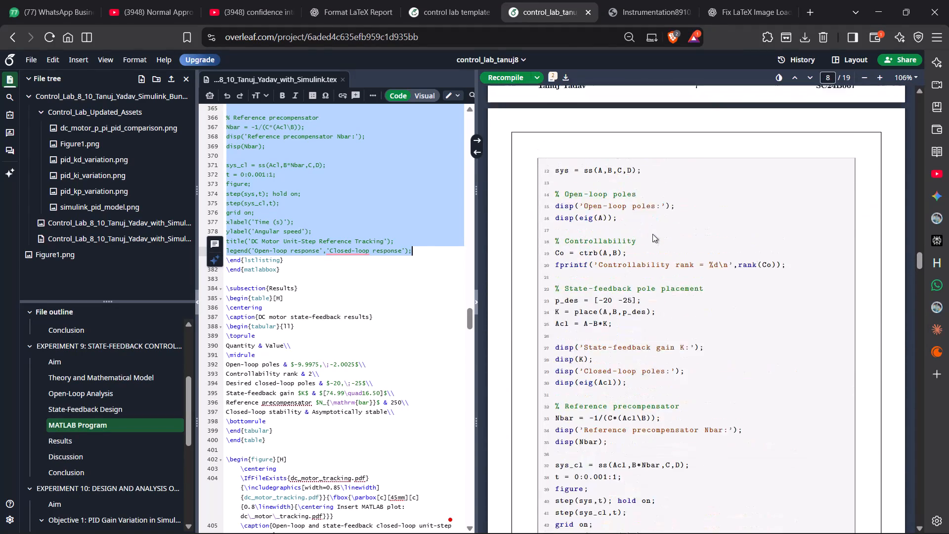
scroll(652, 234, up, 6)
scroll(652, 234, up, 20)
scroll(652, 234, up, 4)
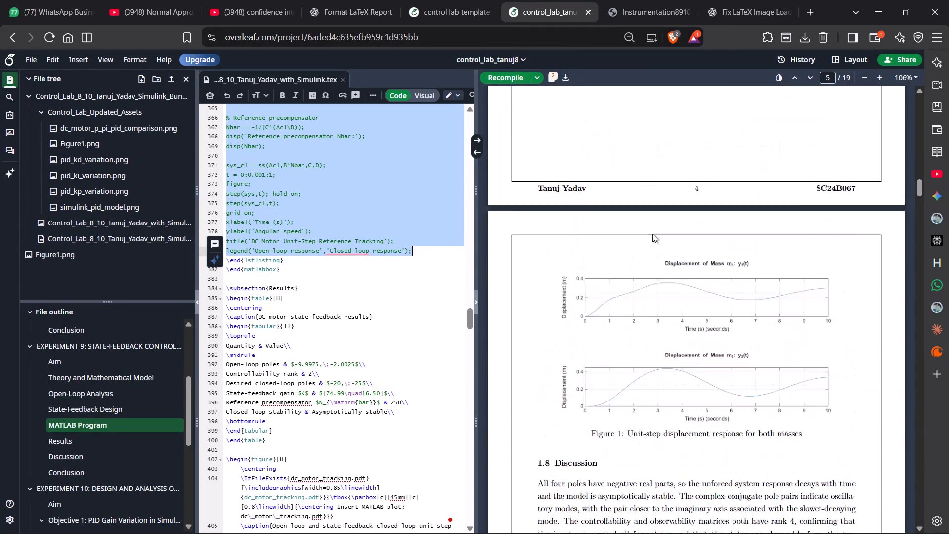
scroll(652, 234, up, 11)
scroll(652, 234, down, 20)
scroll(652, 234, down, 20)
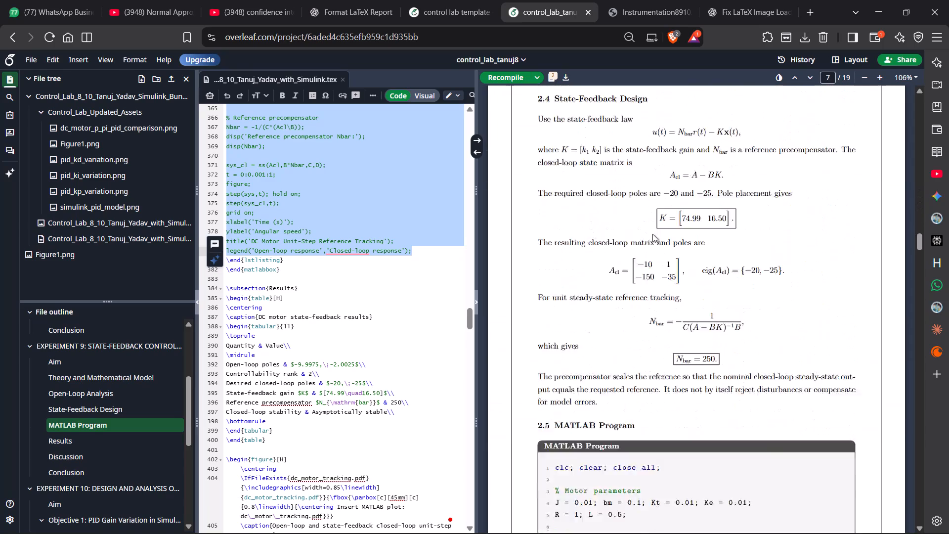
Capture a screen snip of the Figure 4 step-response plot for varying Kp in Instrumentation8910.pdf.
click(684, 0)
scroll(540, 289, up, 5)
scroll(537, 290, down, 11)
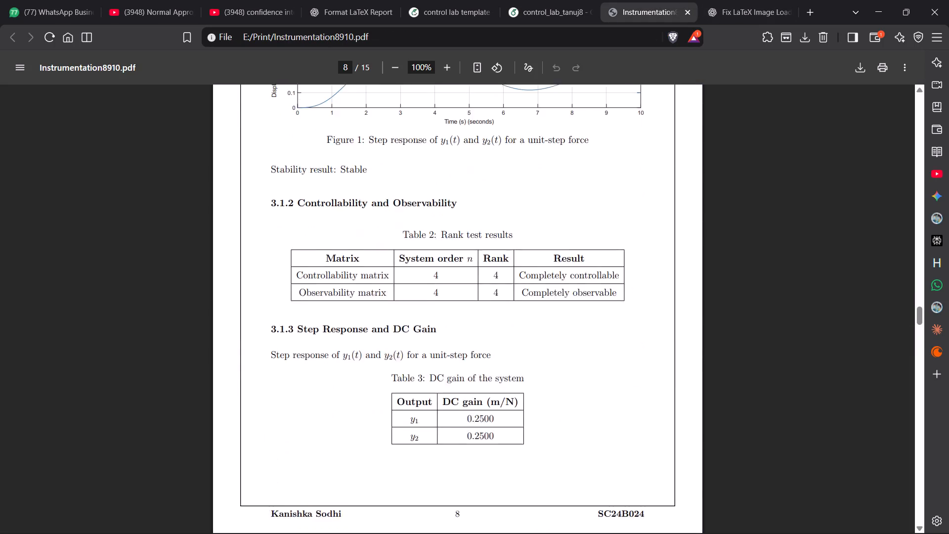
scroll(535, 299, down, 20)
scroll(535, 299, down, 16)
scroll(539, 293, down, 6)
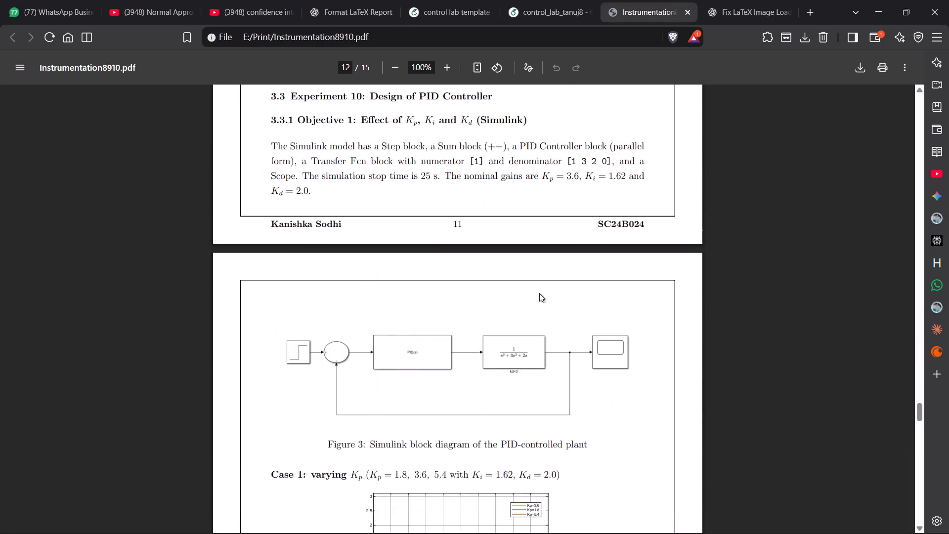
key(shift+super+s)
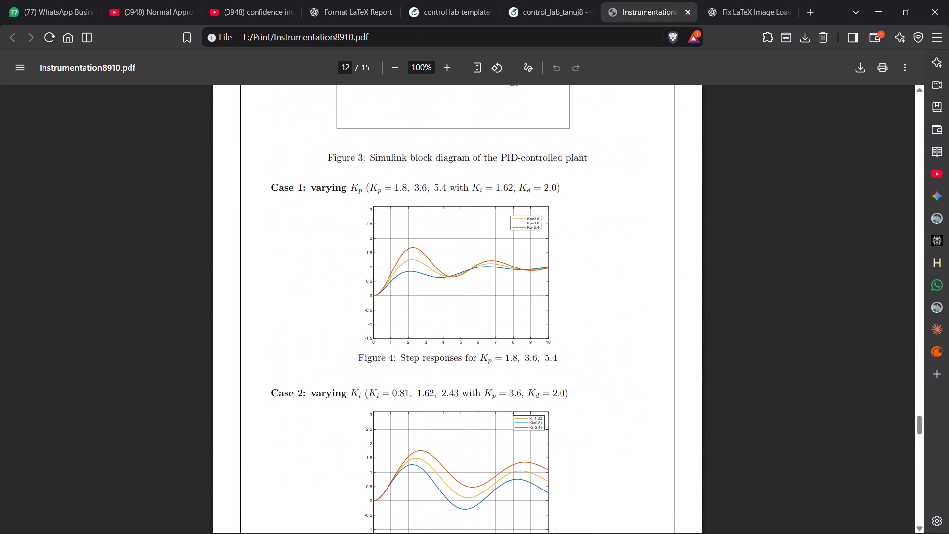
drag(357, 126, 573, 266)
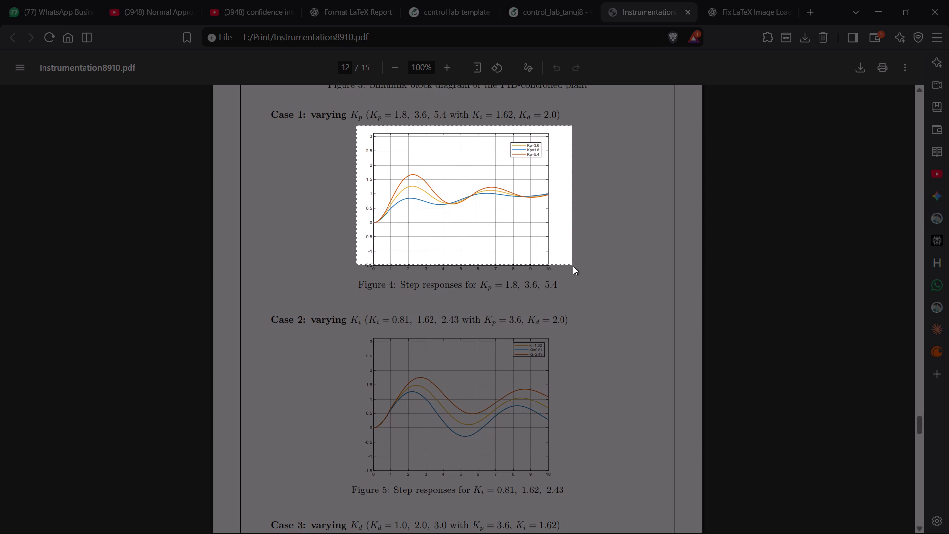
drag(573, 266, 560, 275)
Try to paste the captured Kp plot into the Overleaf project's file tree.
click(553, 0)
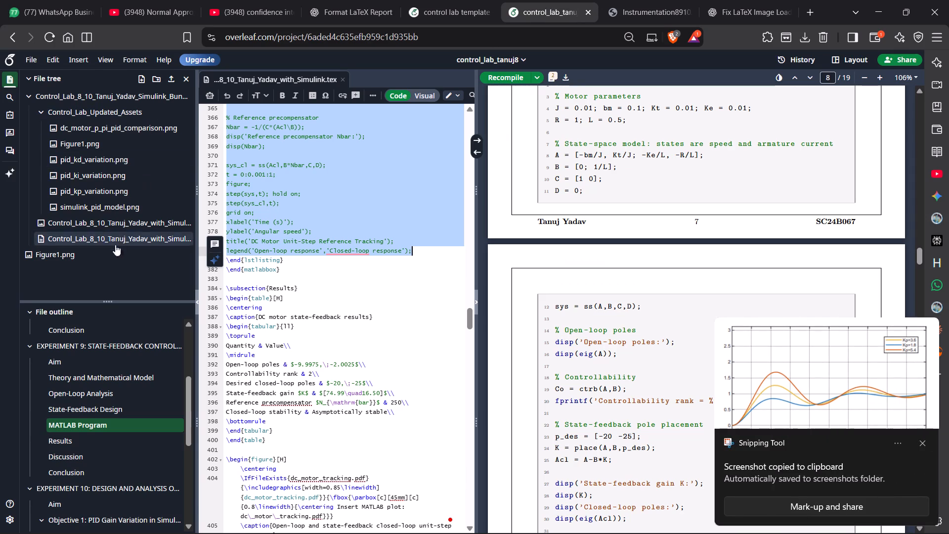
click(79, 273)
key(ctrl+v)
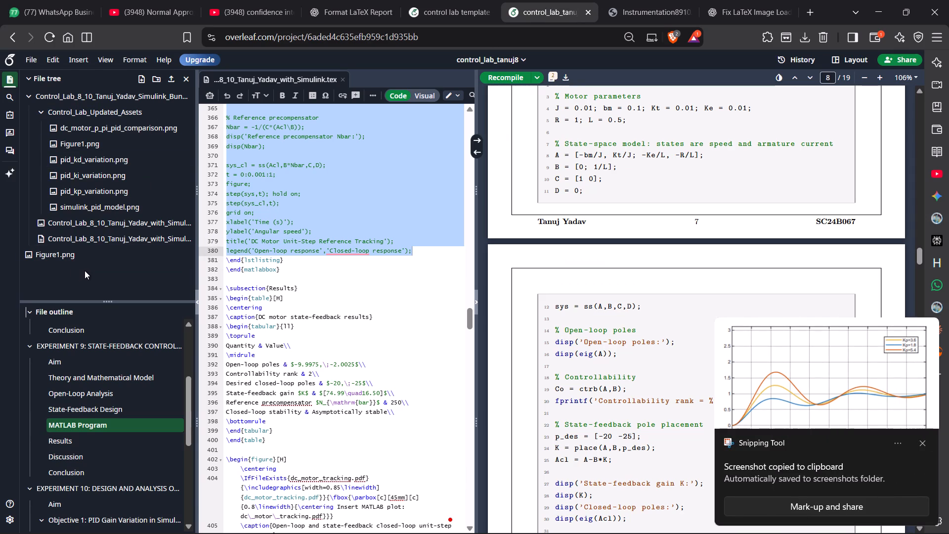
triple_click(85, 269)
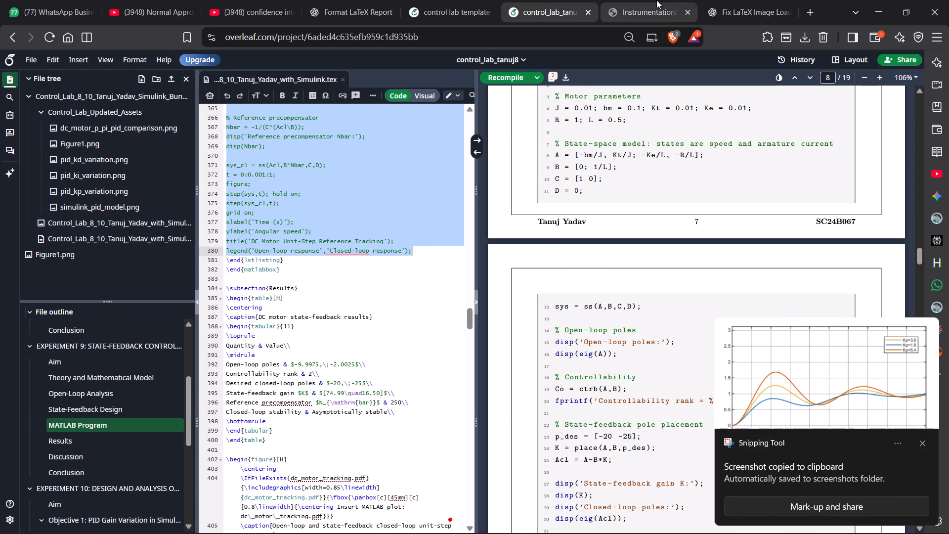
Capture a screen snip of the Figure 5 step-response plot for varying Ki in Instrumentation8910.pdf.
click(654, 0)
scroll(488, 271, down, 1)
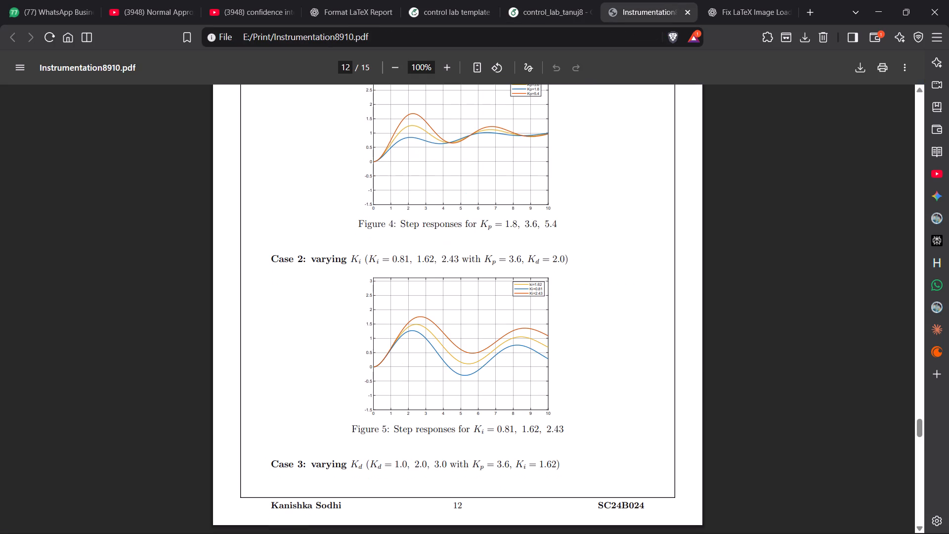
key(shift+super+s)
drag(358, 271, 558, 417)
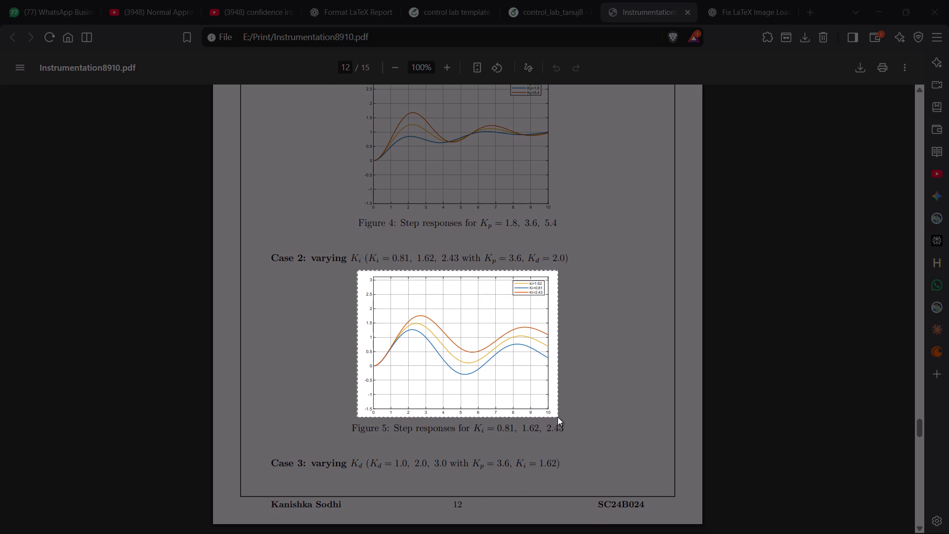
drag(558, 417, 557, 417)
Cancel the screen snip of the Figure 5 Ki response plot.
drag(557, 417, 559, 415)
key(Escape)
click(582, 0)
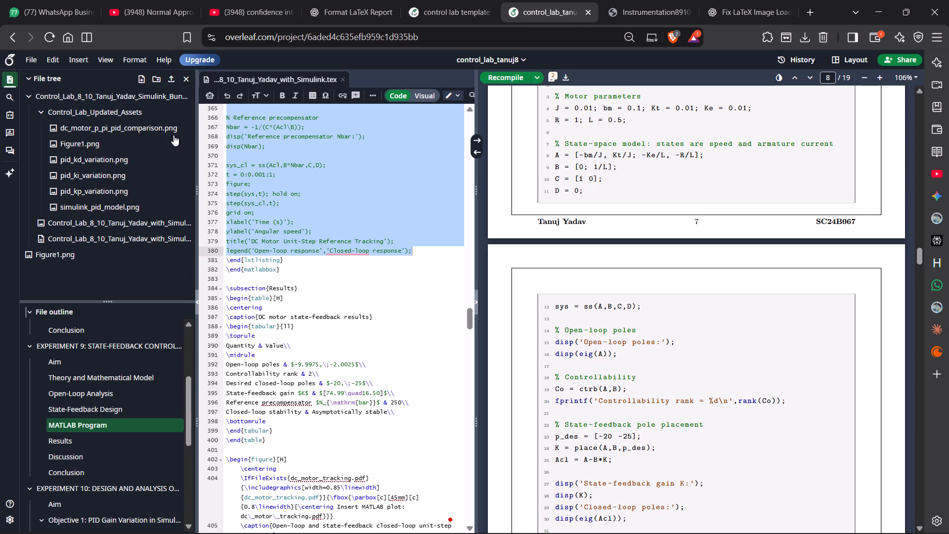
click(185, 111)
click(182, 111)
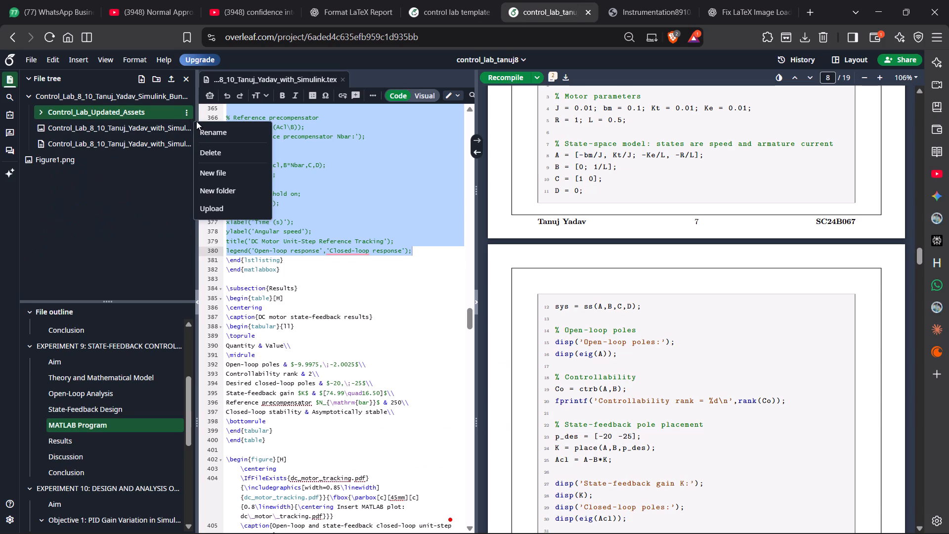
click(206, 203)
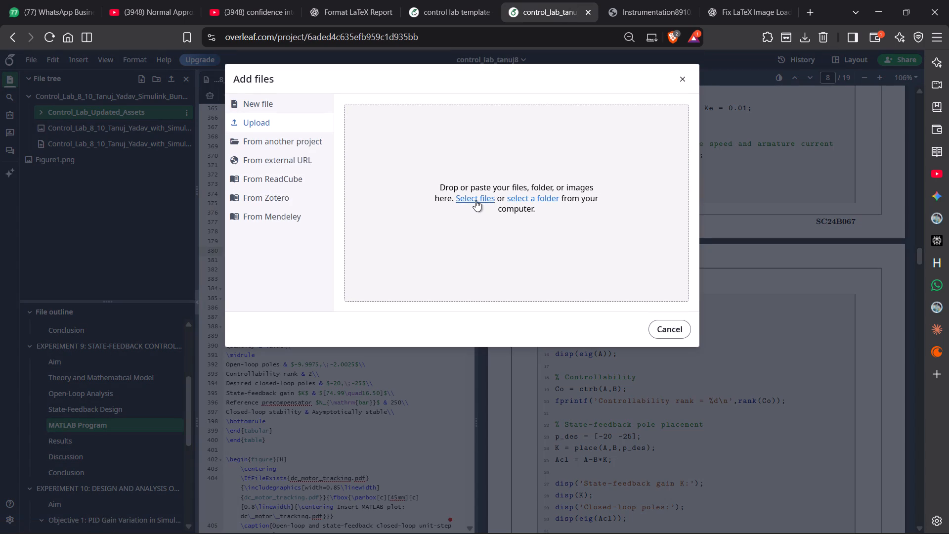
click(475, 199)
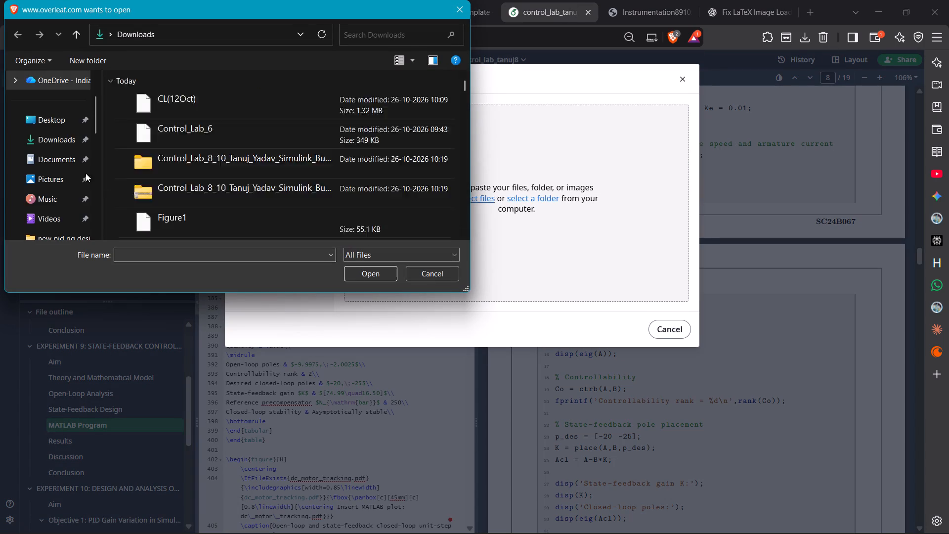
scroll(72, 172, down, 1)
click(57, 121)
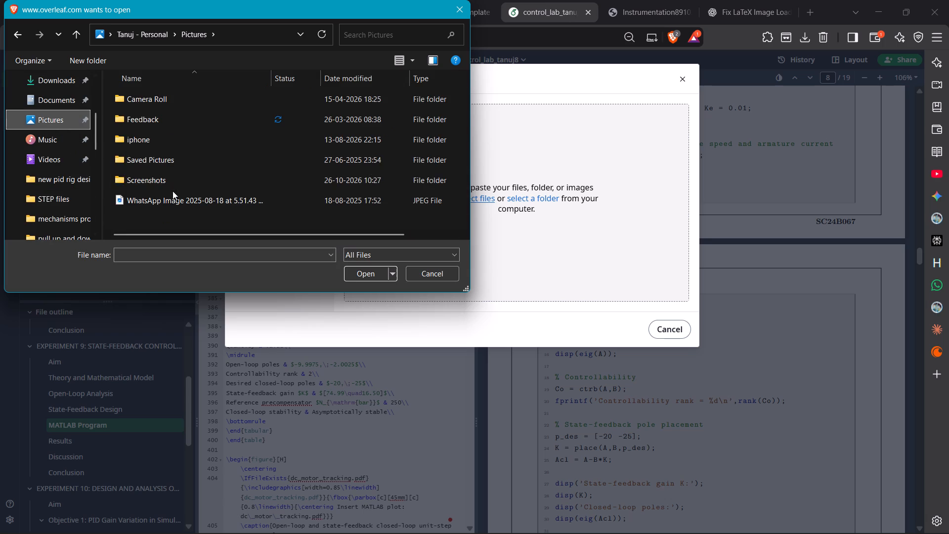
double_click(176, 181)
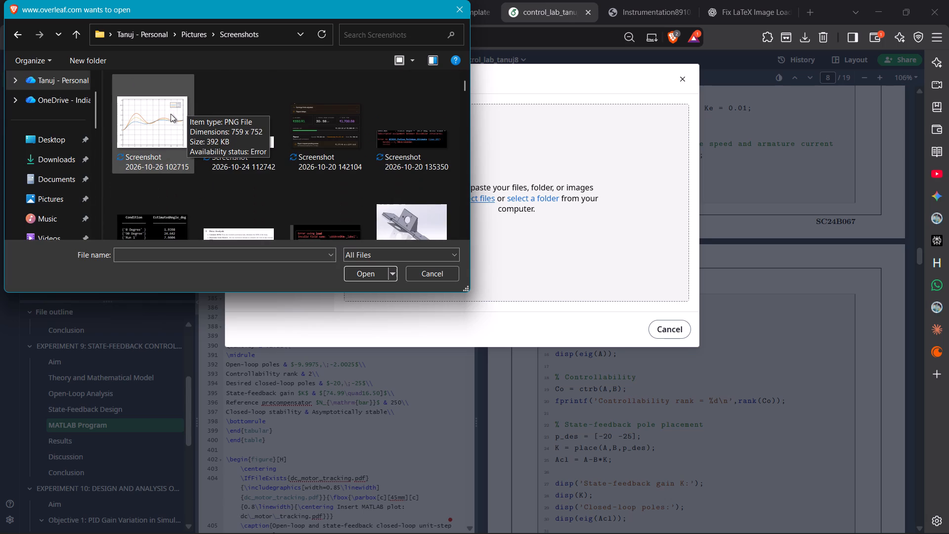
click(163, 116)
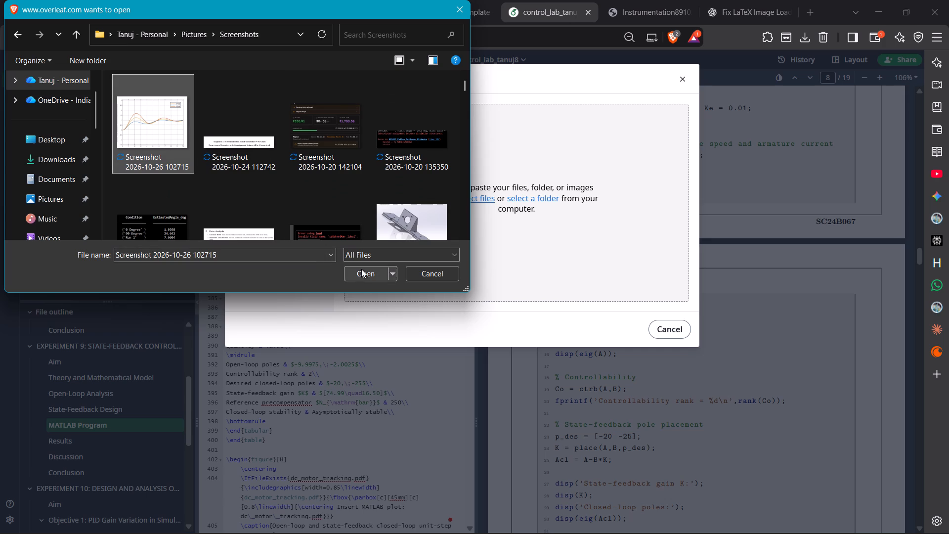
click(361, 269)
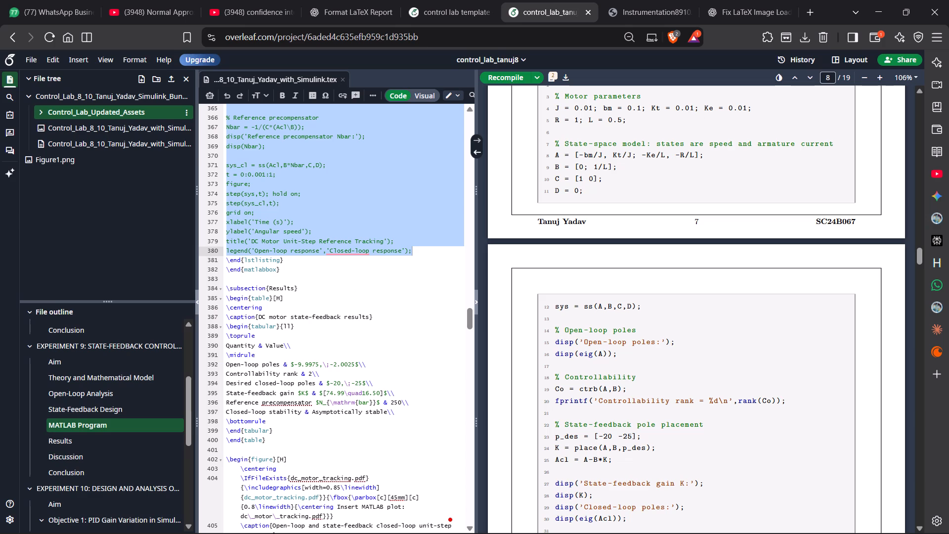
click(42, 110)
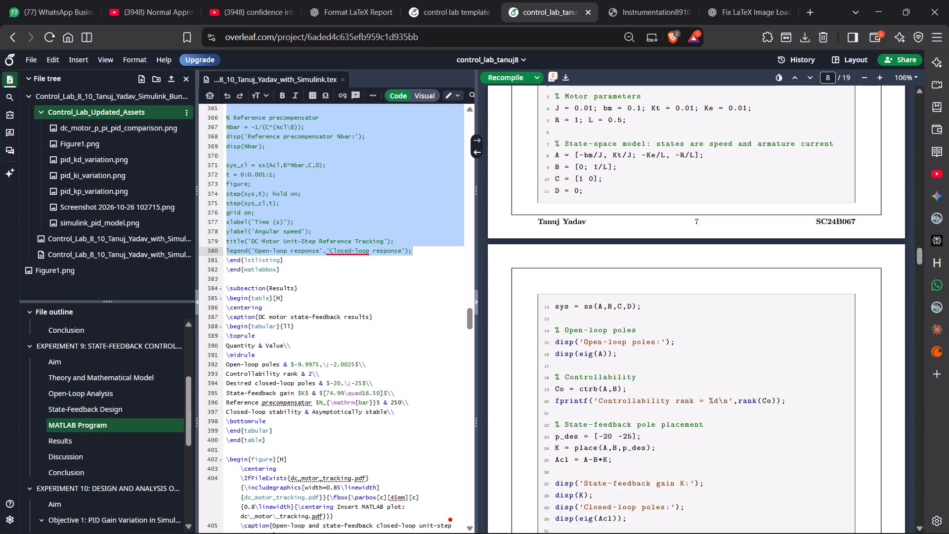
Find the source of the proportional-gains step-response figure and delete the pid_kp_variation.png path from its \includegraphics command.
scroll(332, 191, down, 3)
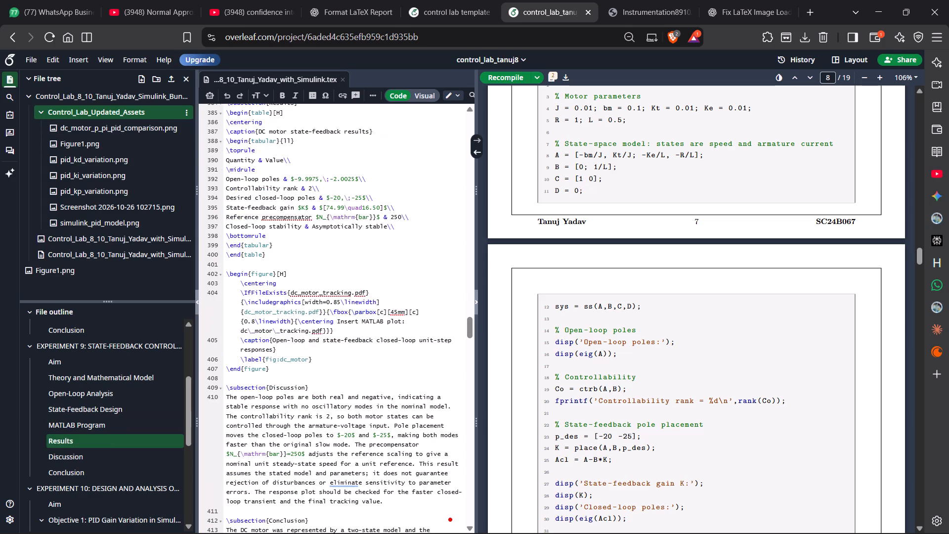
scroll(335, 209, down, 6)
scroll(692, 215, down, 18)
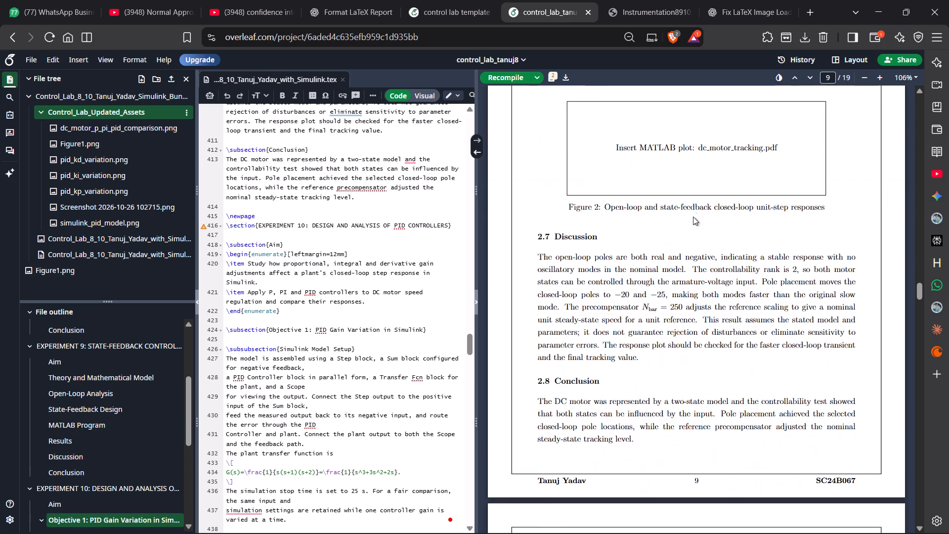
scroll(693, 217, down, 20)
scroll(693, 217, down, 5)
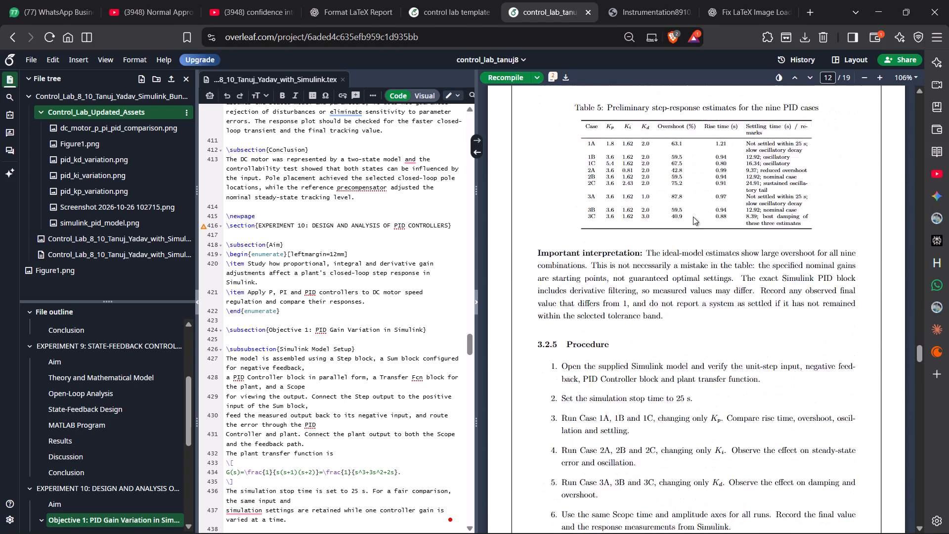
scroll(693, 217, down, 17)
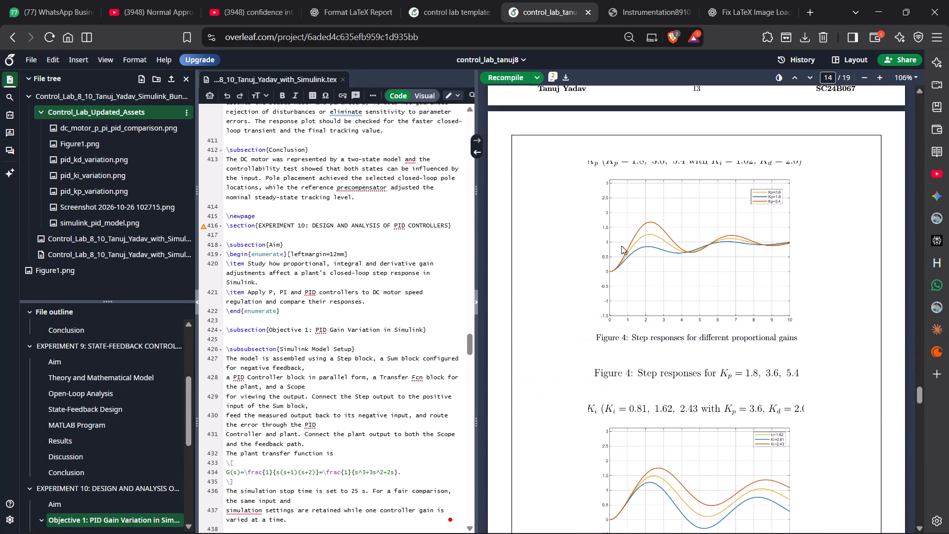
double_click(626, 335)
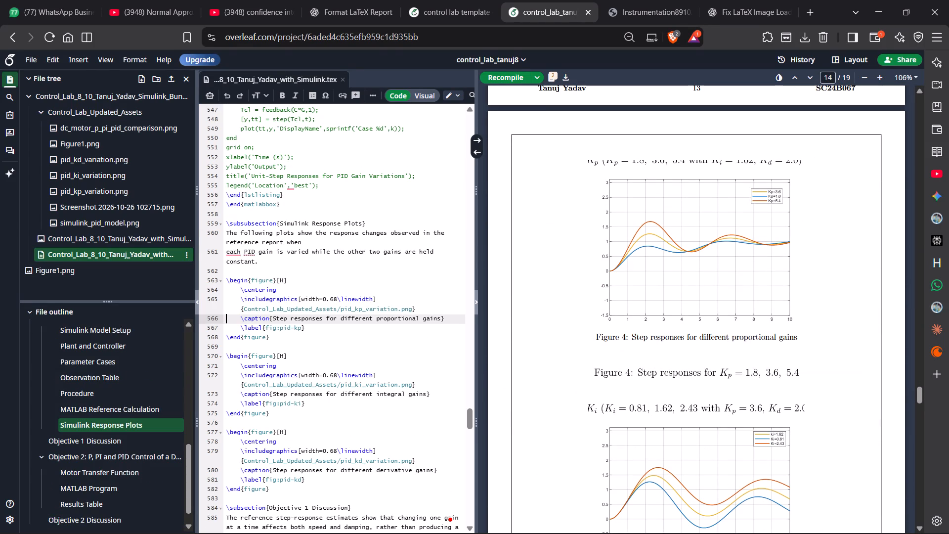
drag(413, 311, 250, 310)
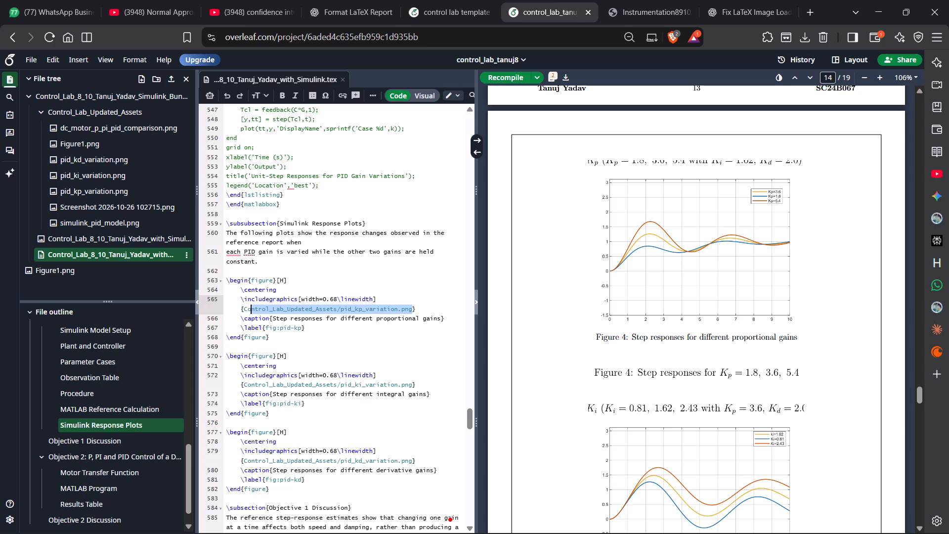
drag(250, 310, 246, 310)
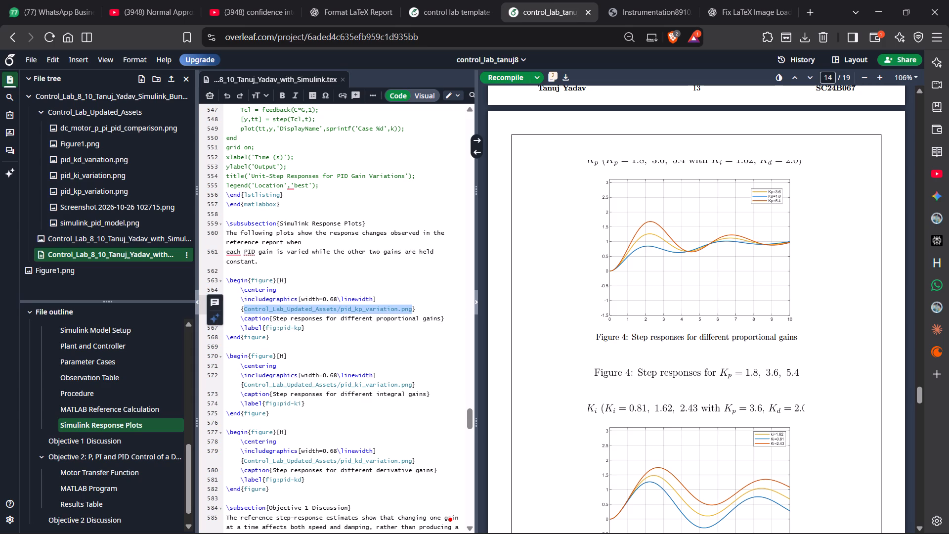
key(BackSpace)
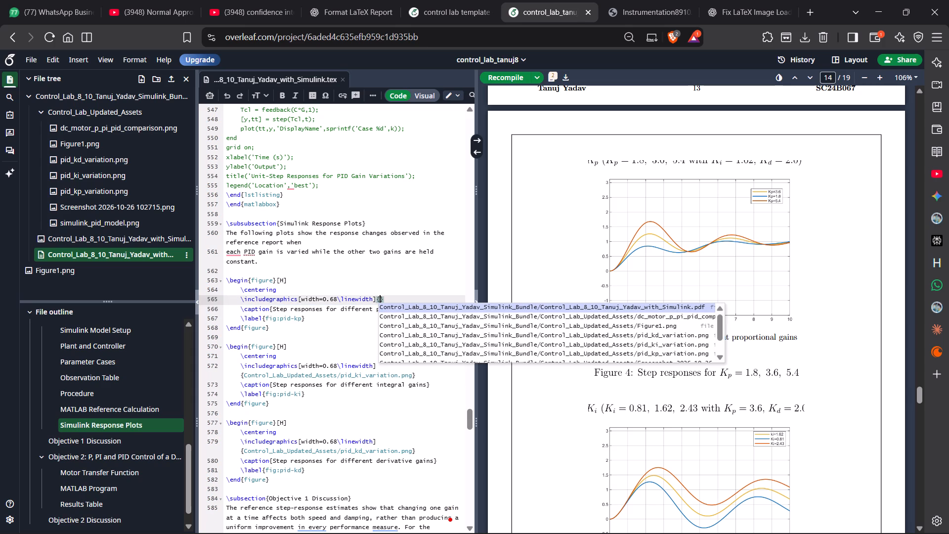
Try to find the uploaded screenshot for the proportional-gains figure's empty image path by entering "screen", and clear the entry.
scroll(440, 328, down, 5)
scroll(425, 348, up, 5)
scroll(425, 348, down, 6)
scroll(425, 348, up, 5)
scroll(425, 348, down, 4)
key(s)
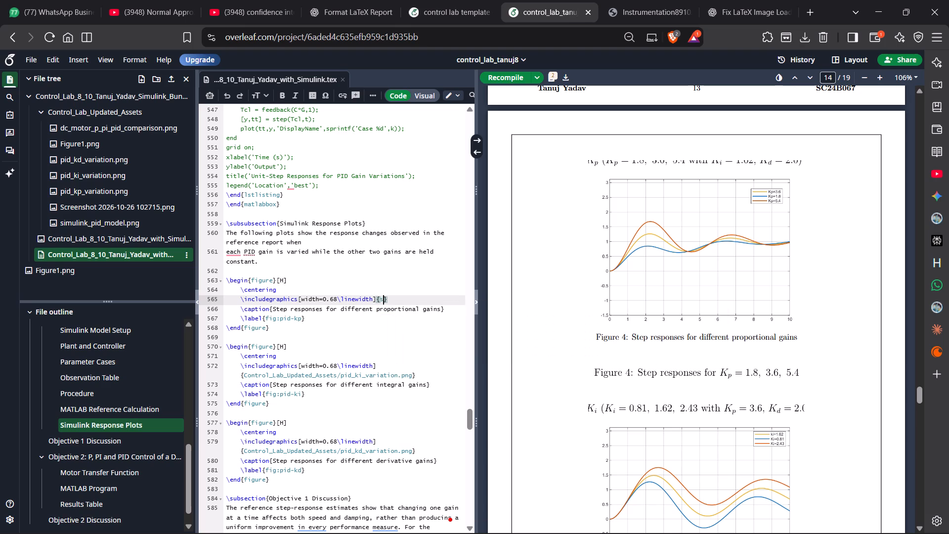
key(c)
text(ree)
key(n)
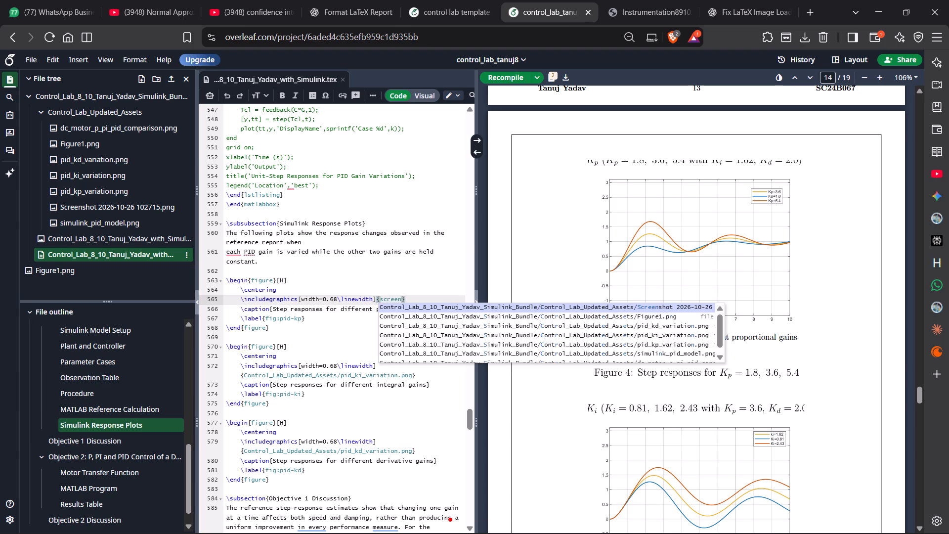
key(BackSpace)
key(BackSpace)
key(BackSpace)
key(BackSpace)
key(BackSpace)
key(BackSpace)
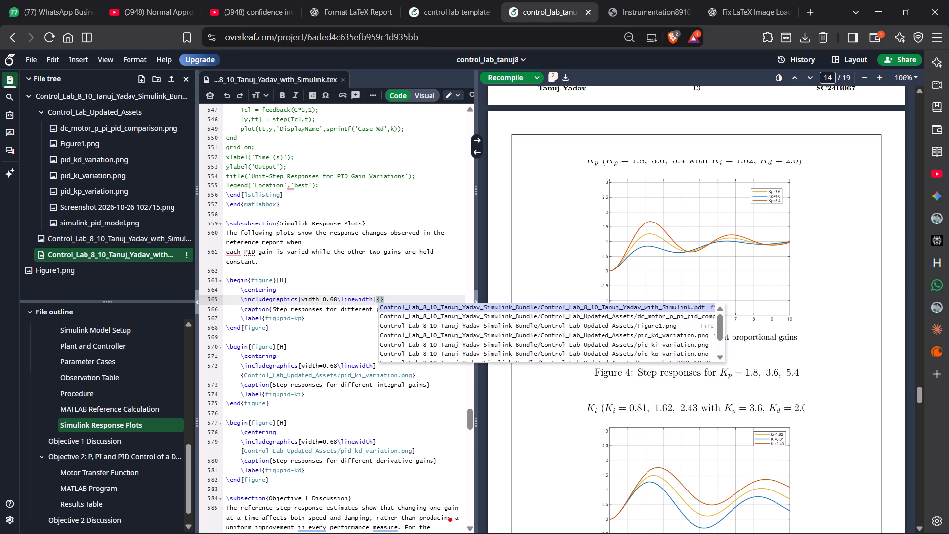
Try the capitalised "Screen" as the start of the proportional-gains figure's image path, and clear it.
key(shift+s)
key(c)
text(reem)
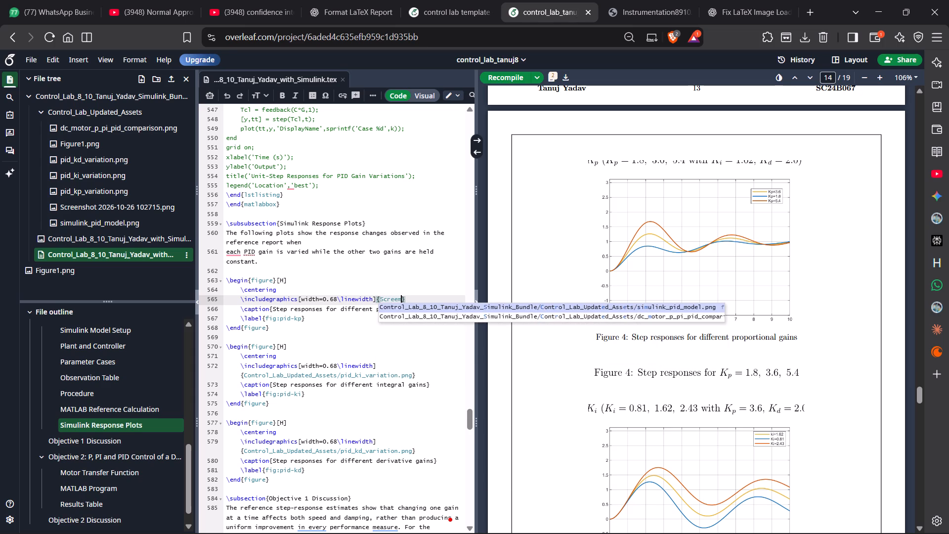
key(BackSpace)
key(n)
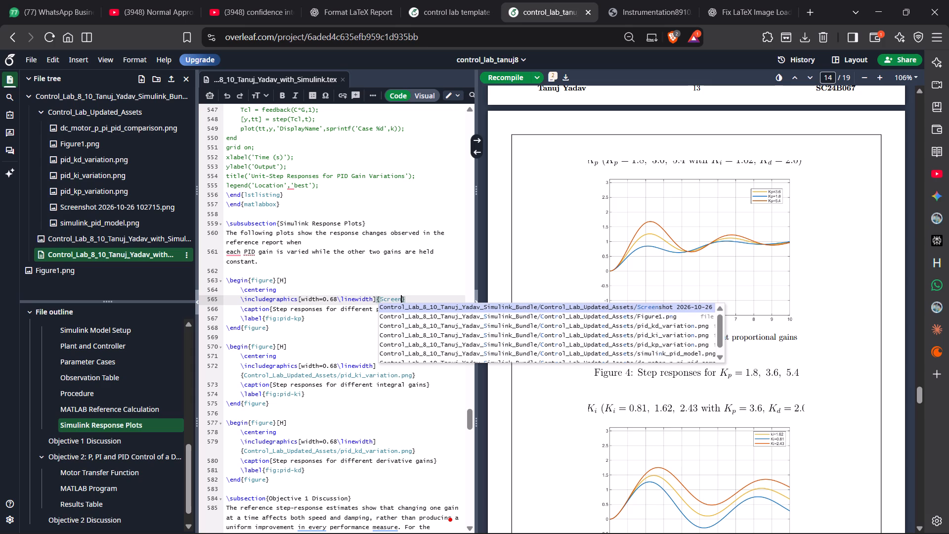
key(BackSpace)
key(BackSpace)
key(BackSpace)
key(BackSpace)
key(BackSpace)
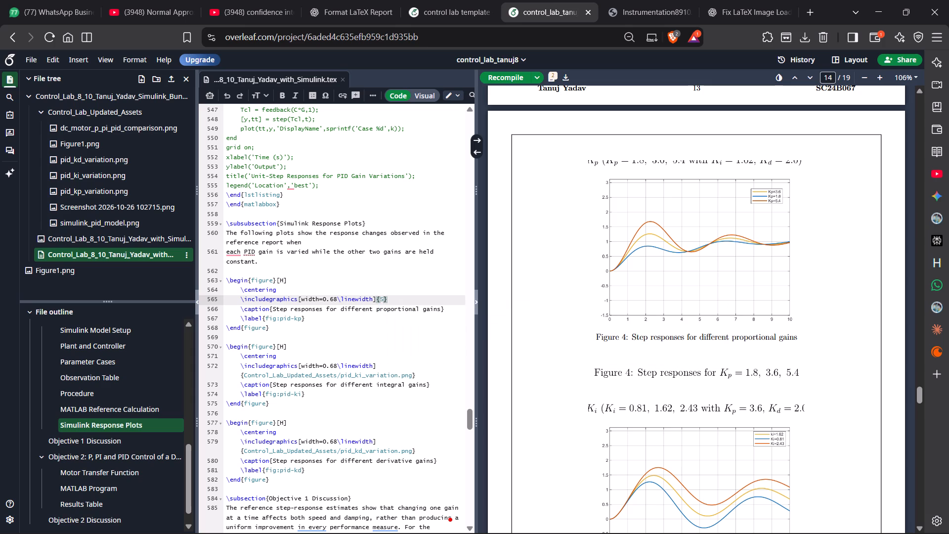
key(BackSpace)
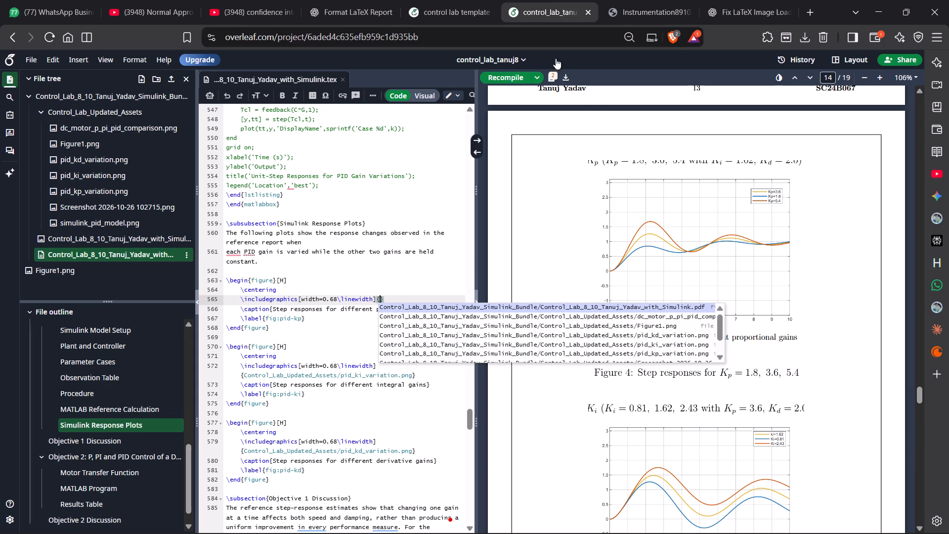
Recompile the report with the proportional-gains figure's image path left empty.
click(513, 73)
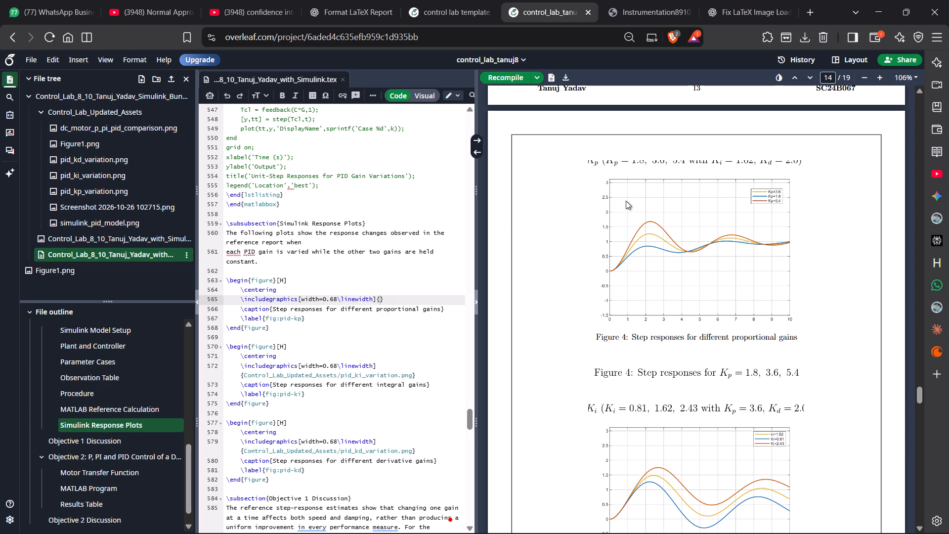
Preview the uploaded Screenshot 2026-10-26 102715.png and return to the report's .tex source.
click(128, 207)
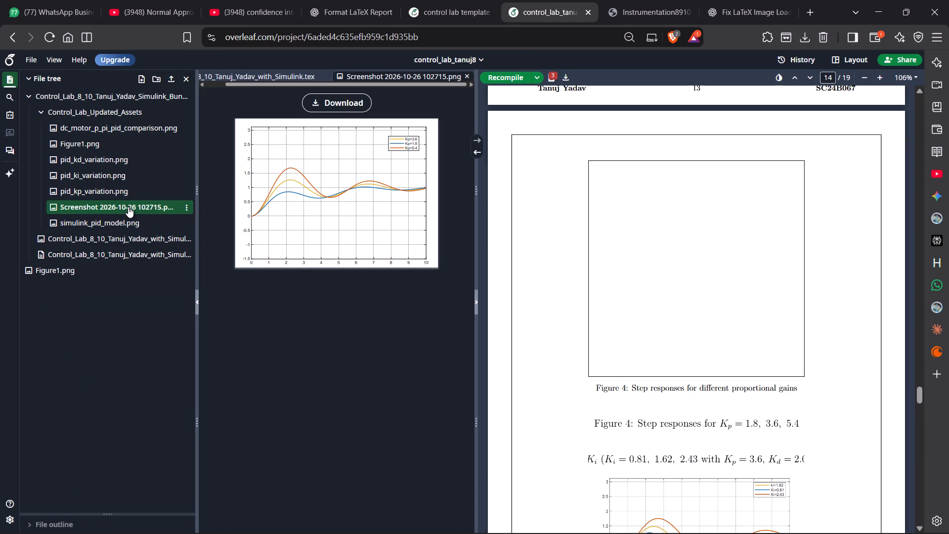
click(93, 250)
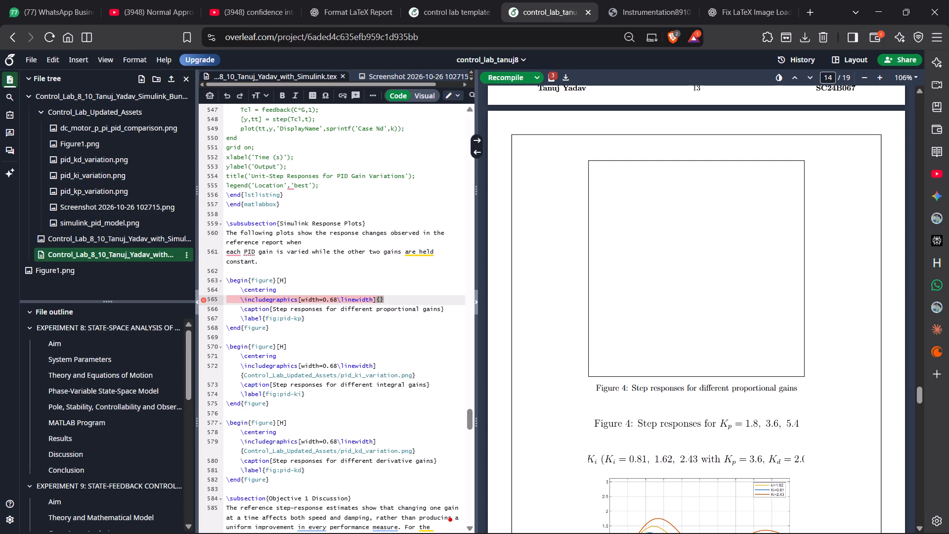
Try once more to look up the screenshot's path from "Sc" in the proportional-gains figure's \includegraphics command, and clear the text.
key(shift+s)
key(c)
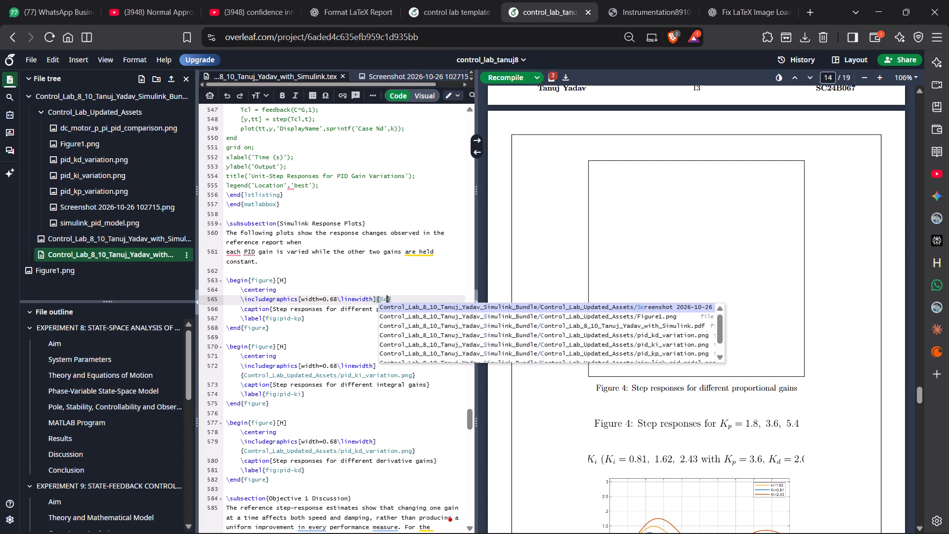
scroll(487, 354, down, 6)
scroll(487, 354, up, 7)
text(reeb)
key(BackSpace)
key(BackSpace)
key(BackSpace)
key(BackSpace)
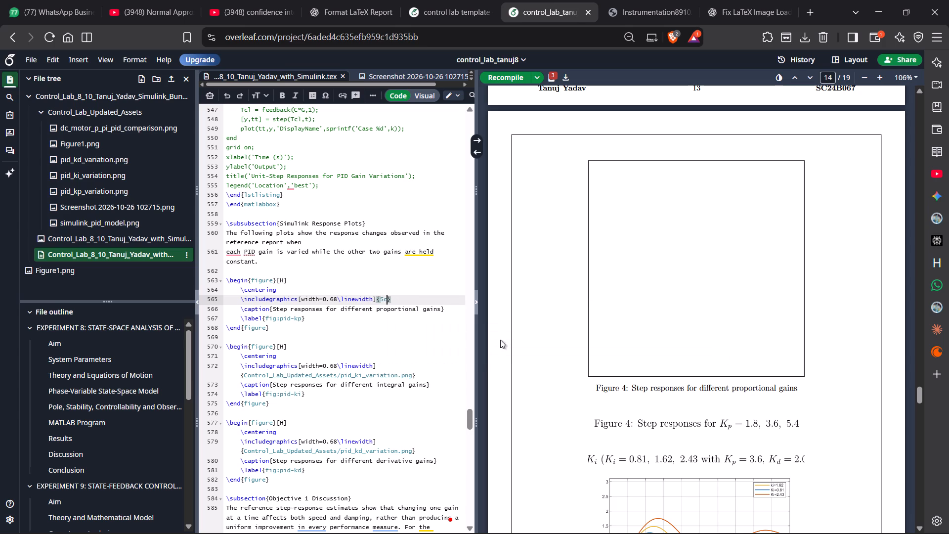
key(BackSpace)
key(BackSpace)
Rename the uploaded Screenshot 2026-10-26 102715.png in Control_Lab_Updated_Assets as ex10_1.png.
click(101, 204)
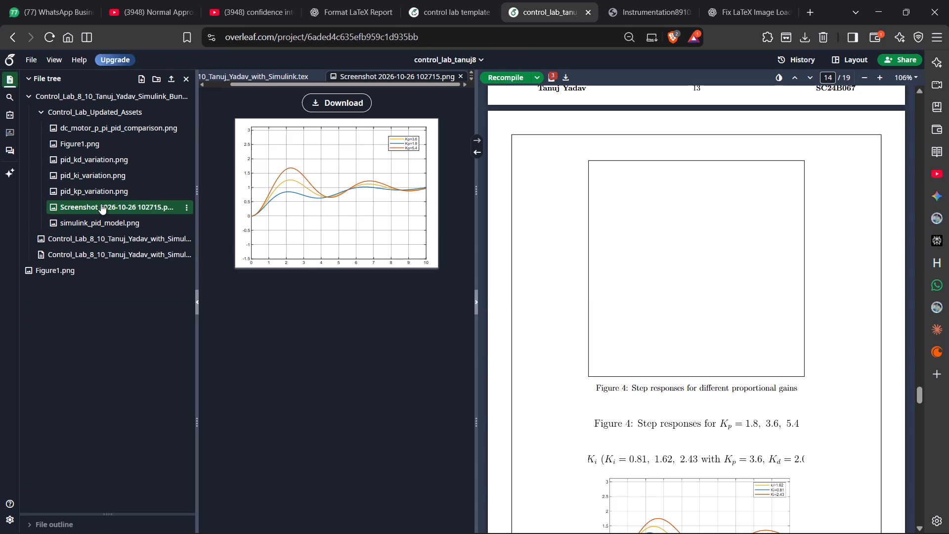
right_click(101, 204)
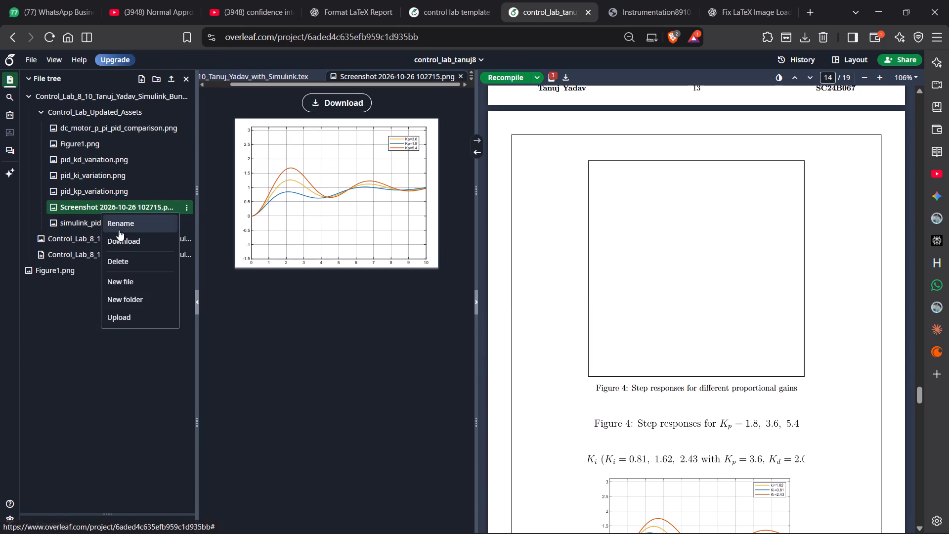
click(119, 228)
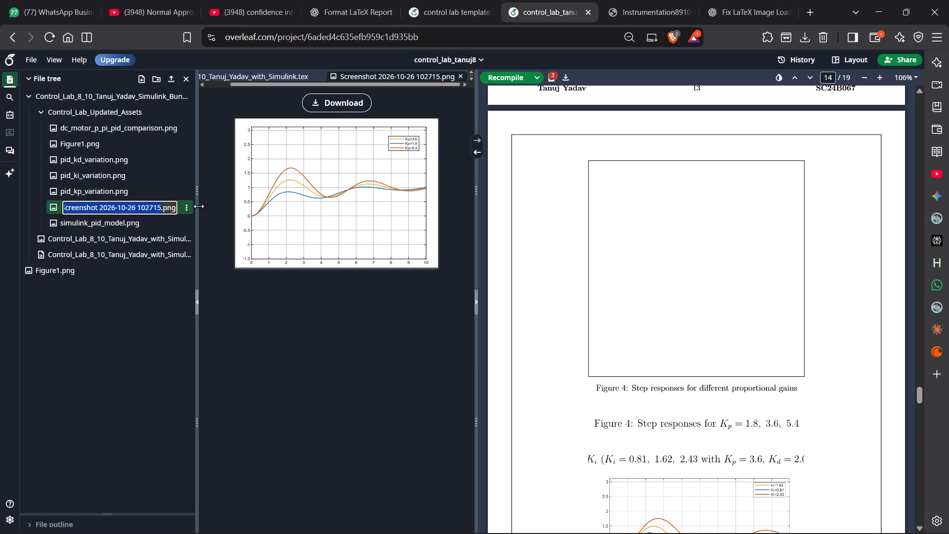
text(ex10)
text(_1)
key(Return)
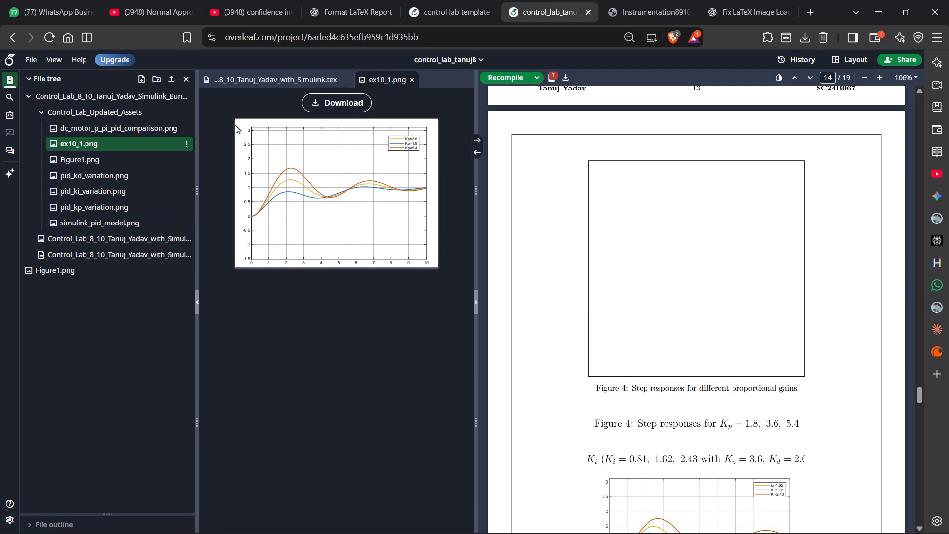
Set the proportional-gains figure's image path in the .tex source to ex10_1.png in Control_Lab_Updated_Assets, using its full project path.
click(235, 78)
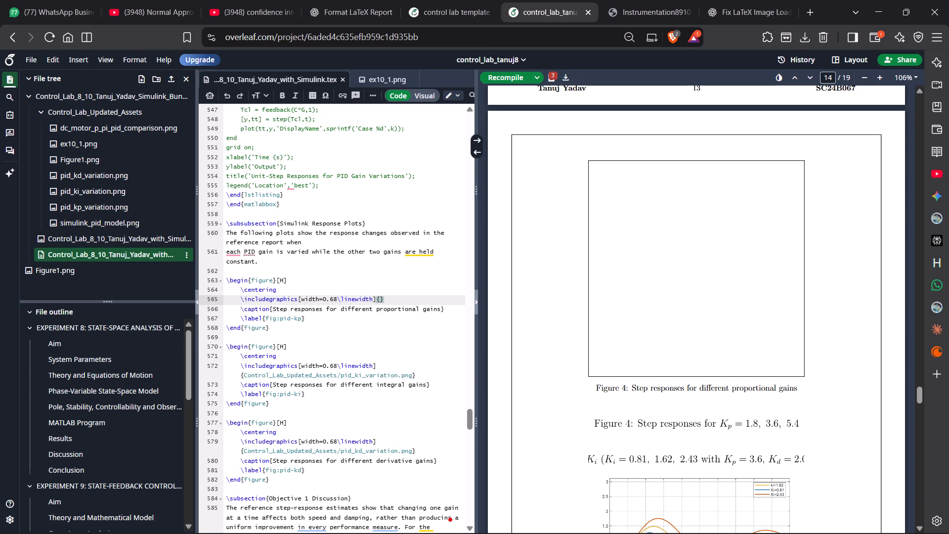
text(ex)
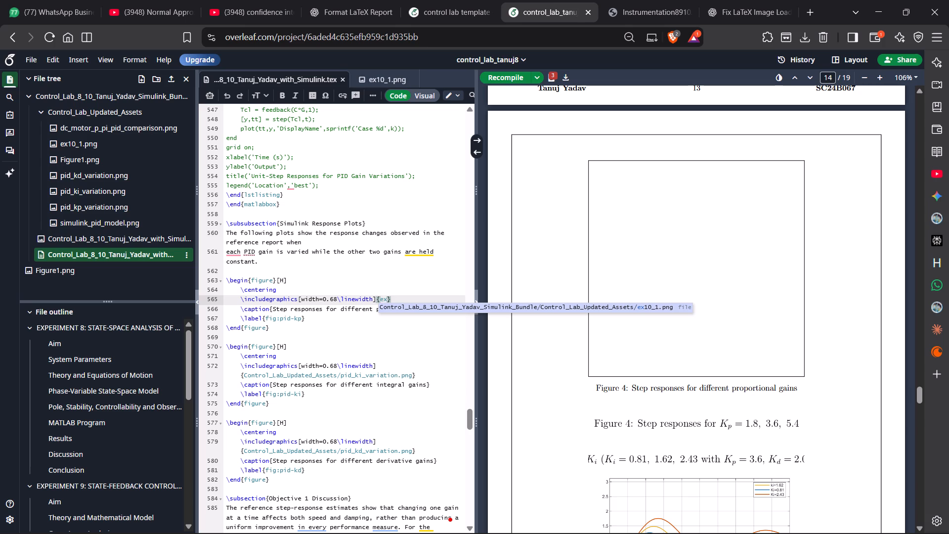
key(Return)
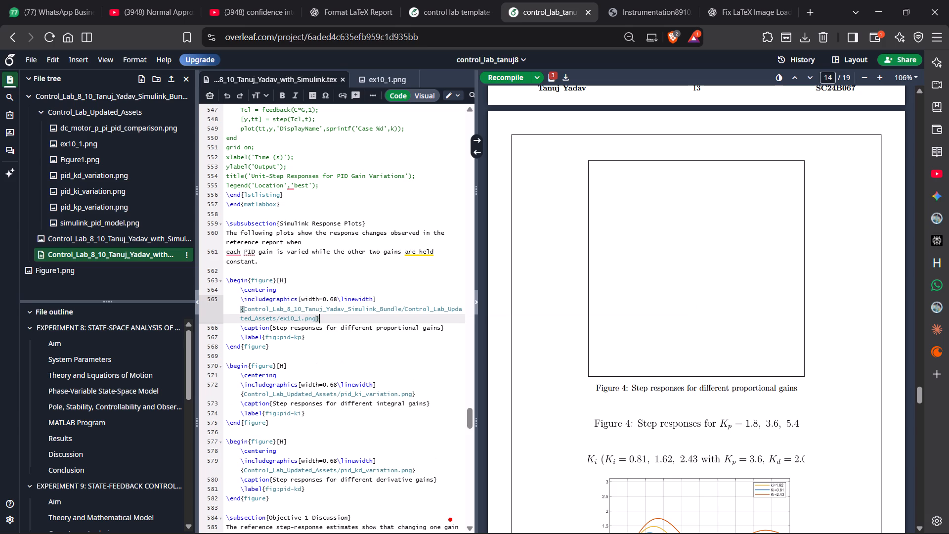
Capture a screenshot of the Figure 5 integral-gain step-response plot from Instrumentation8910.pdf.
scroll(331, 281, down, 4)
scroll(333, 285, up, 2)
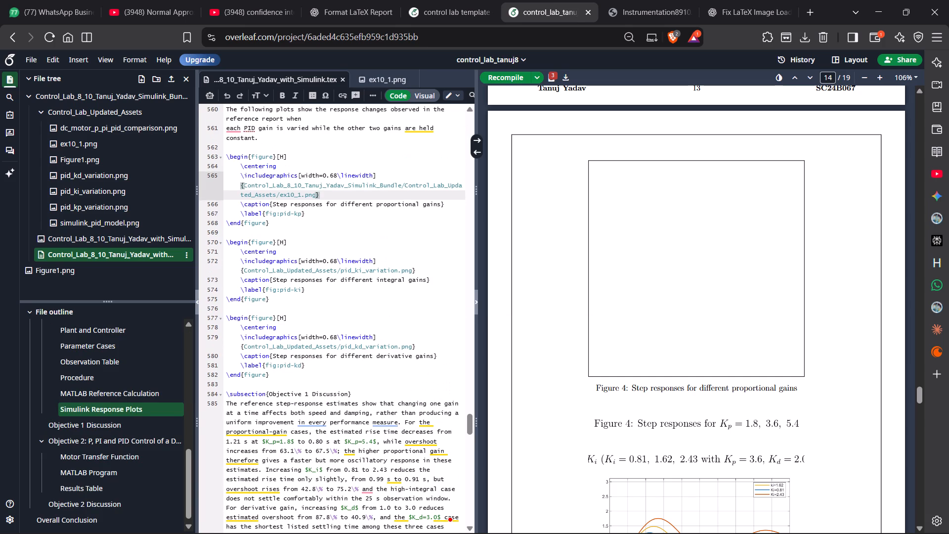
double_click(349, 272)
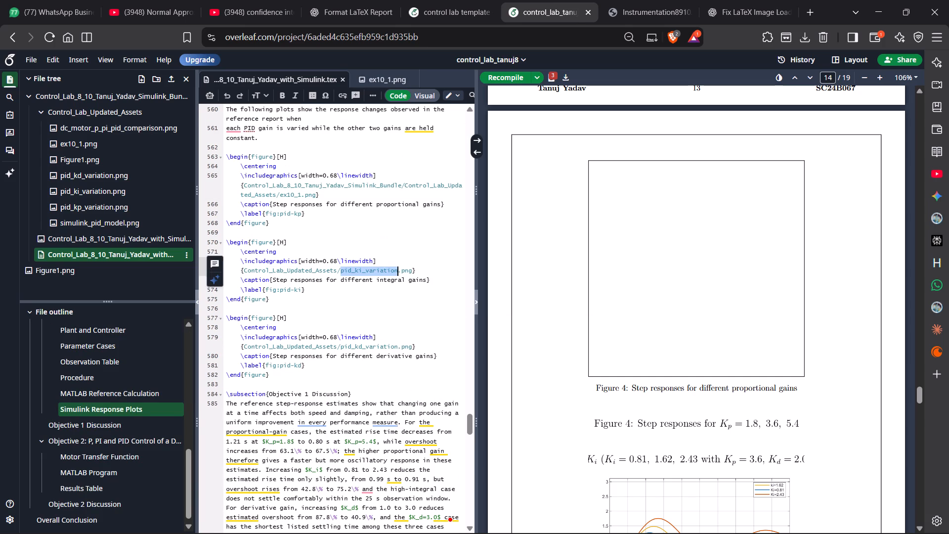
click(395, 271)
drag(411, 271, 301, 284)
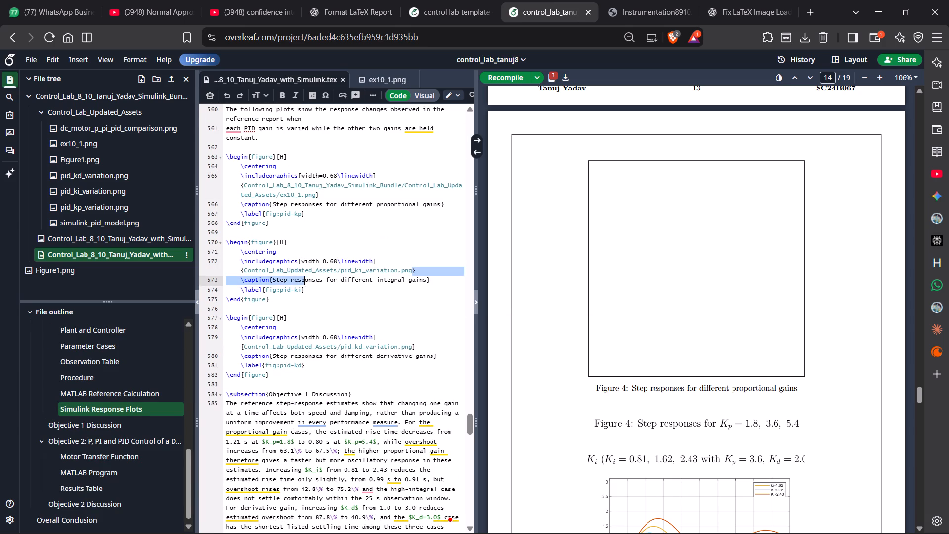
drag(301, 284, 245, 271)
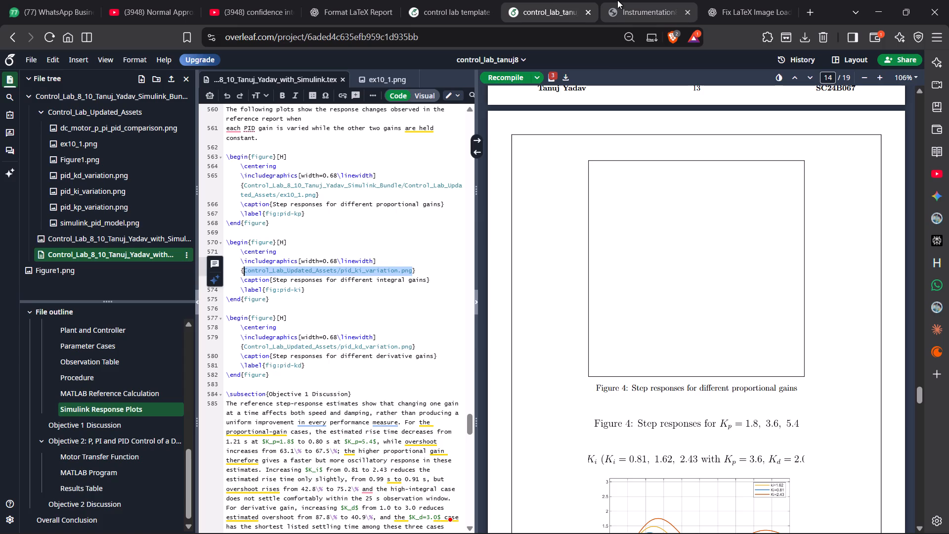
click(617, 0)
key(shift+super+s)
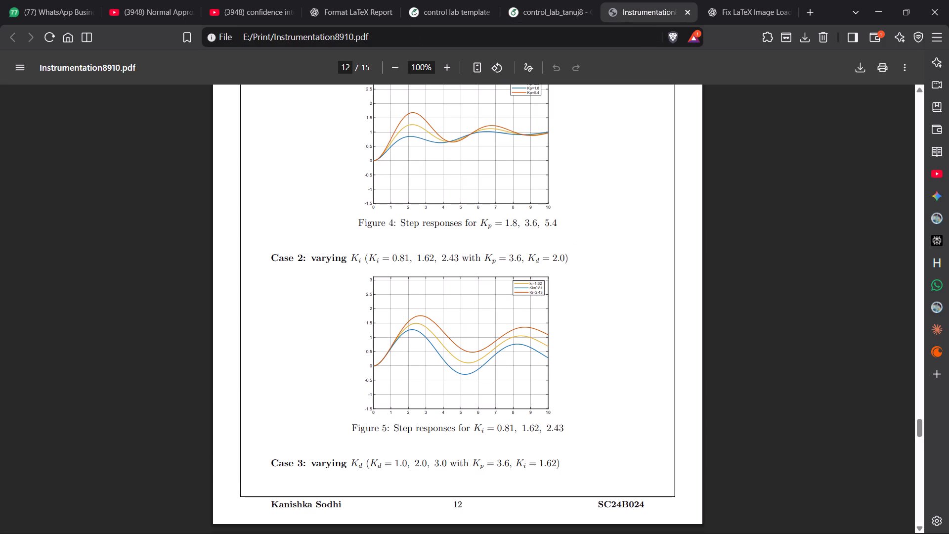
scroll(456, 243, up, 6)
drag(361, 272, 422, 323)
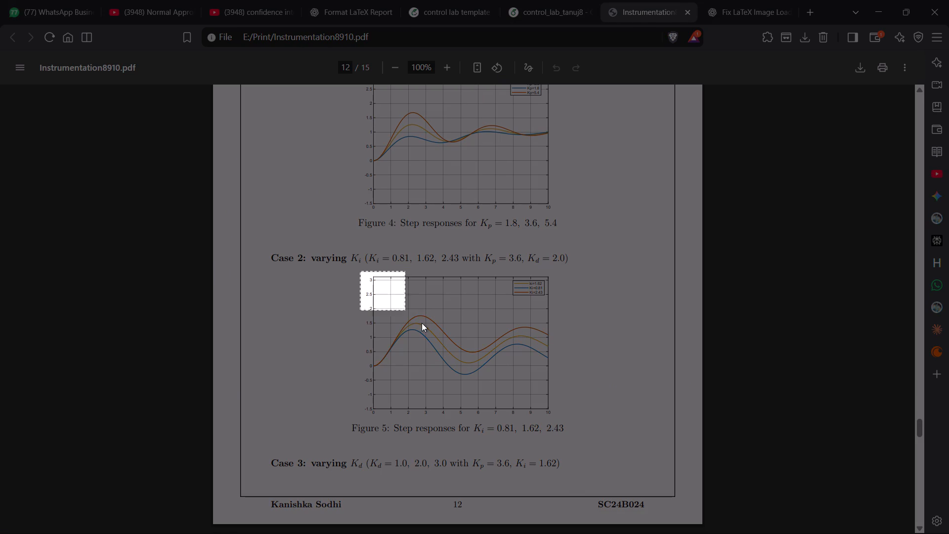
drag(422, 323, 555, 417)
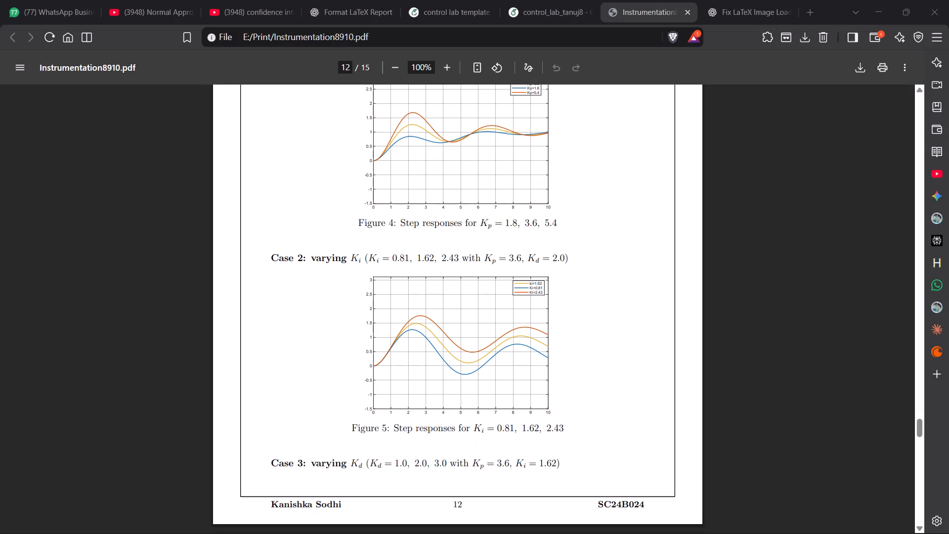
drag(555, 417, 556, 418)
scroll(545, 272, up, 6)
scroll(545, 272, down, 7)
key(alt+Tab)
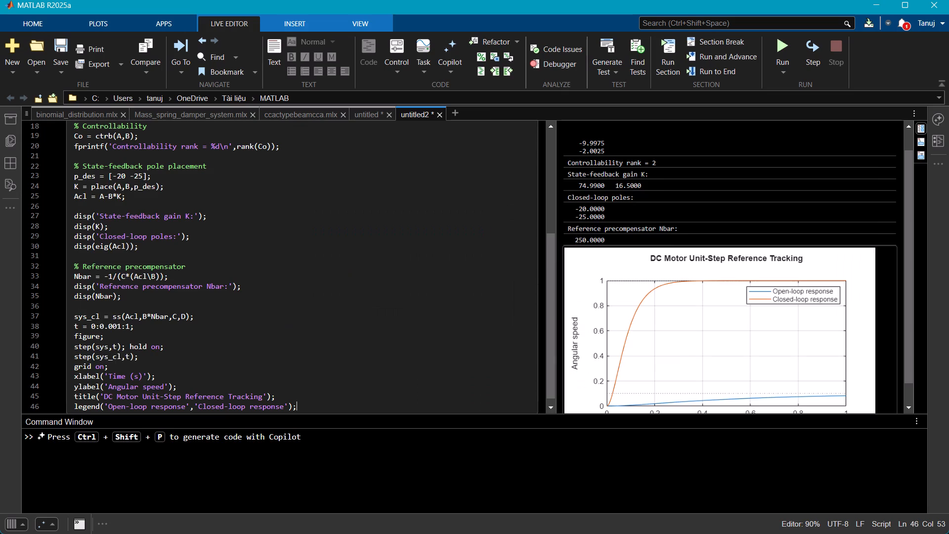
key(alt+Tab)
Upload Screenshot 2026-10-26 102946.png to the Overleaf project's main bundle folder.
click(552, 0)
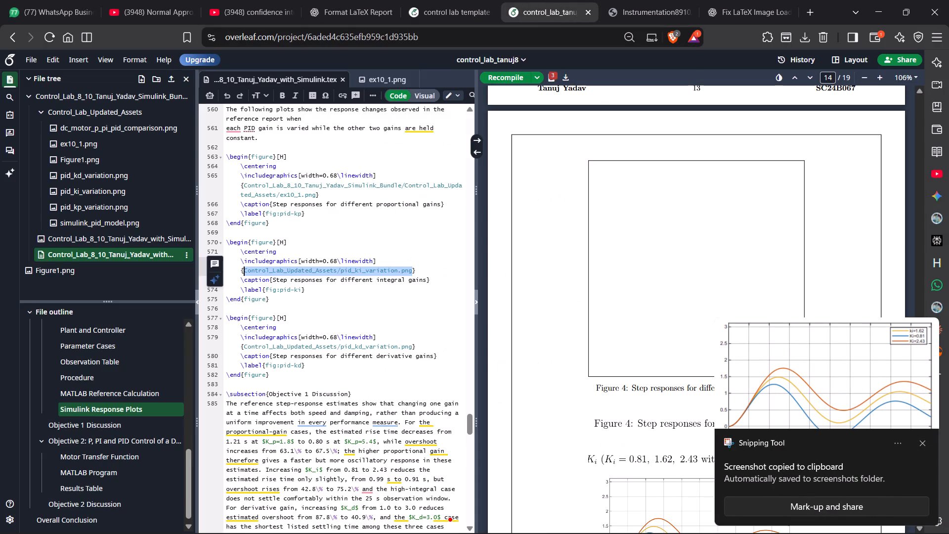
click(173, 75)
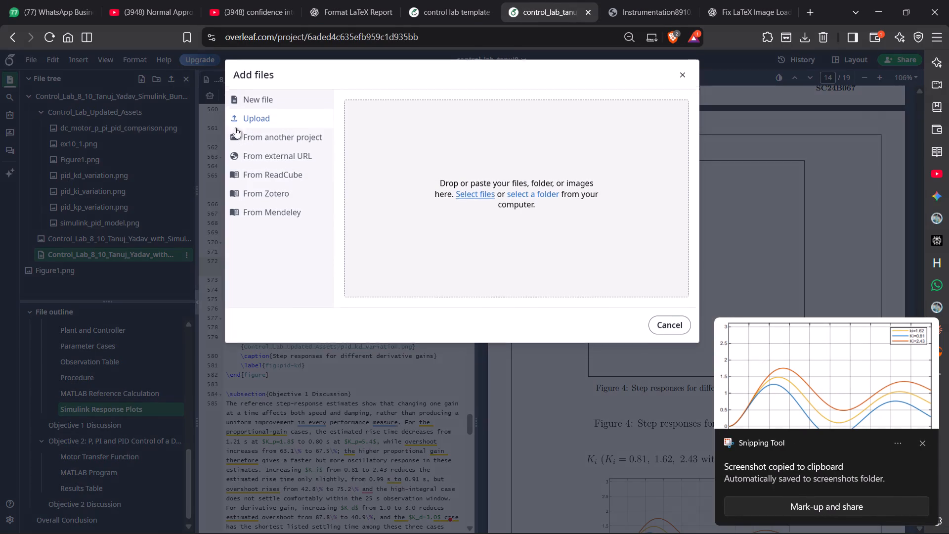
click(481, 196)
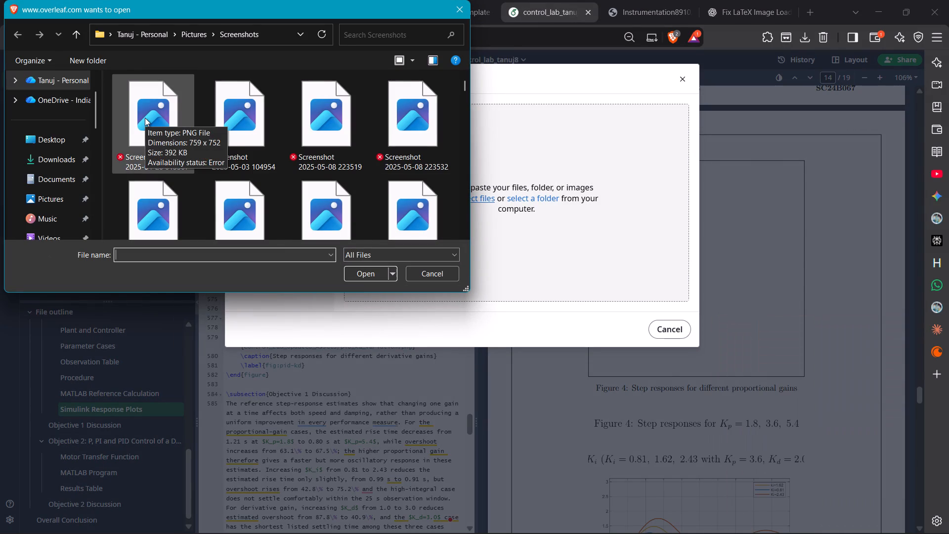
click(145, 118)
click(354, 269)
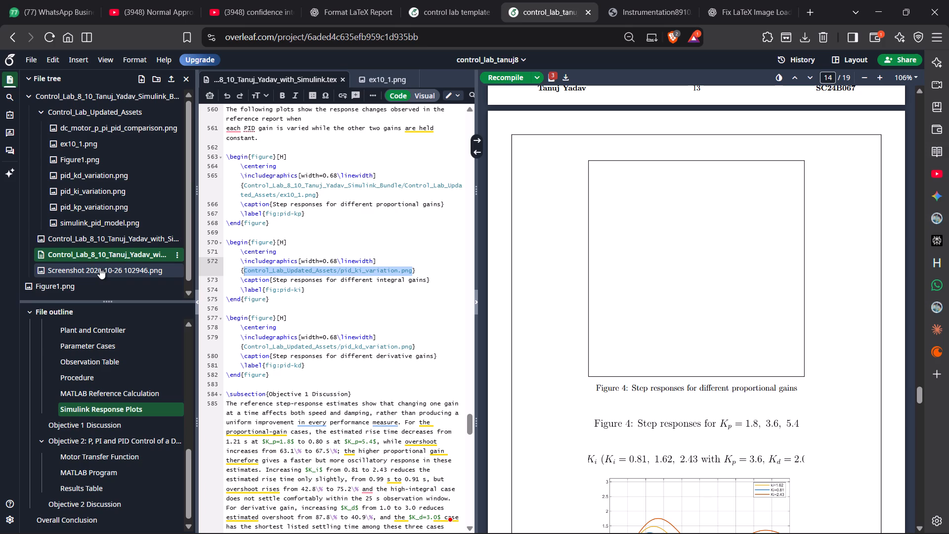
Clear the existing image path from the integral-gains figure's \includegraphics command.
key(shift+s)
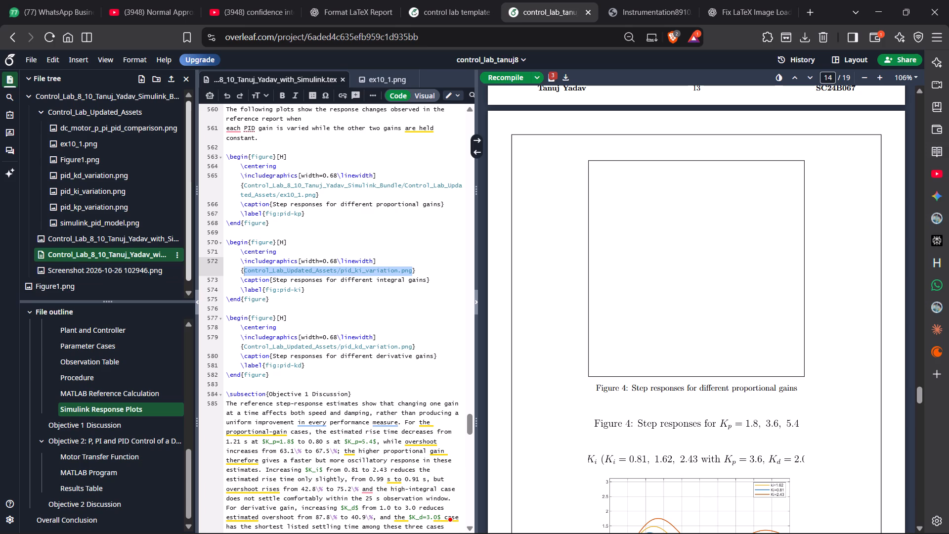
click(412, 273)
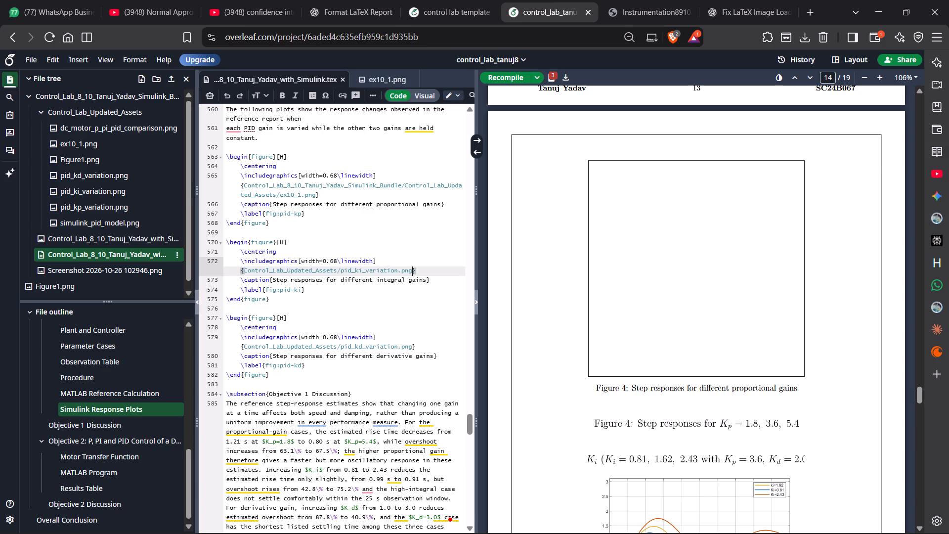
key(BackSpace)
key(BackSpace)
key(BackSpace)
key(BackSpace)
key(BackSpace)
key(BackSpace)
key(BackSpace)
key(BackSpace)
key(BackSpace)
key(BackSpace)
key(BackSpace)
key(BackSpace)
key(BackSpace)
key(BackSpace)
key(BackSpace)
key(BackSpace)
key(BackSpace)
key(BackSpace)
key(BackSpace)
key(BackSpace)
key(BackSpace)
key(BackSpace)
key(BackSpace)
key(BackSpace)
key(BackSpace)
key(BackSpace)
key(BackSpace)
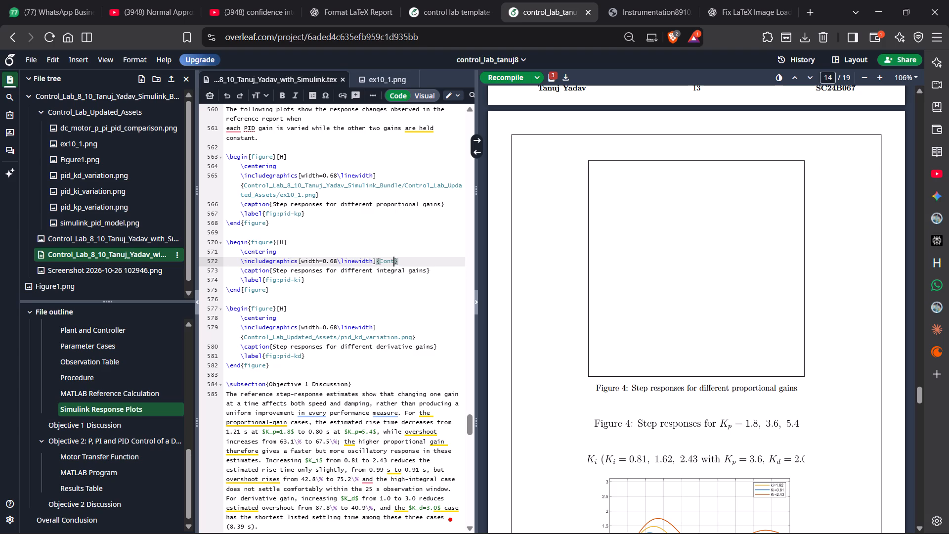
key(BackSpace)
key(BackSpace)
key(BackSpace)
key(BackSpace)
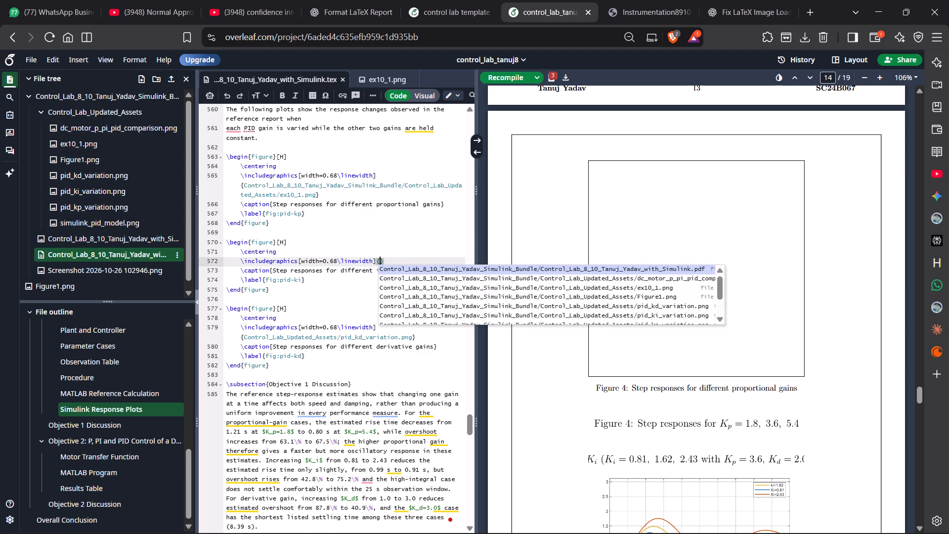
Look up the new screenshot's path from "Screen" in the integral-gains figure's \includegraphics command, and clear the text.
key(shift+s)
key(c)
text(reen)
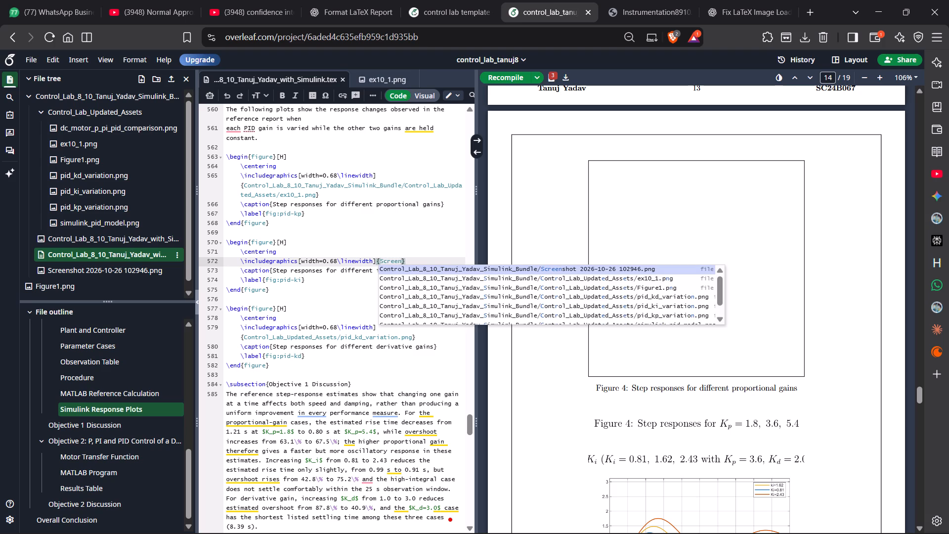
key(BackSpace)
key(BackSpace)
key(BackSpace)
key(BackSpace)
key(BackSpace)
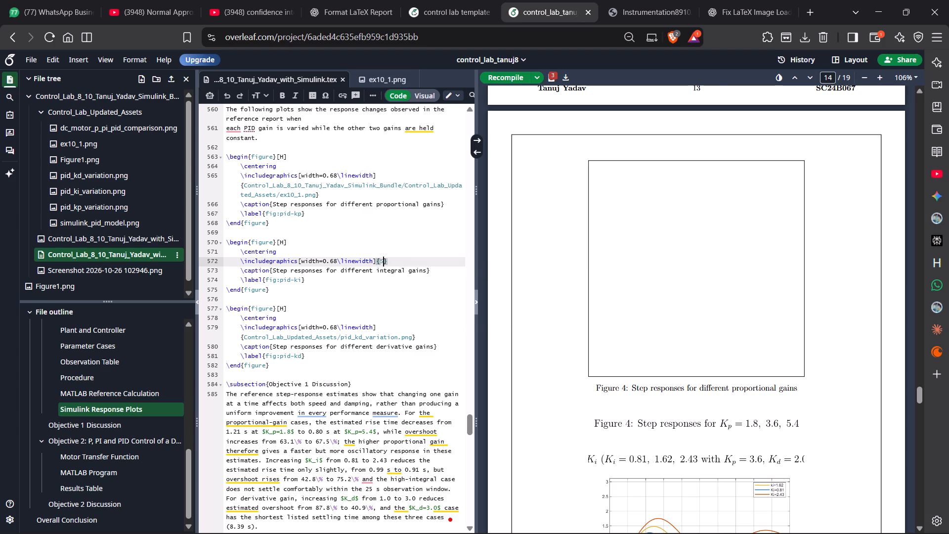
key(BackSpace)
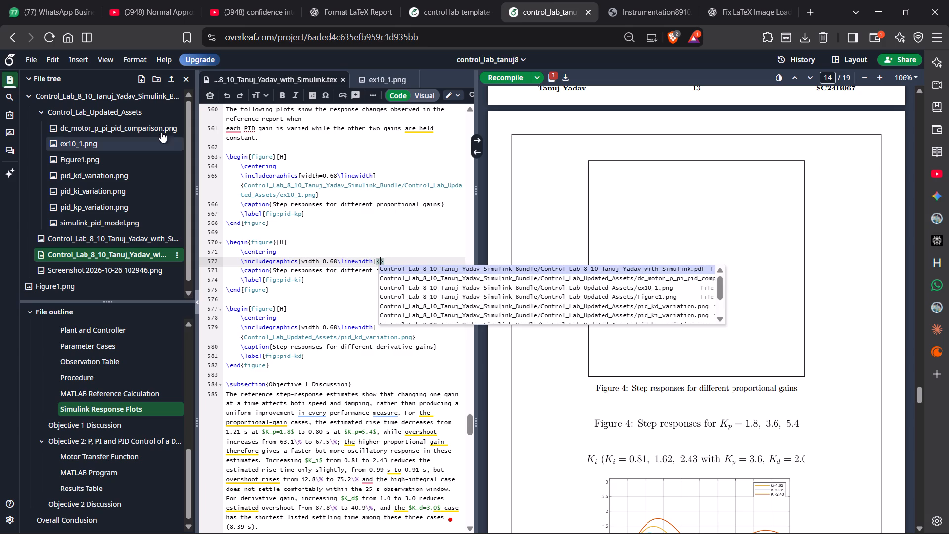
Upload Screenshot 2026-10-26 102946.png into the Control_Lab_Updated_Assets folder and expand that folder.
click(150, 113)
click(187, 115)
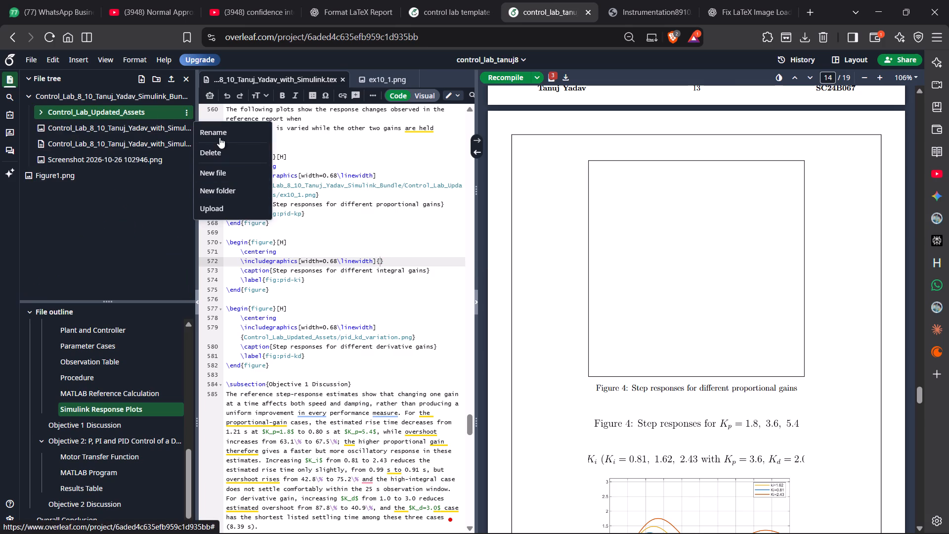
click(214, 204)
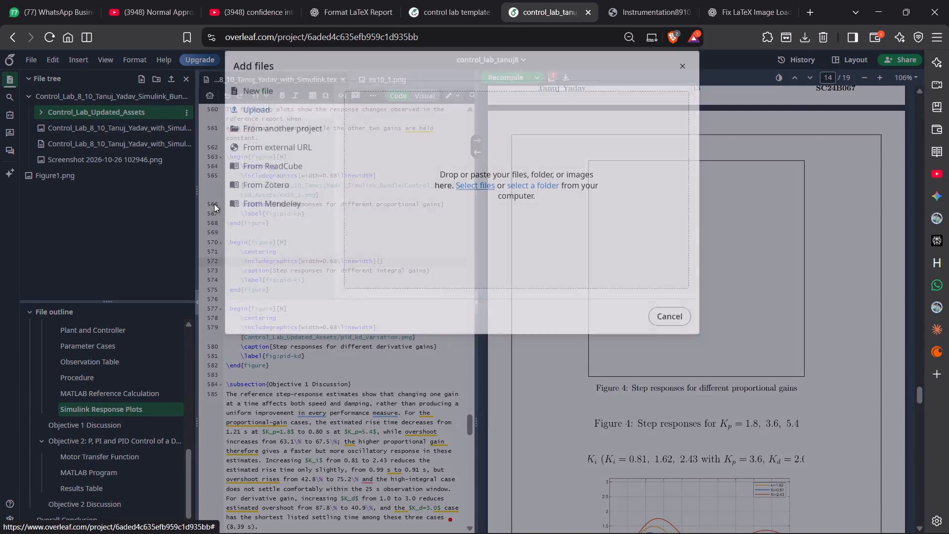
click(479, 197)
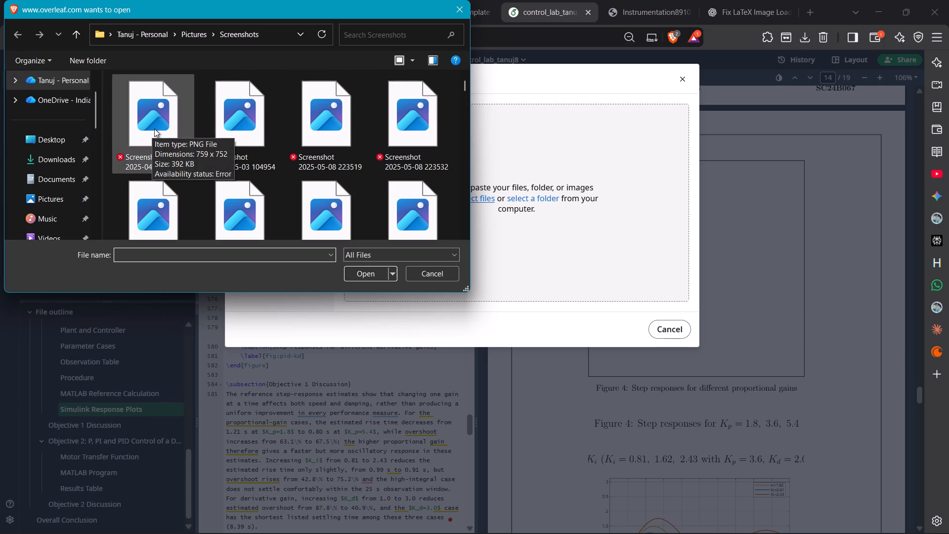
click(167, 119)
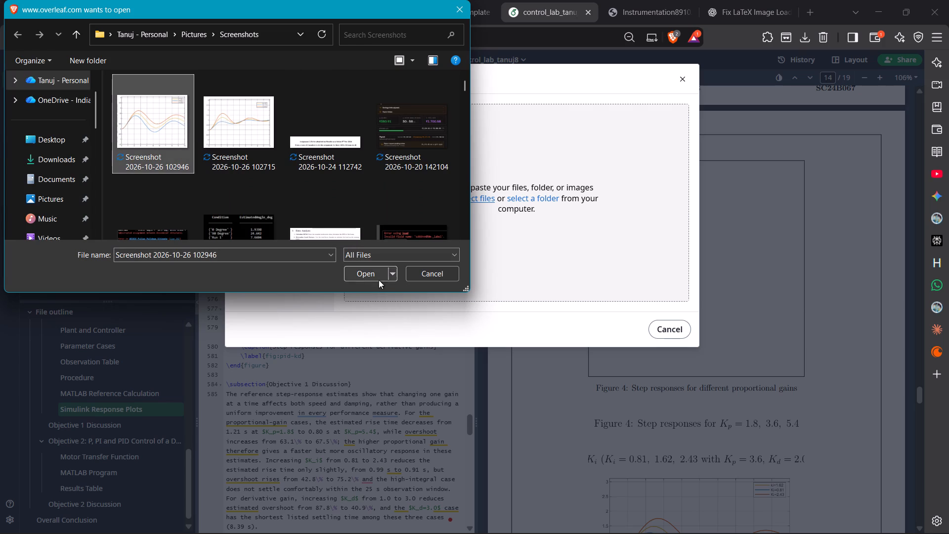
click(373, 272)
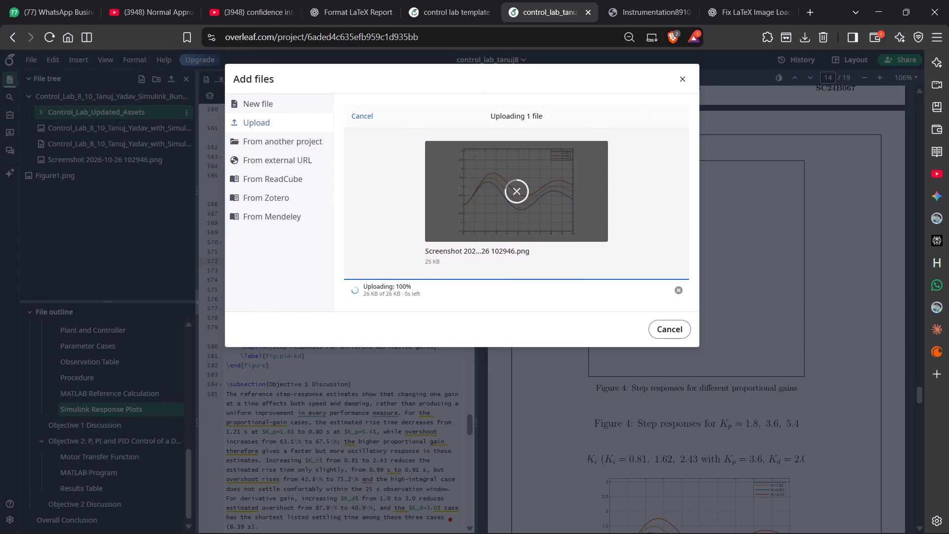
click(145, 114)
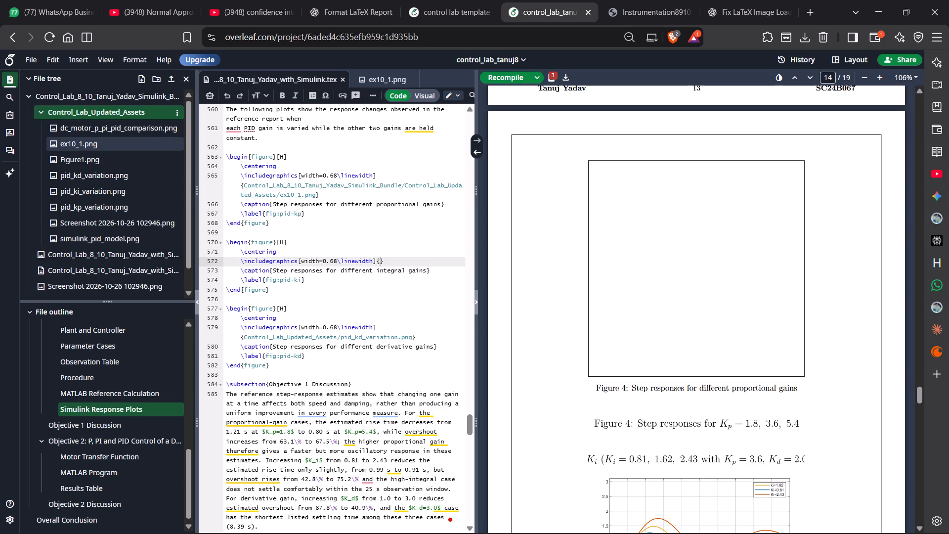
Set the integral-gains figure's image path to Screenshot 2026-10-26 102946.png in Control_Lab_Updated_Assets and recompile the report.
click(380, 261)
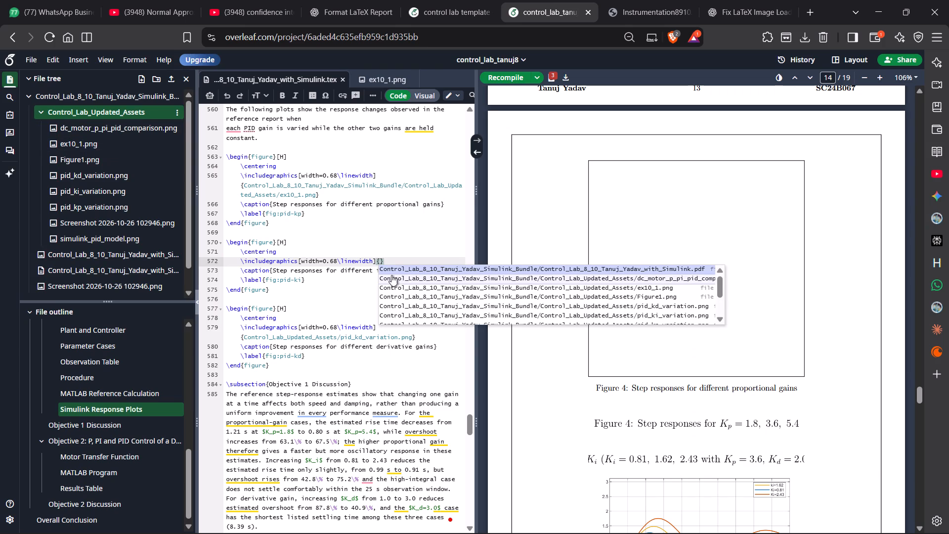
key(shift+s)
key(c)
key(r)
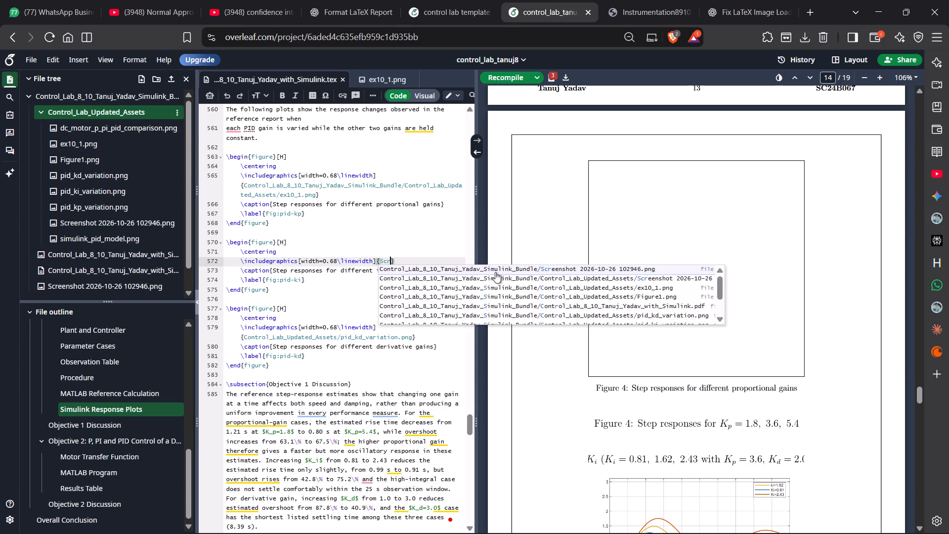
text(ee)
key(n)
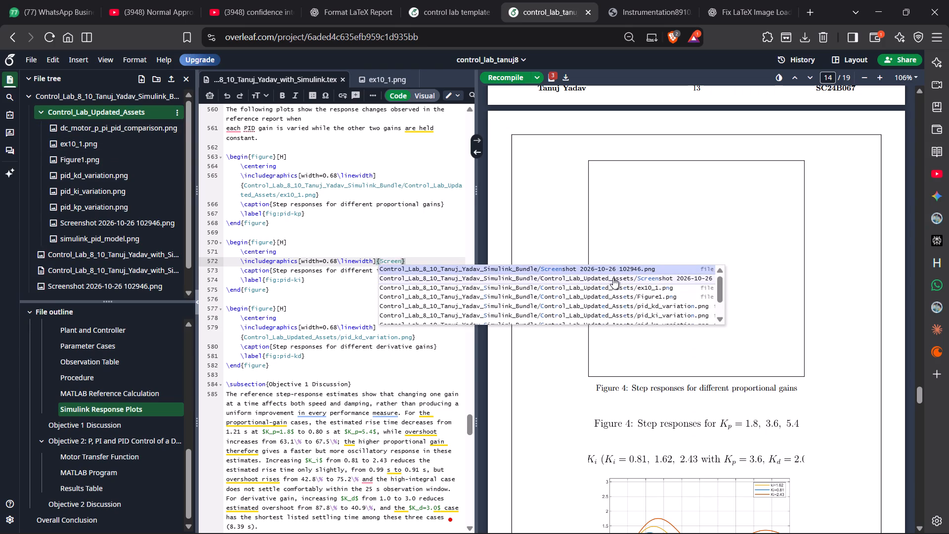
click(613, 278)
click(507, 78)
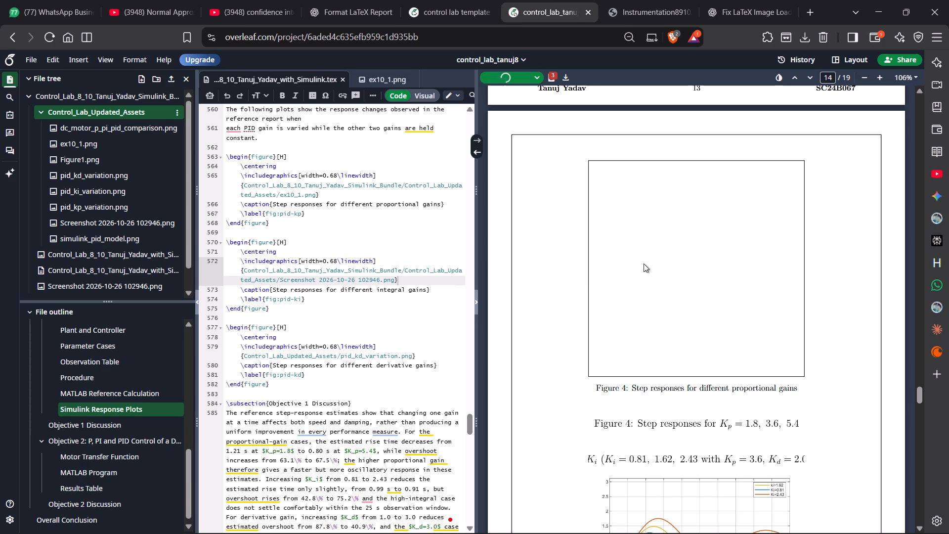
Review the proportional, integral and derivative gain figures in the compiled PDF.
scroll(644, 264, up, 10)
scroll(644, 264, down, 13)
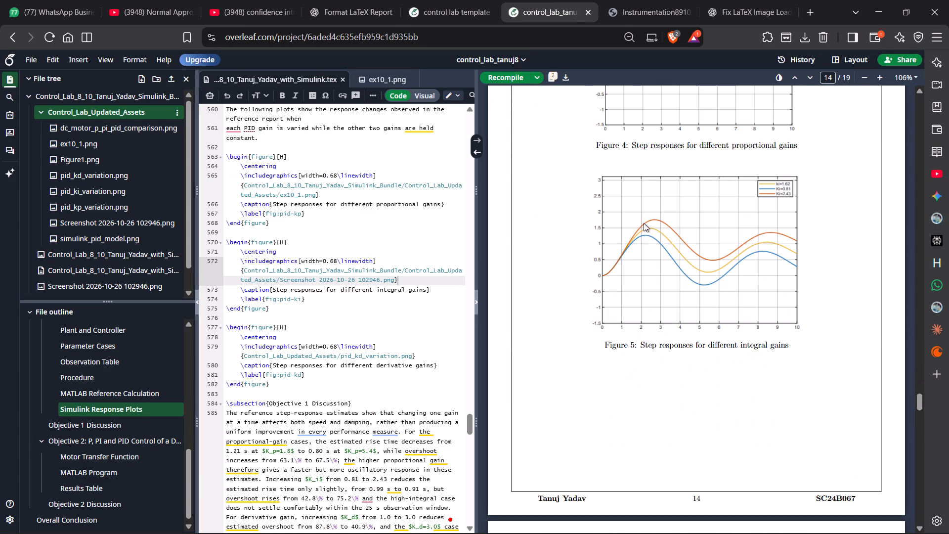
scroll(644, 223, up, 7)
scroll(644, 223, down, 7)
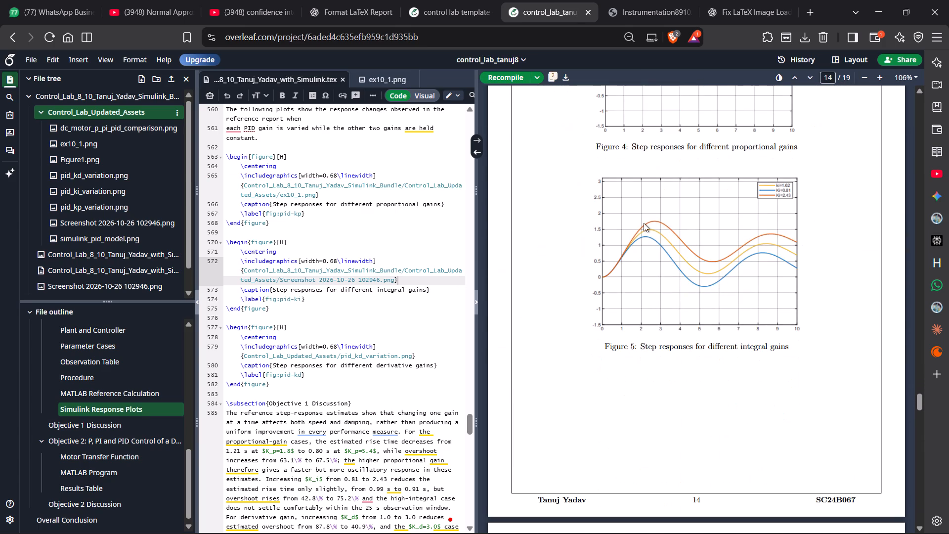
scroll(644, 223, down, 8)
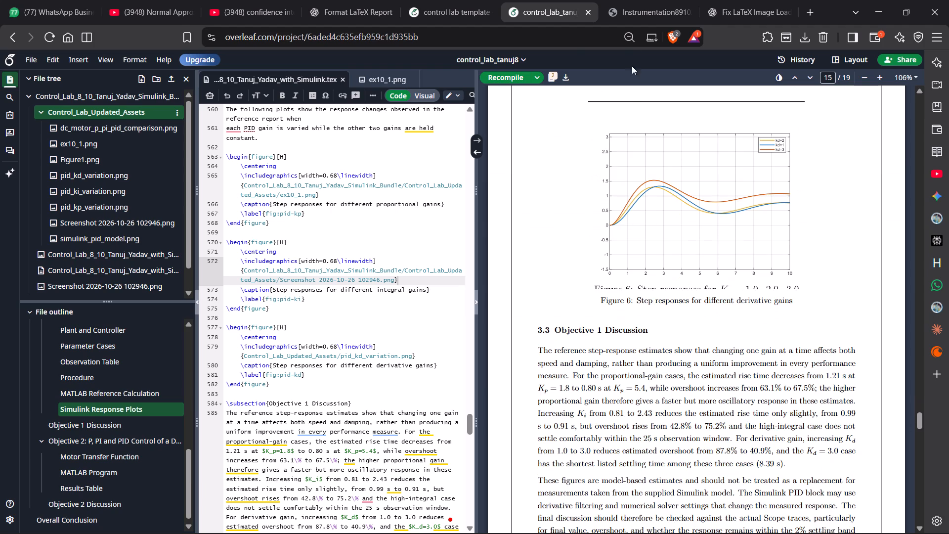
Capture a screenshot of the Figure 6 step-response plot for the K_d values in Instrumentation8910.pdf.
click(632, 22)
scroll(576, 209, down, 6)
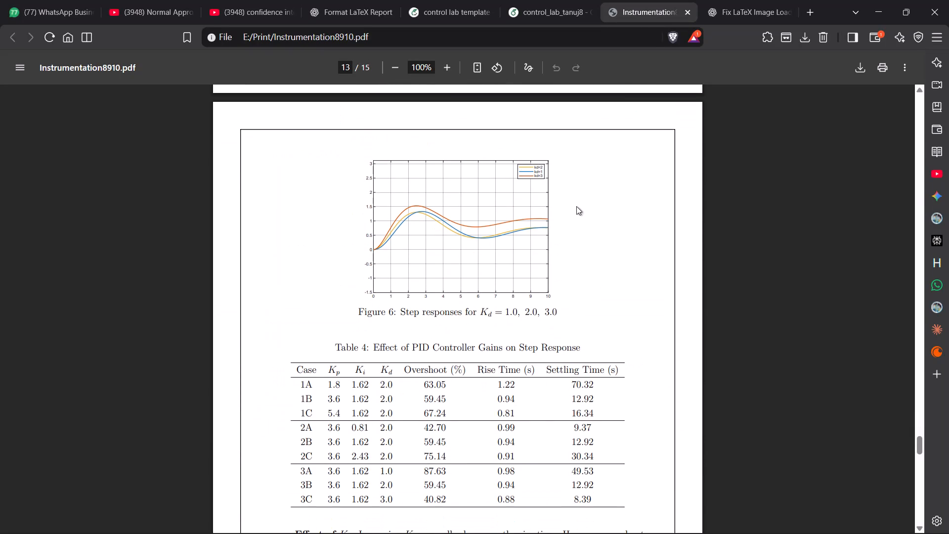
key(shift+super+s)
drag(363, 154, 428, 195)
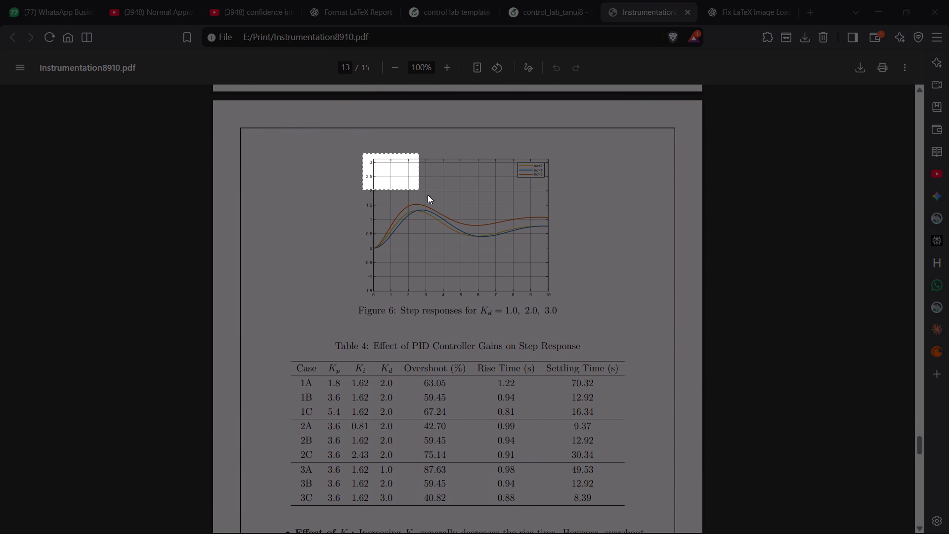
drag(428, 195, 555, 300)
Switch back to the Overleaf project and upload Screenshot 2026-10-26 103104.png into the Control_Lab_Updated_Assets folder.
click(557, 0)
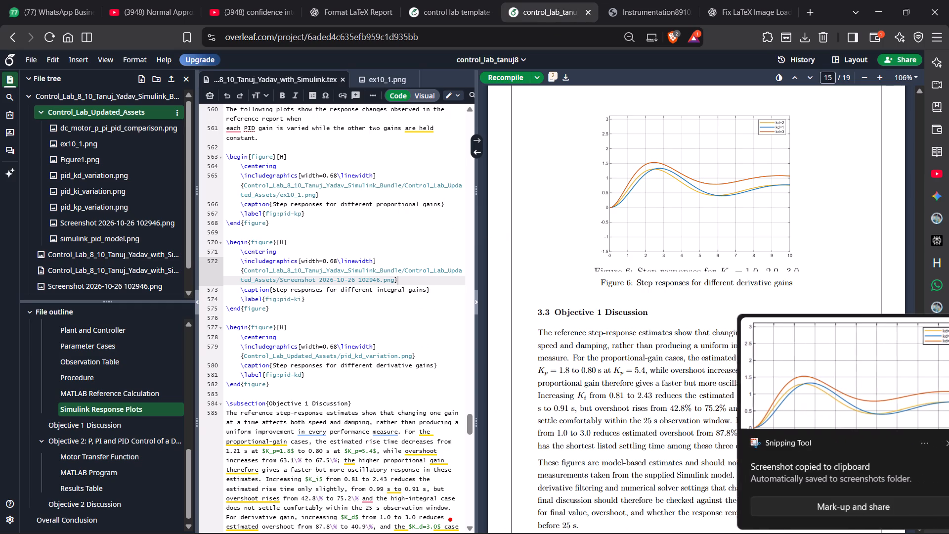
click(176, 111)
click(215, 202)
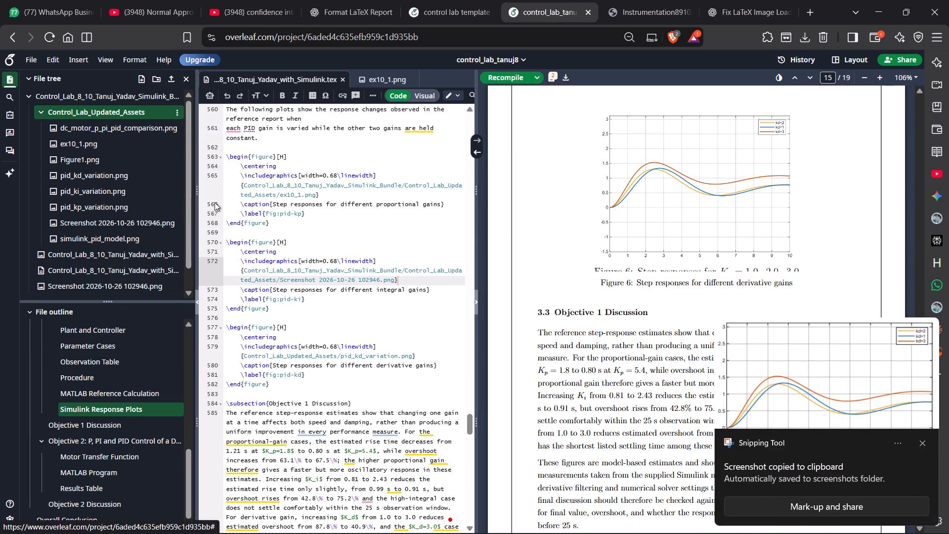
click(470, 196)
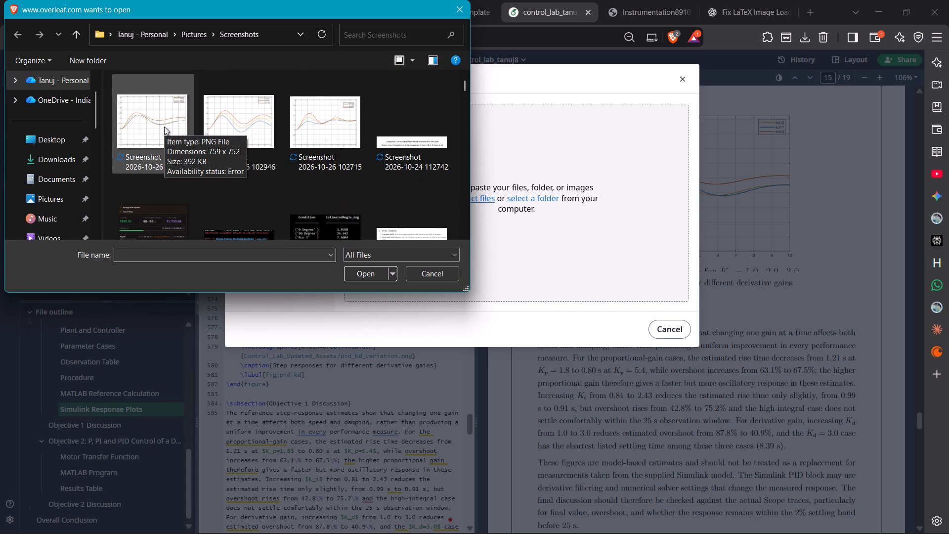
click(164, 127)
click(366, 276)
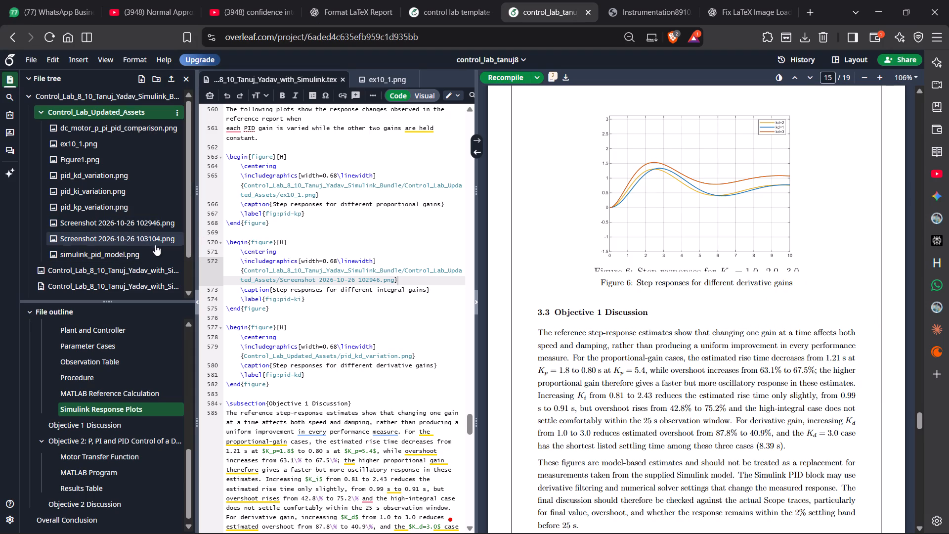
Preview the two uploaded screenshots in Control_Lab_Updated_Assets and rename Screenshot 2026-10-26 102946.png as ex10_3.png.
click(111, 224)
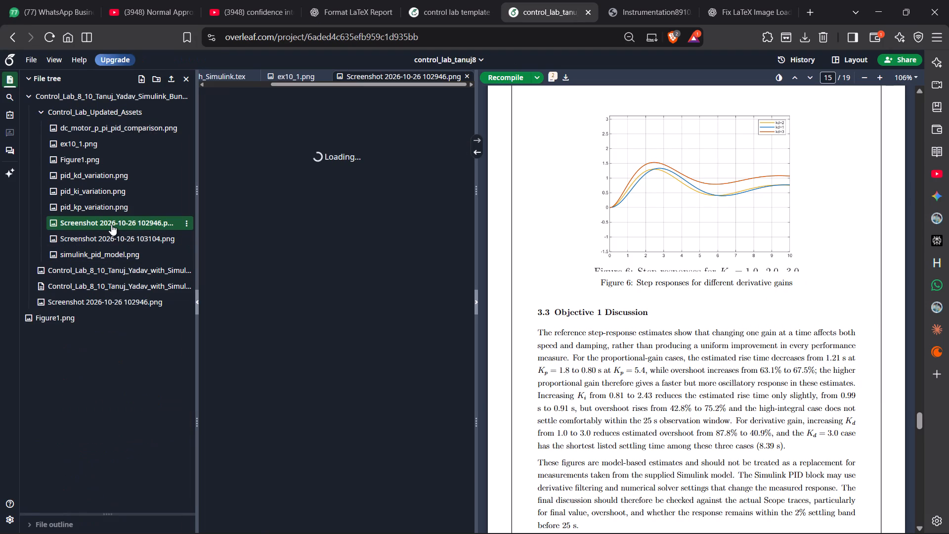
click(107, 236)
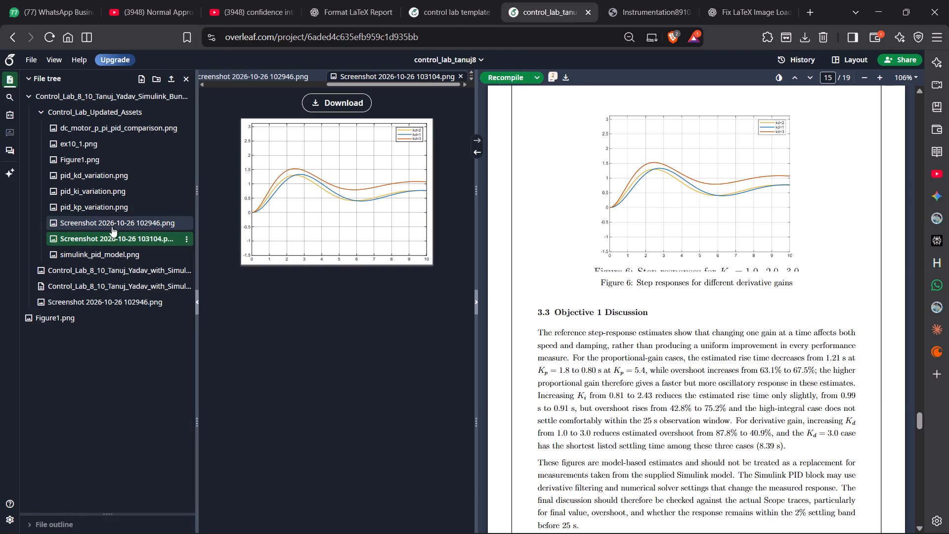
click(114, 222)
right_click(114, 222)
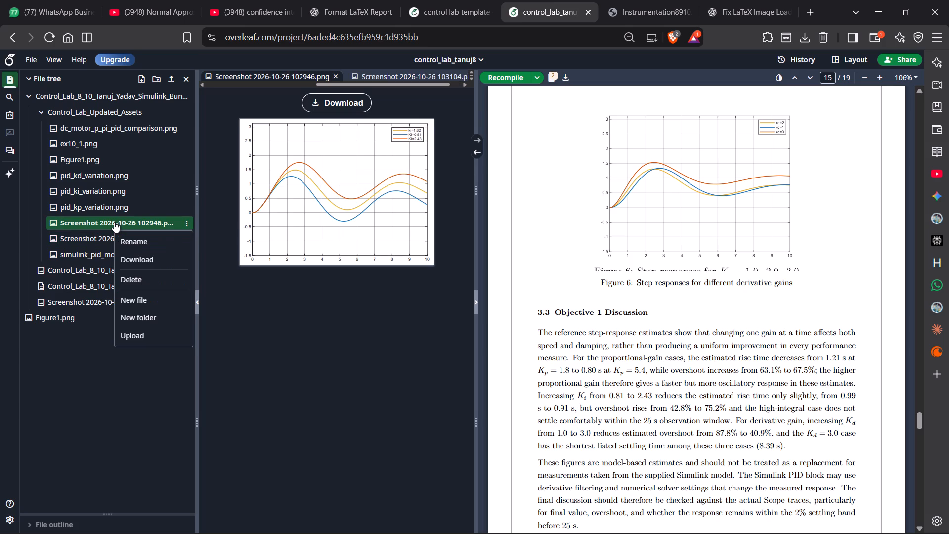
click(126, 241)
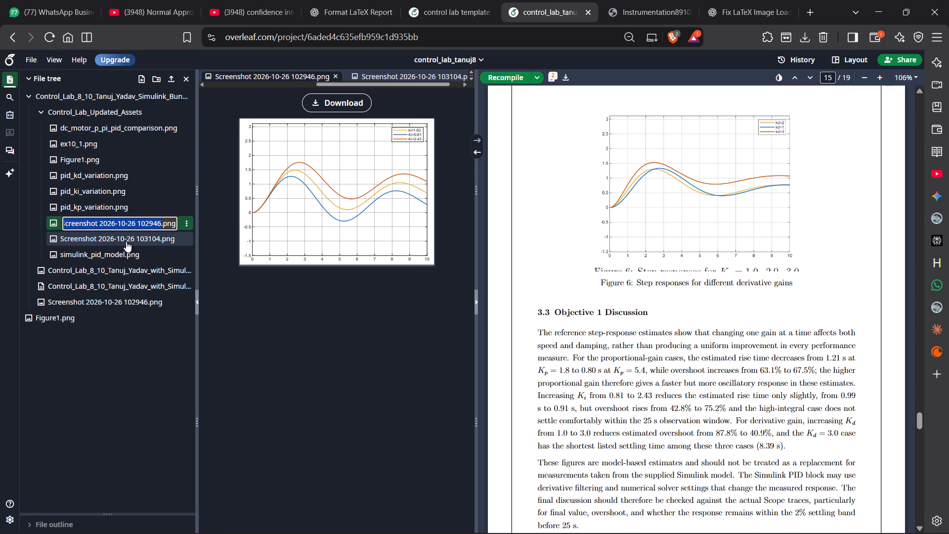
text(ex)
text(10_3)
key(Return)
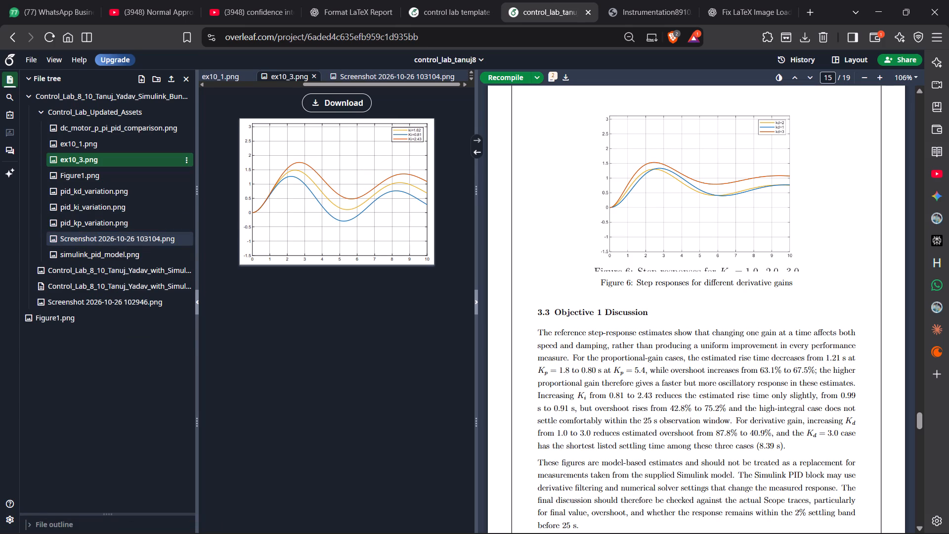
In the main .tex file, replace the derivative-gains figure's image path with Control_Lab_Updated_Assets/ex10_3.png and recompile the report.
click(94, 288)
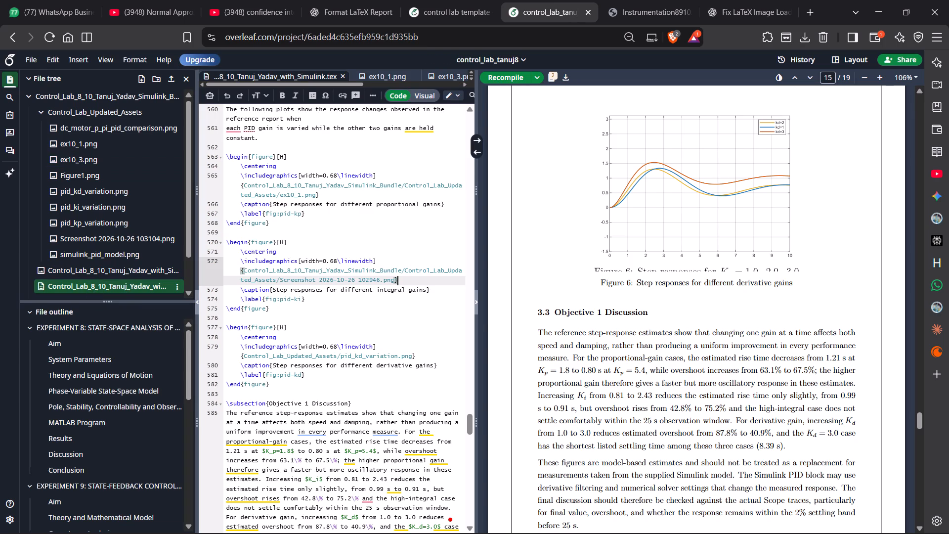
drag(245, 356, 413, 361)
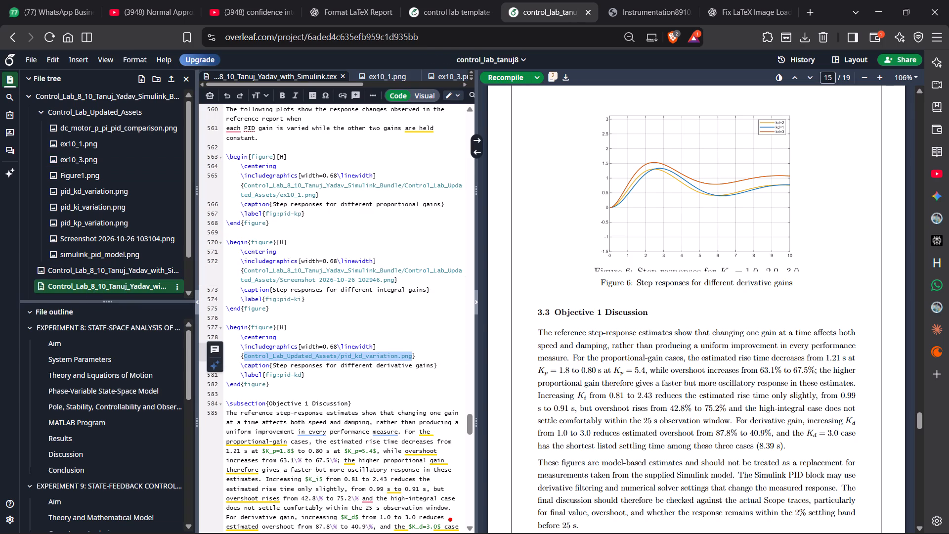
text(ex)
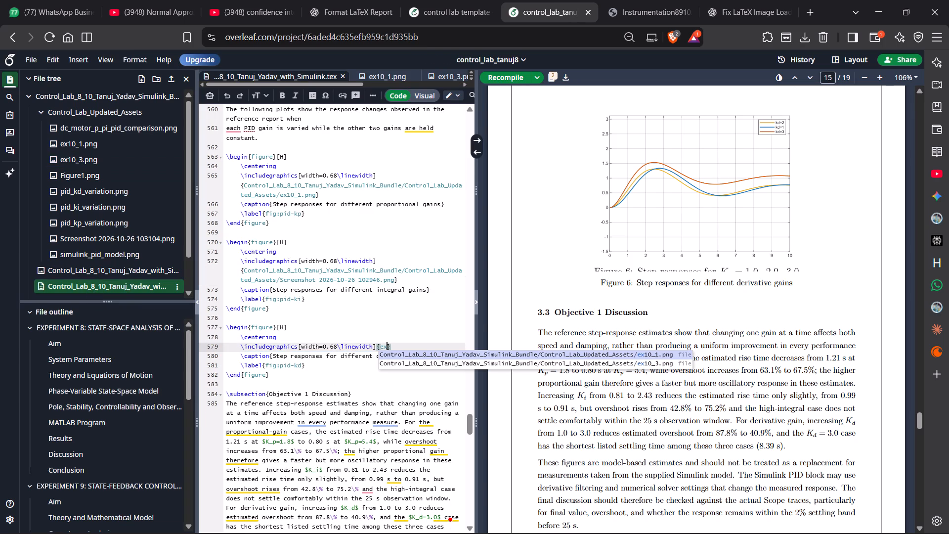
text(10)
key(Down)
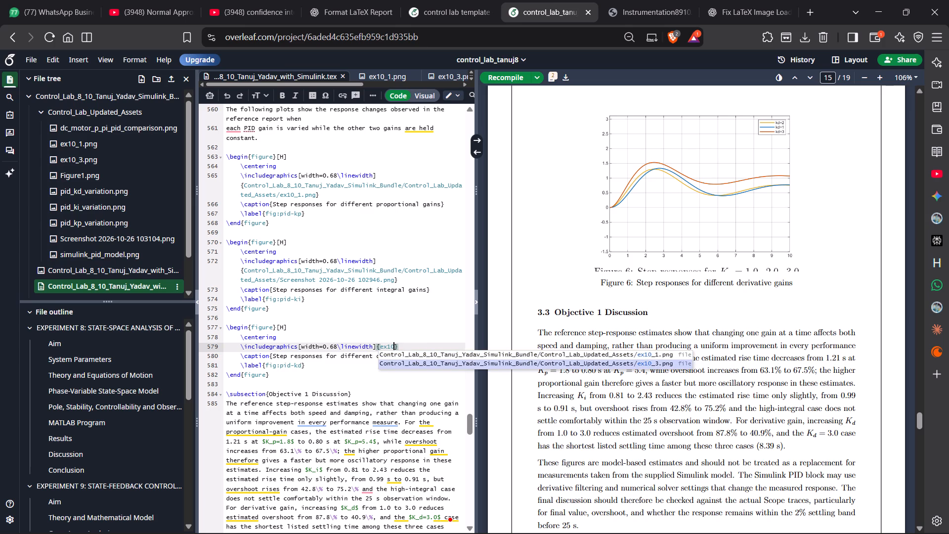
key(Return)
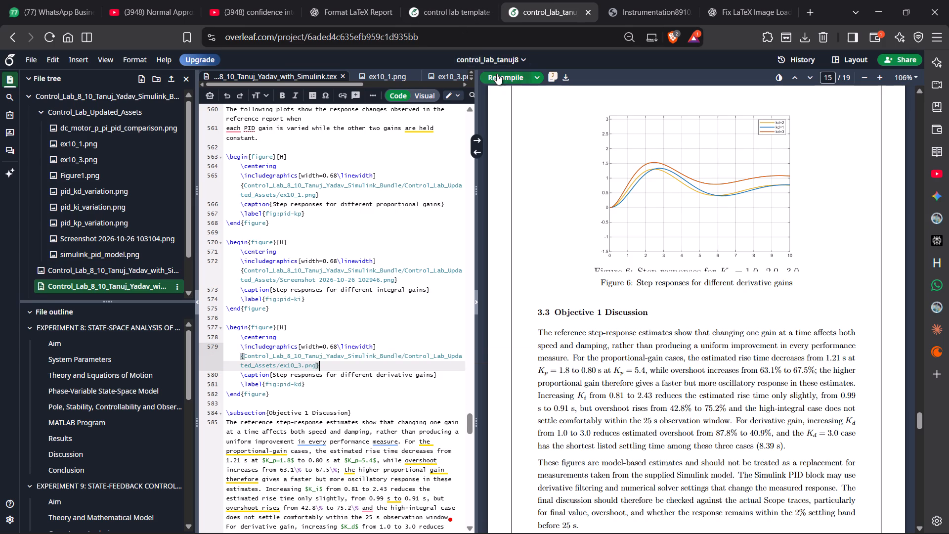
click(497, 74)
Examine the gain-variation figures in the compiled PDF and locate the integral-gains figure's image path in the source.
scroll(658, 231, up, 8)
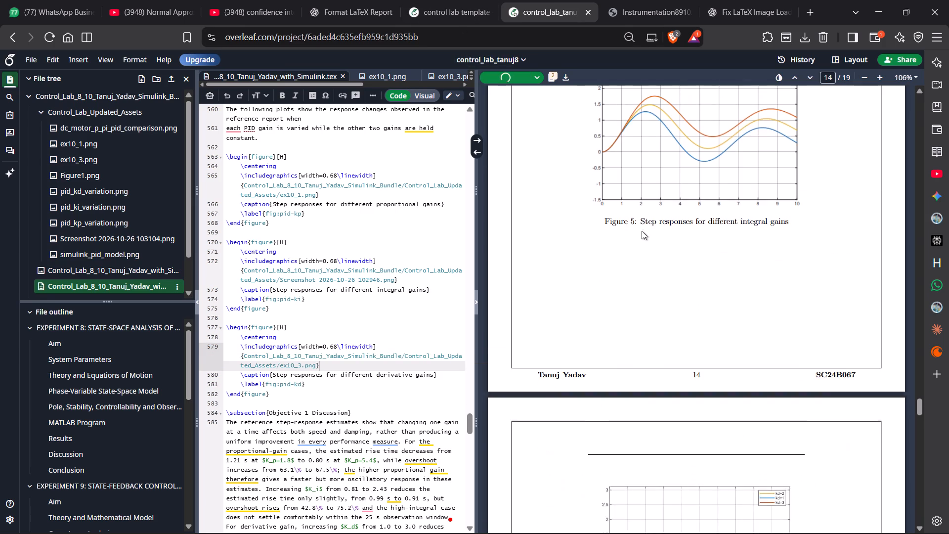
scroll(642, 231, up, 13)
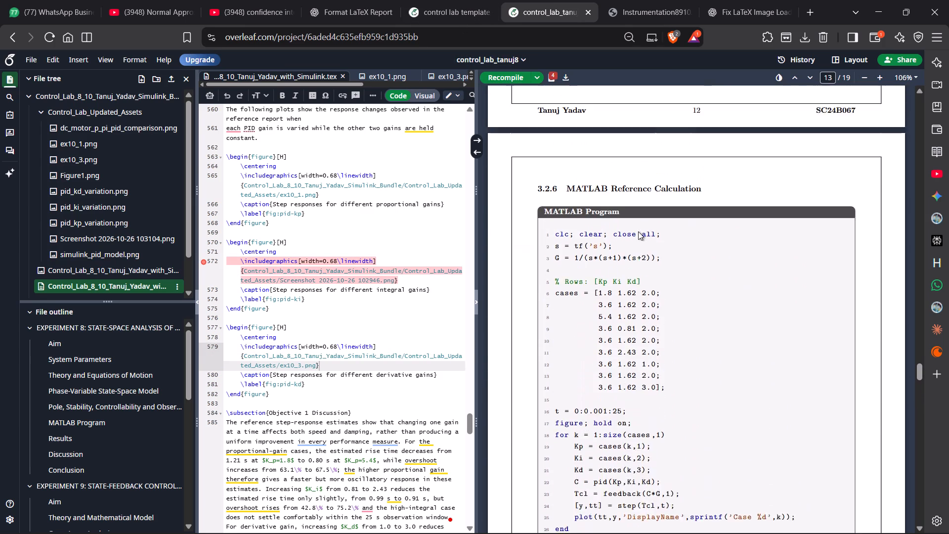
scroll(638, 231, up, 6)
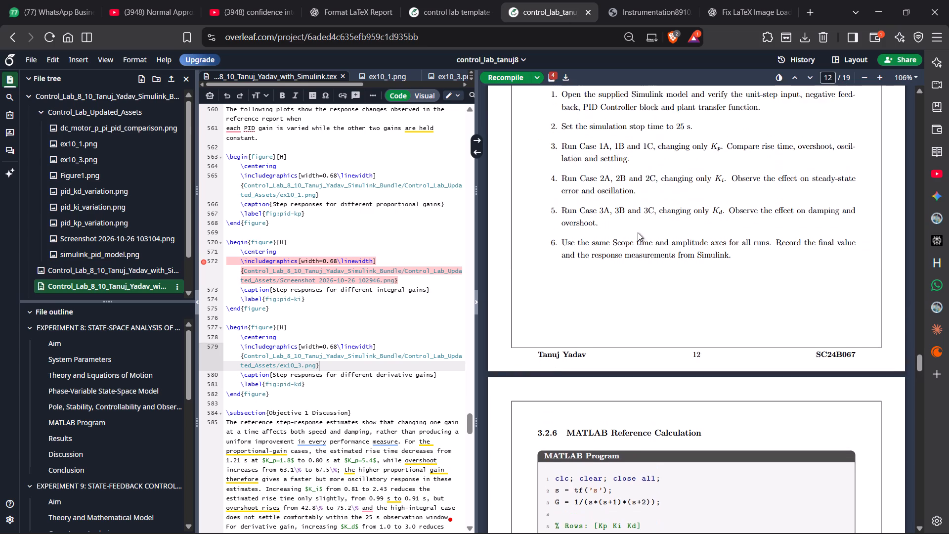
scroll(638, 232, up, 2)
scroll(638, 232, down, 6)
scroll(638, 232, up, 3)
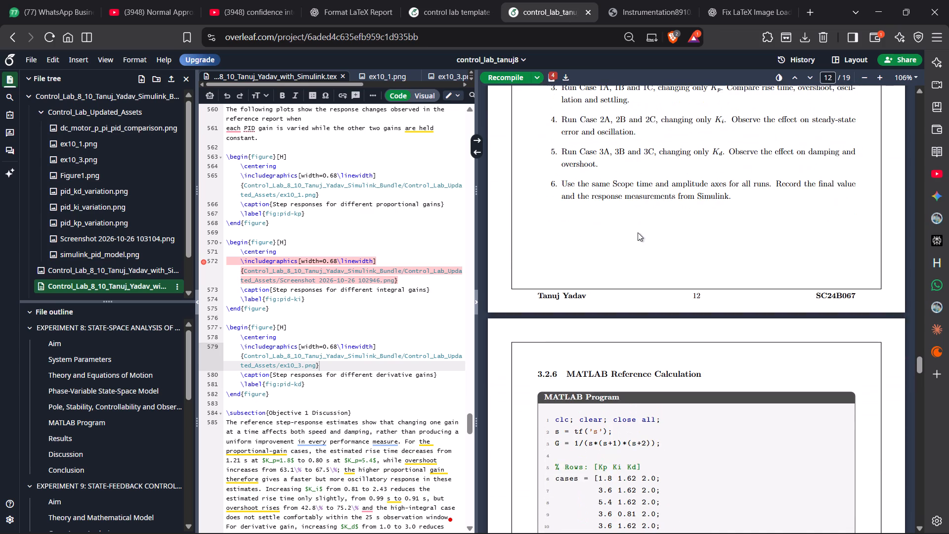
scroll(638, 232, up, 1)
scroll(638, 232, down, 5)
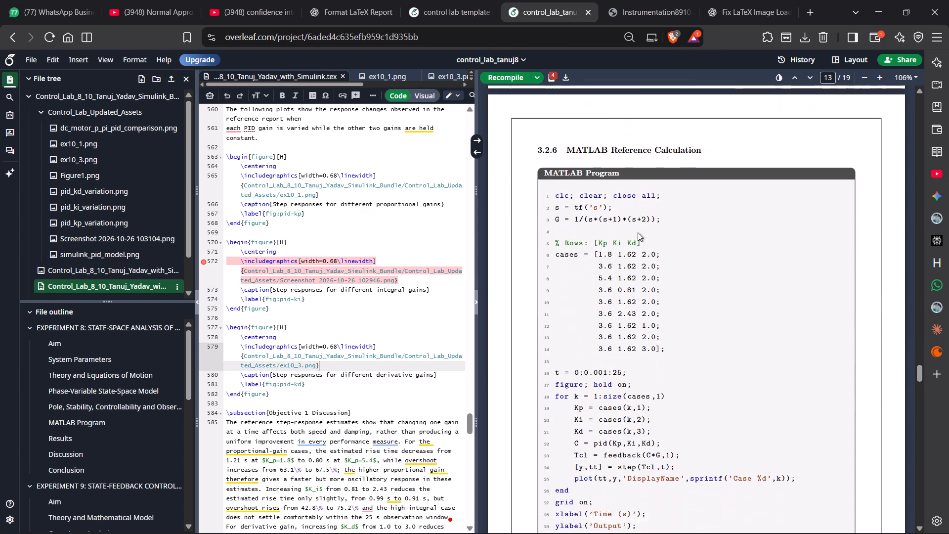
scroll(638, 232, down, 3)
scroll(638, 232, up, 3)
scroll(638, 232, down, 5)
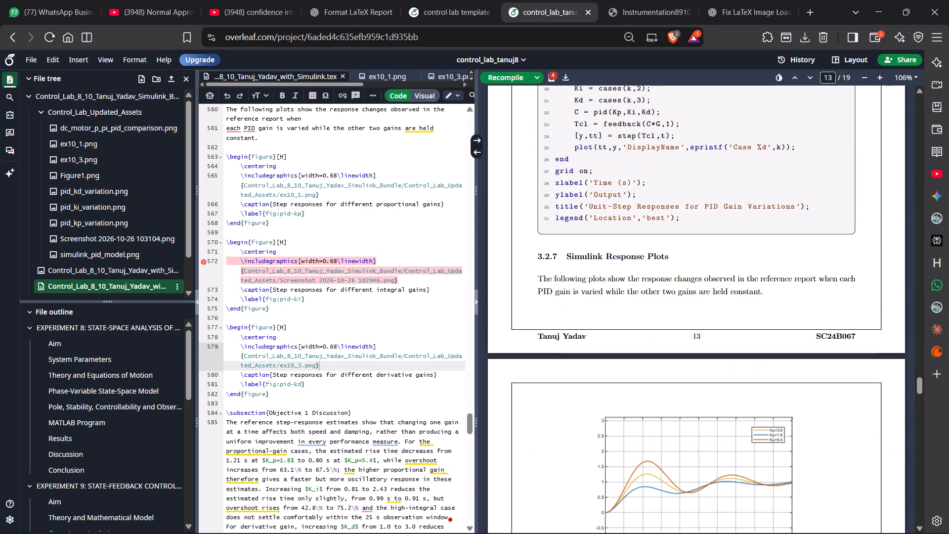
scroll(638, 232, down, 11)
scroll(638, 232, up, 6)
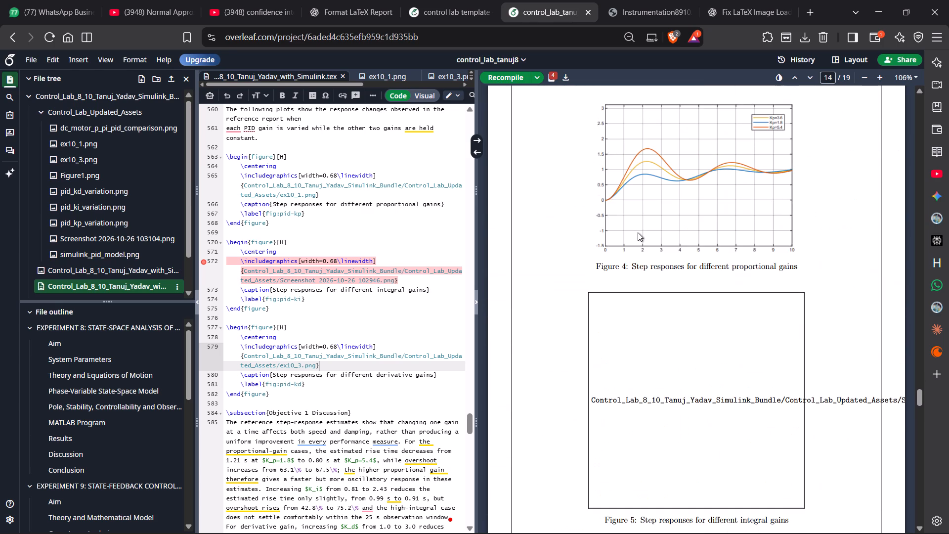
scroll(638, 232, down, 12)
scroll(638, 232, up, 10)
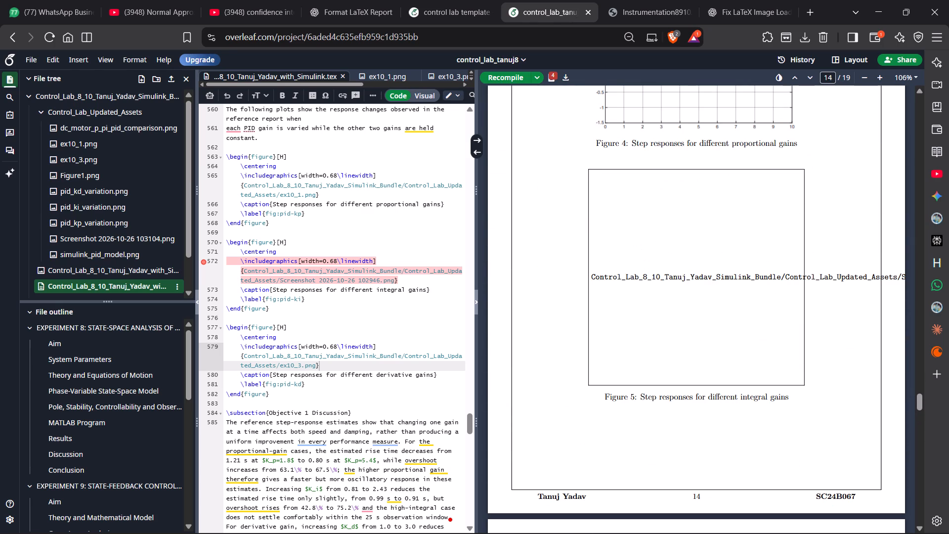
double_click(644, 278)
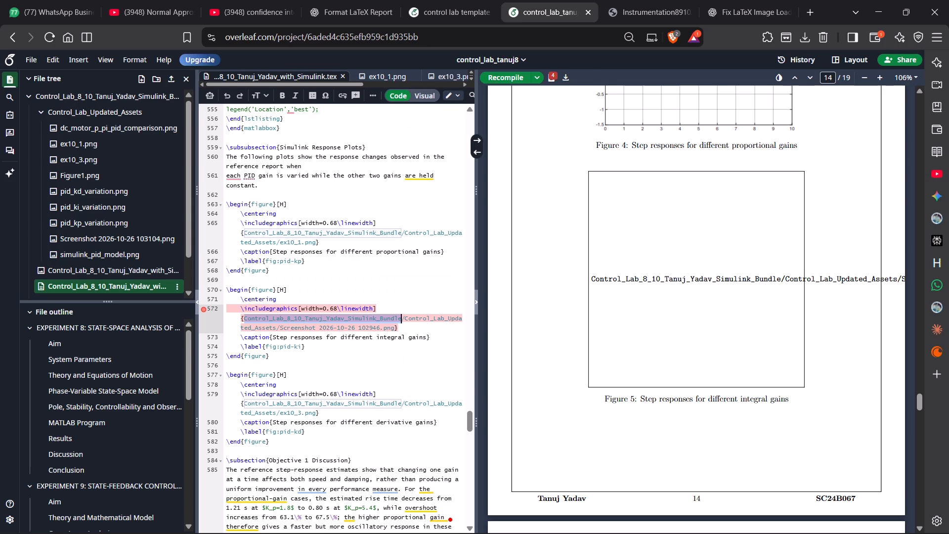
Rename Screenshot 2026-10-26 103104.png in the Control_Lab_Updated_Assets folder as ex10_2.png.
click(125, 236)
right_click(125, 236)
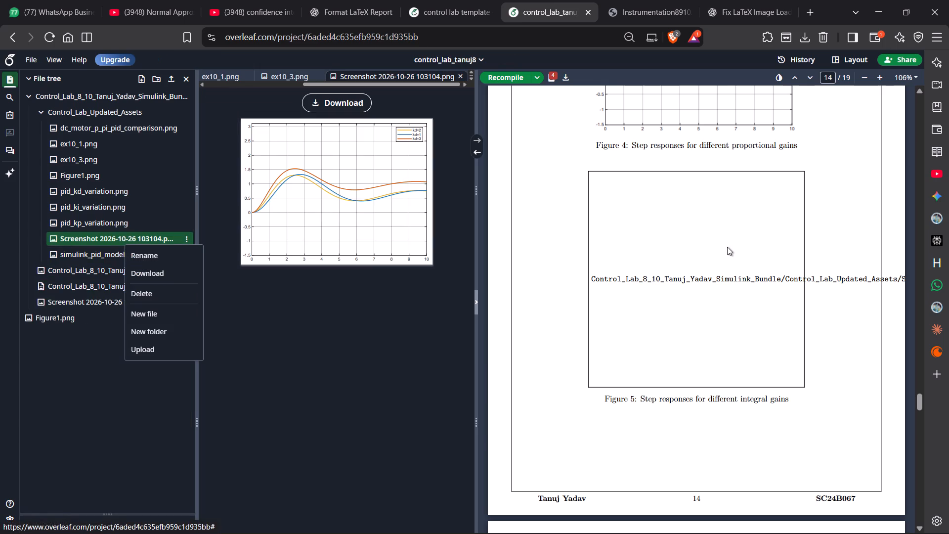
scroll(735, 248, up, 6)
scroll(735, 248, down, 12)
scroll(735, 248, up, 5)
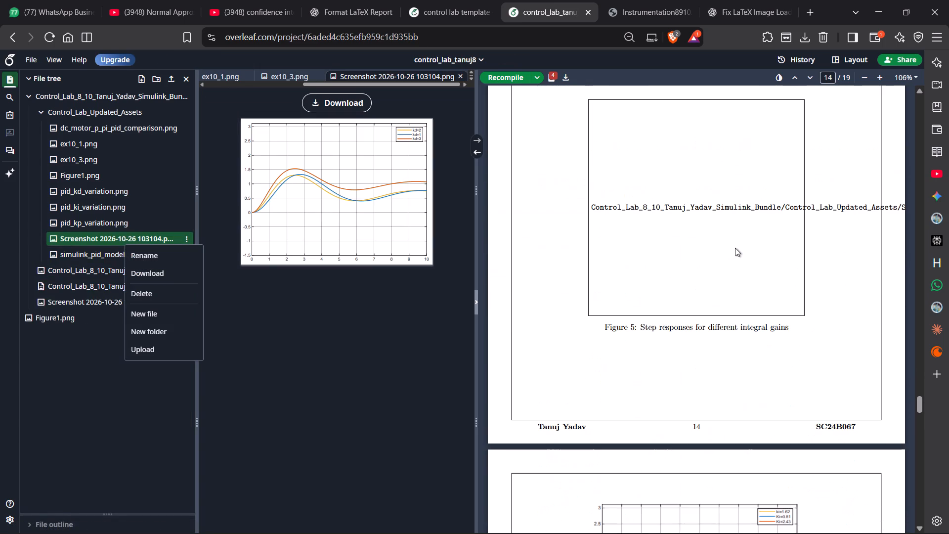
click(170, 249)
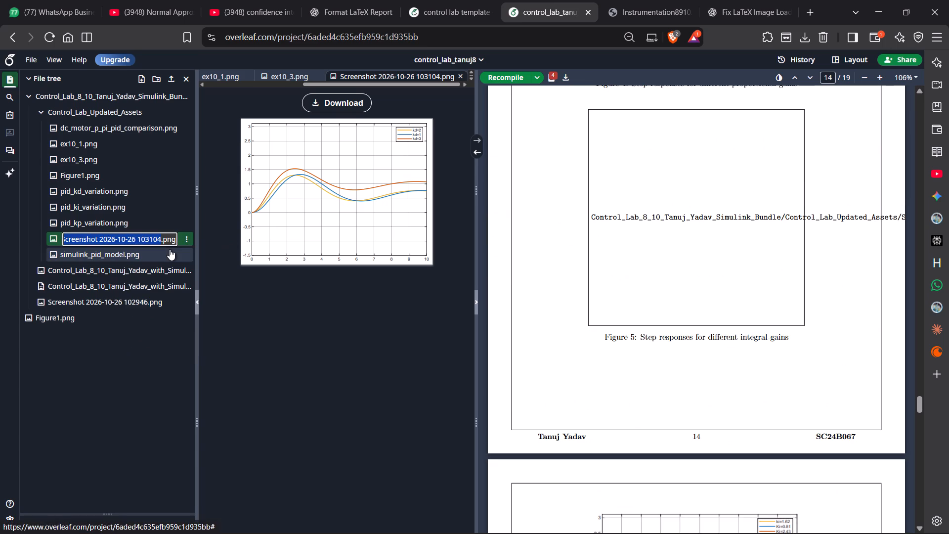
text(ex10_2)
key(Return)
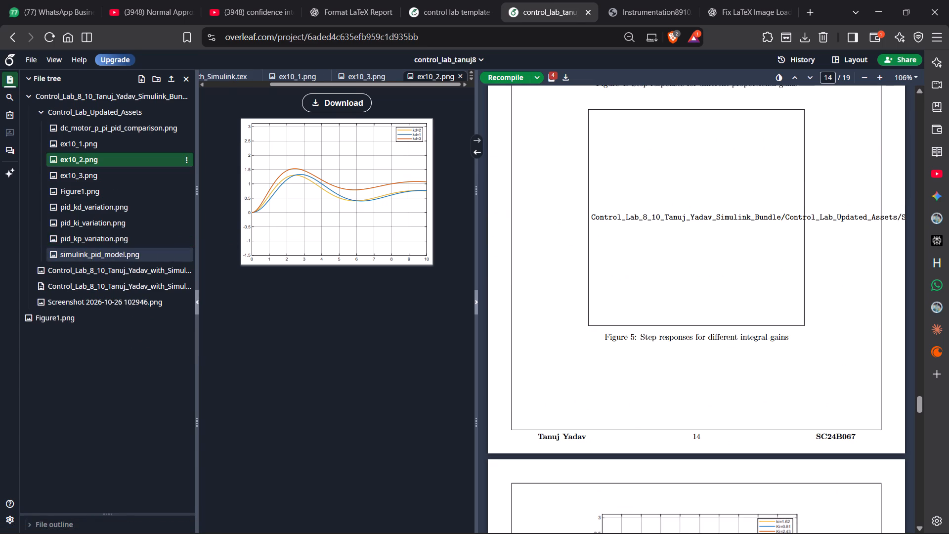
In the main .tex file, replace the integral-gains figure's image path with Control_Lab_Updated_Assets/ex10_2.png and recompile the report.
click(96, 286)
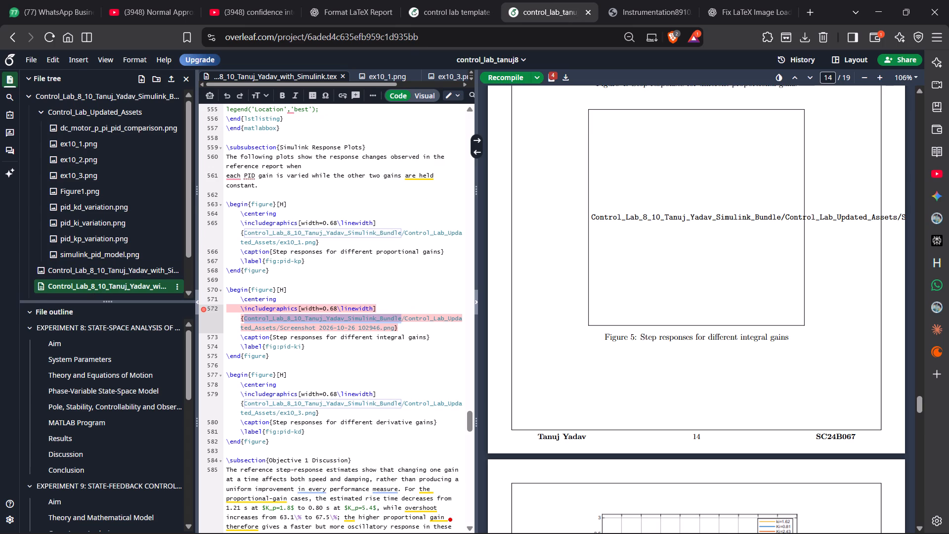
click(243, 319)
drag(245, 318, 347, 317)
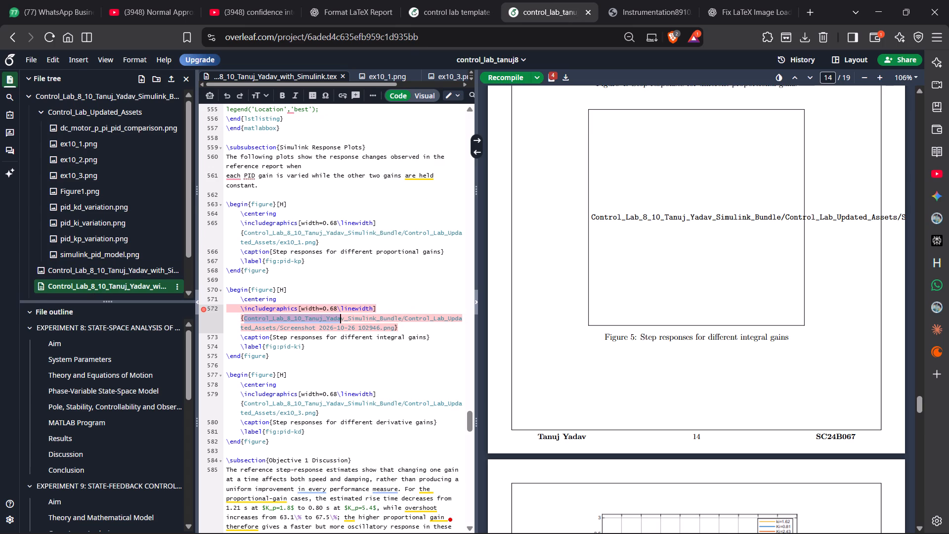
drag(347, 317, 392, 331)
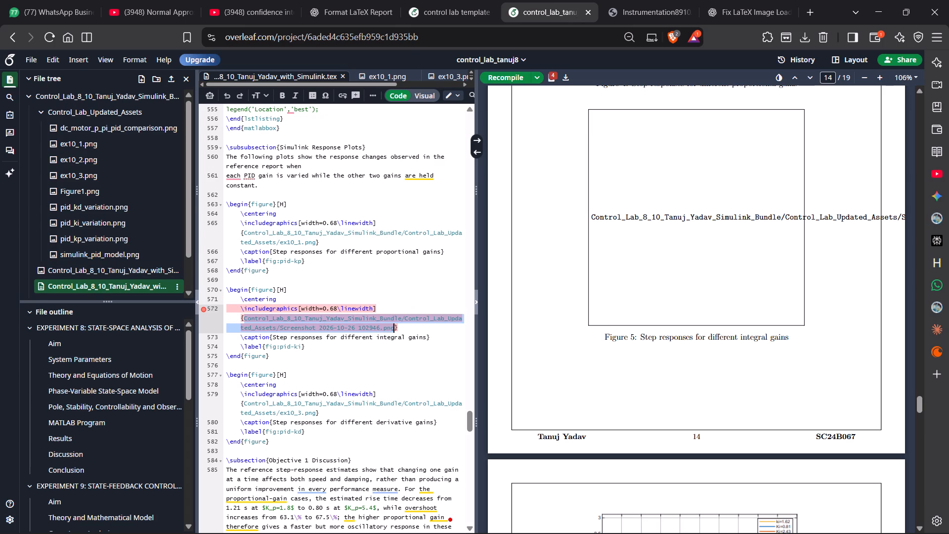
drag(392, 331, 394, 330)
text(ex10)
key(Down)
key(Return)
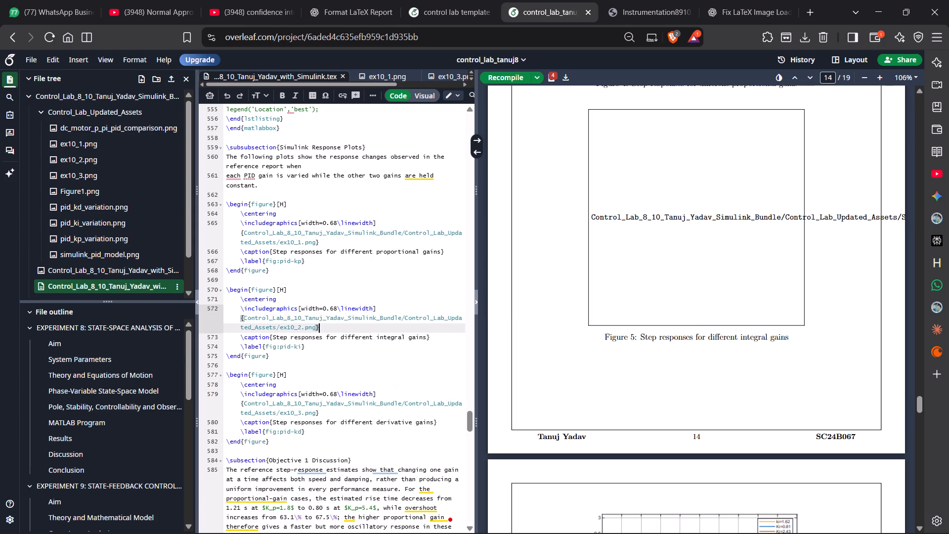
click(510, 80)
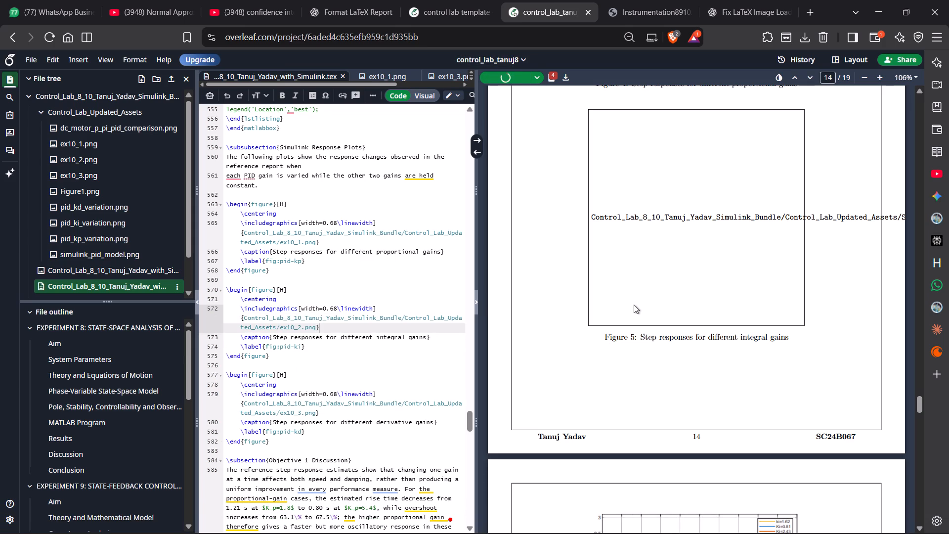
Review the compiled PDF across all three experiments, checking each figure for missing plots or leftover placeholders.
scroll(634, 305, up, 2)
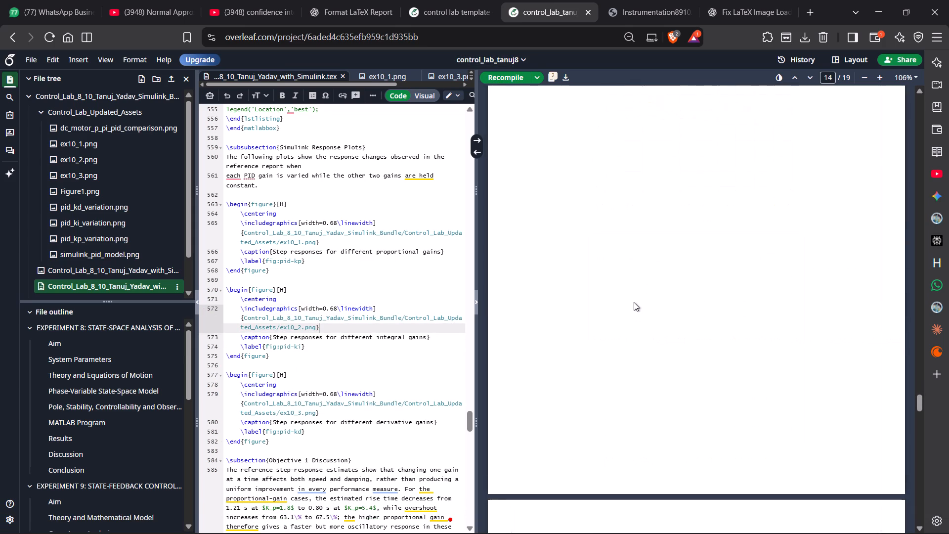
scroll(634, 302, up, 13)
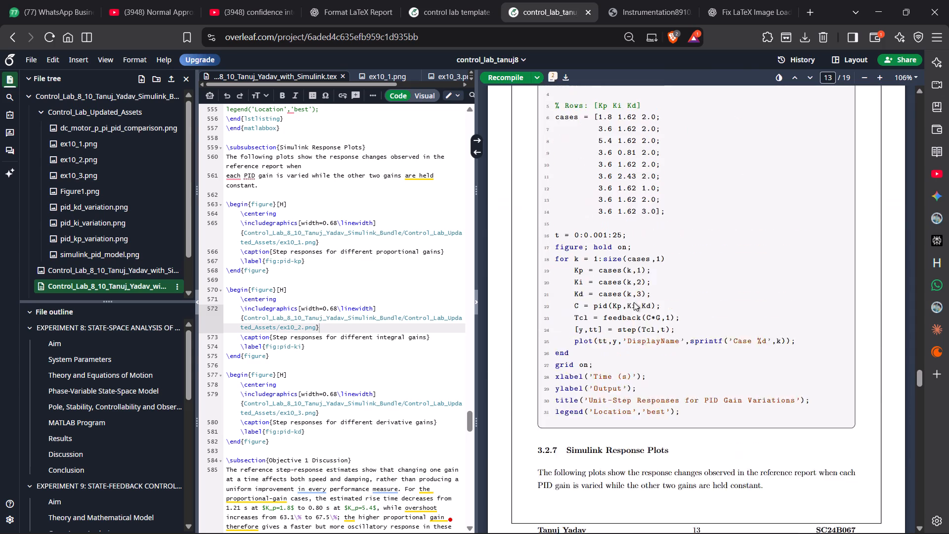
scroll(634, 302, up, 20)
scroll(634, 302, up, 20)
scroll(634, 302, up, 9)
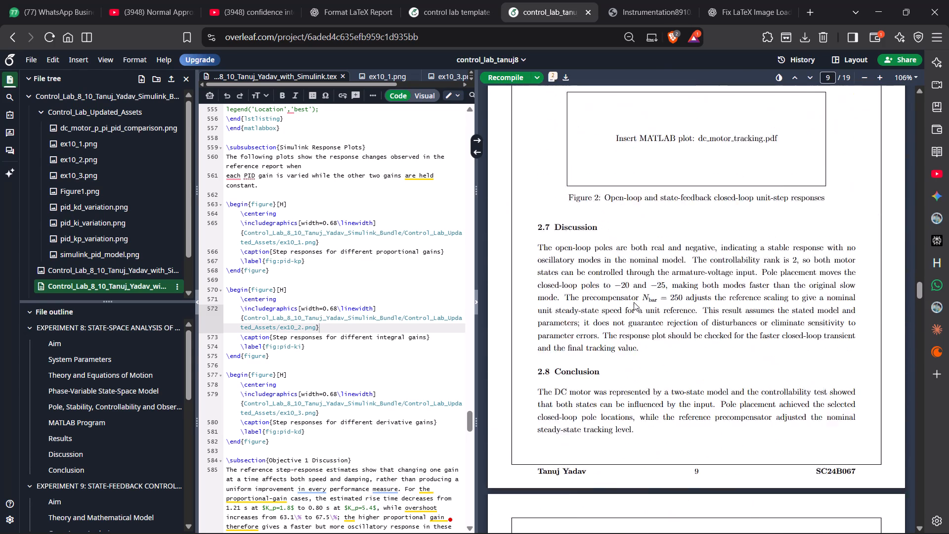
scroll(634, 302, up, 20)
scroll(634, 302, up, 20)
scroll(634, 302, up, 8)
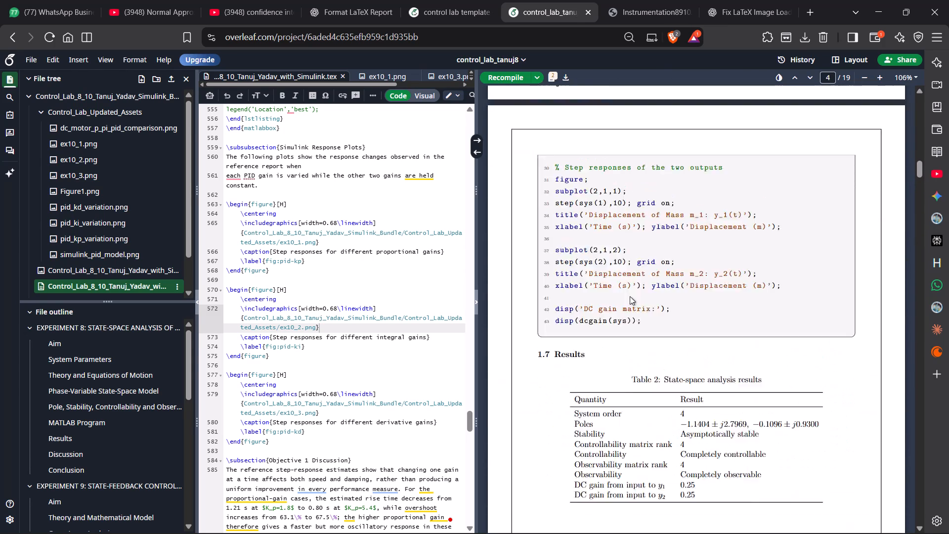
scroll(630, 296, up, 20)
scroll(630, 296, up, 15)
scroll(629, 296, down, 11)
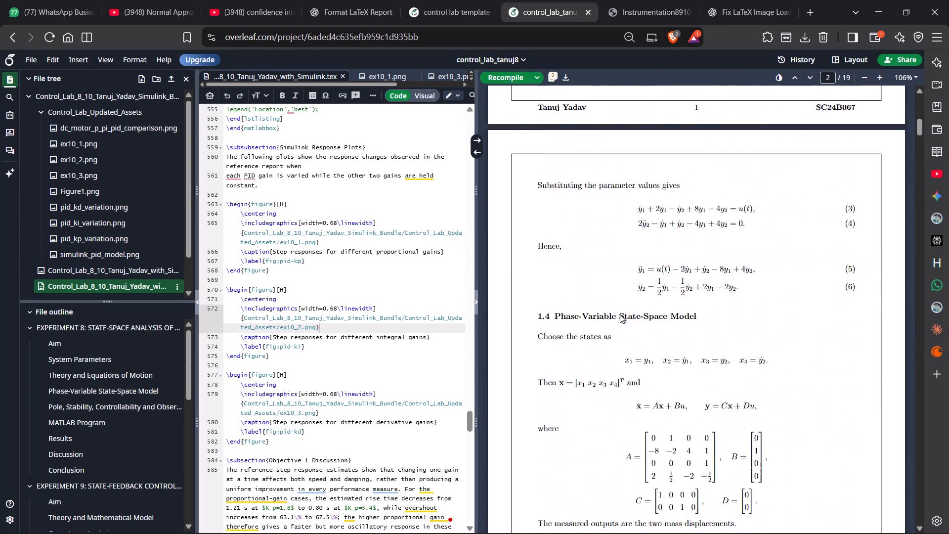
scroll(620, 314, down, 9)
scroll(620, 312, down, 18)
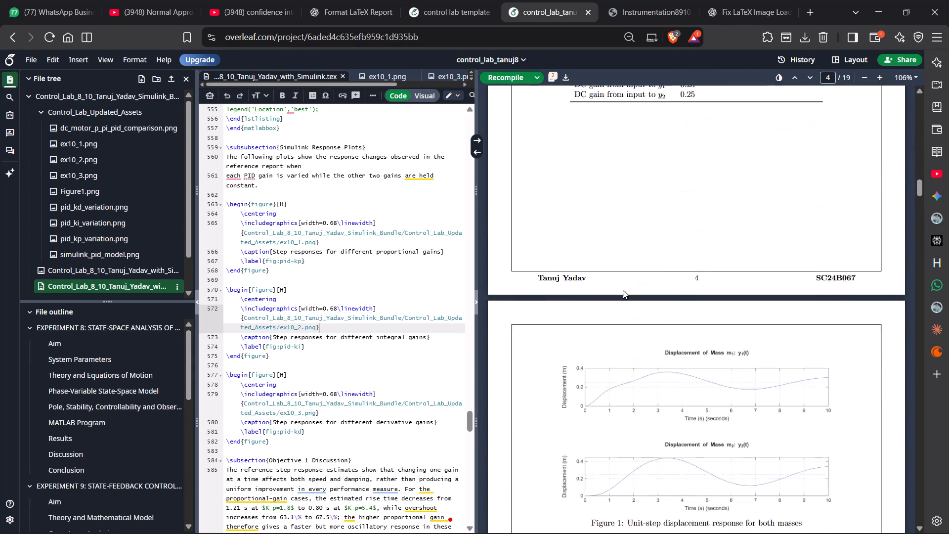
scroll(623, 290, down, 18)
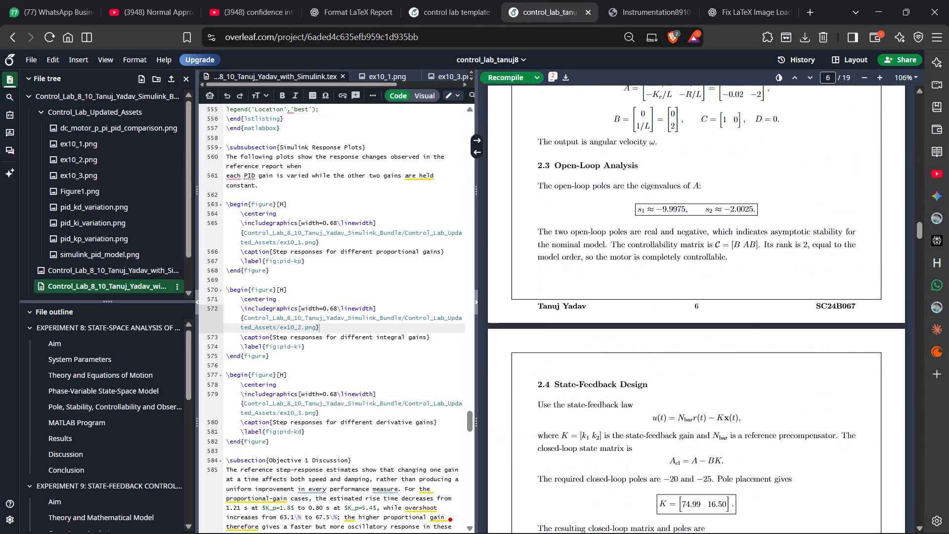
scroll(623, 289, down, 20)
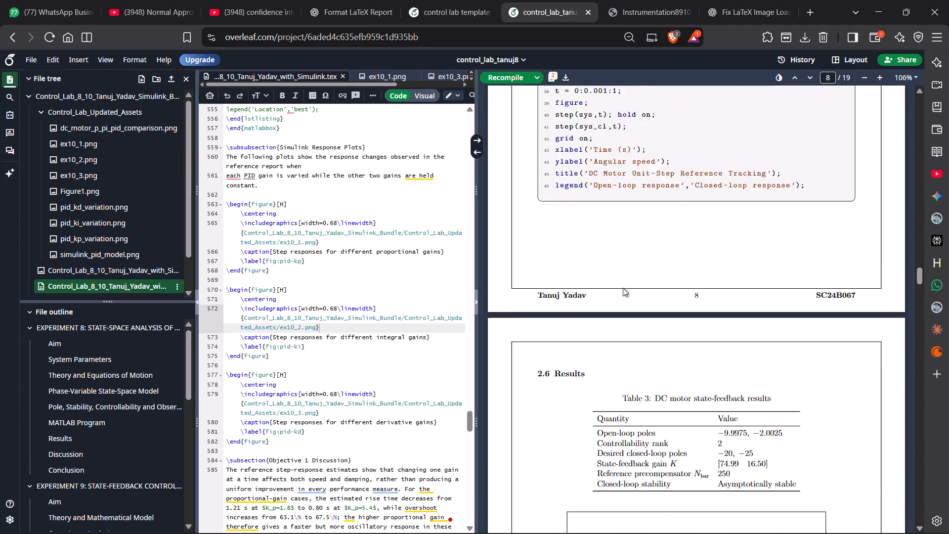
scroll(623, 288, down, 16)
scroll(622, 286, down, 5)
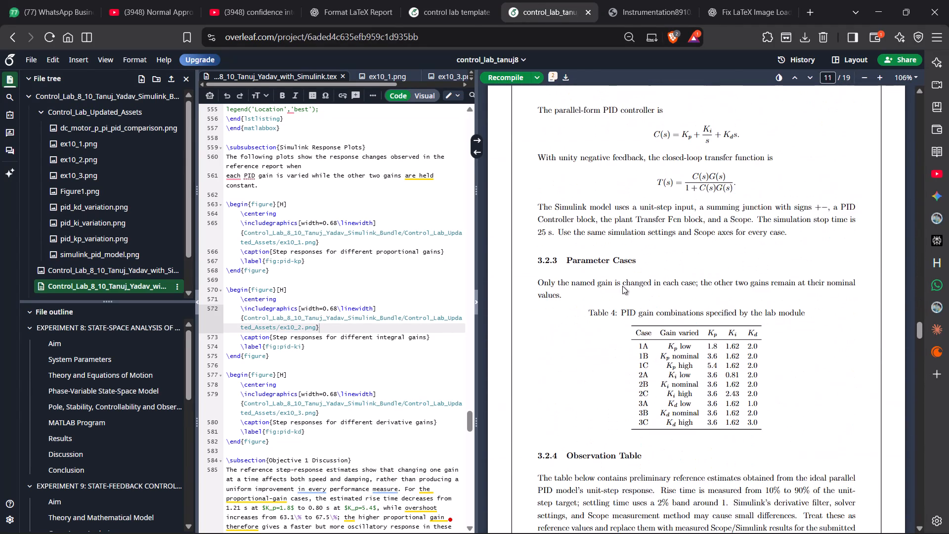
scroll(622, 286, down, 18)
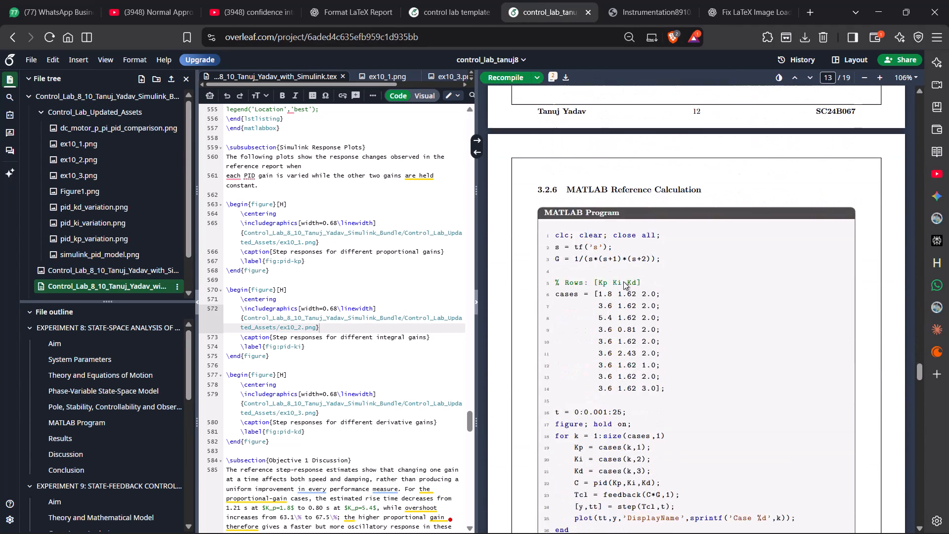
scroll(623, 281, down, 20)
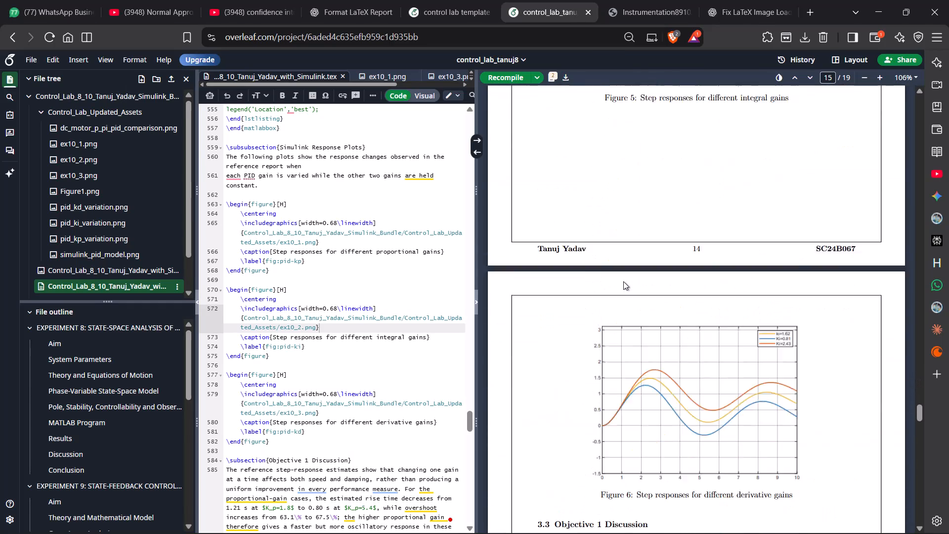
scroll(623, 281, down, 15)
scroll(623, 281, down, 6)
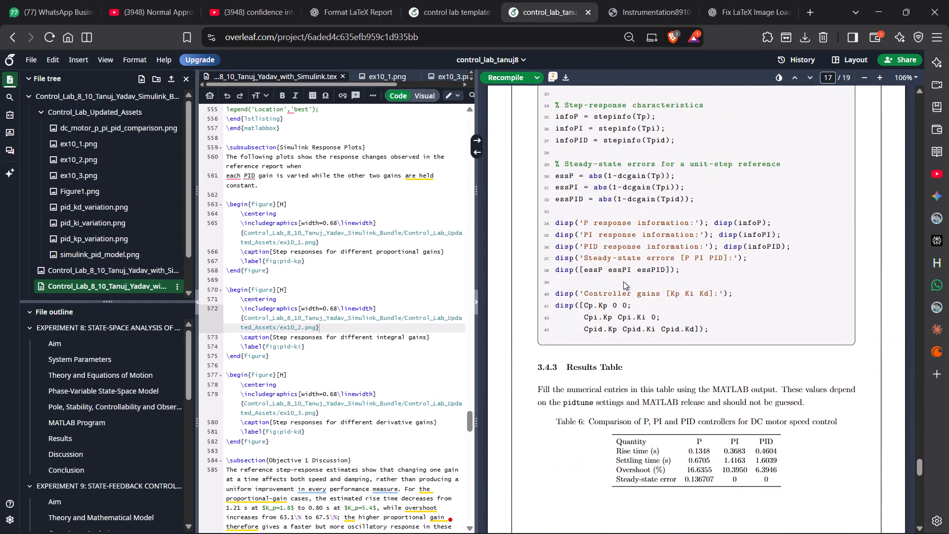
scroll(623, 281, down, 11)
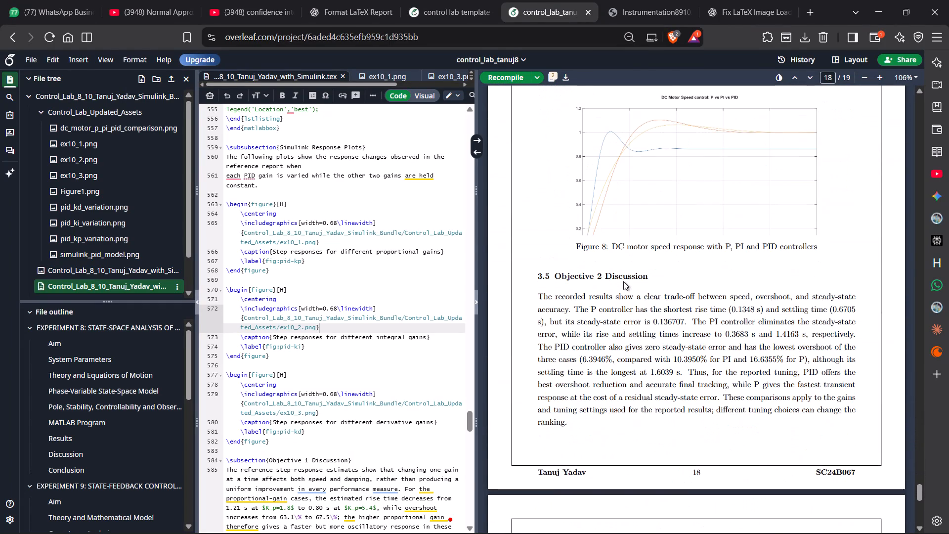
scroll(623, 281, down, 3)
scroll(623, 281, up, 4)
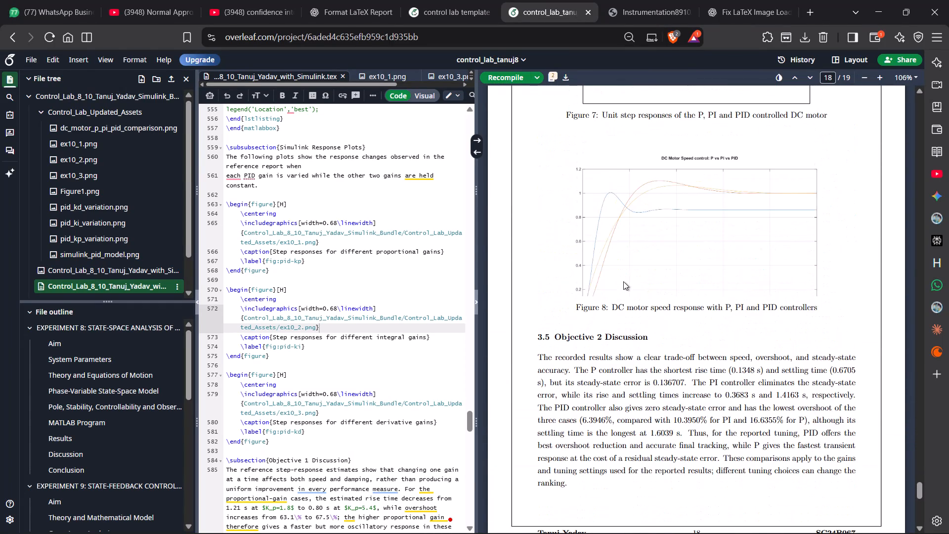
scroll(623, 281, down, 13)
scroll(623, 281, up, 12)
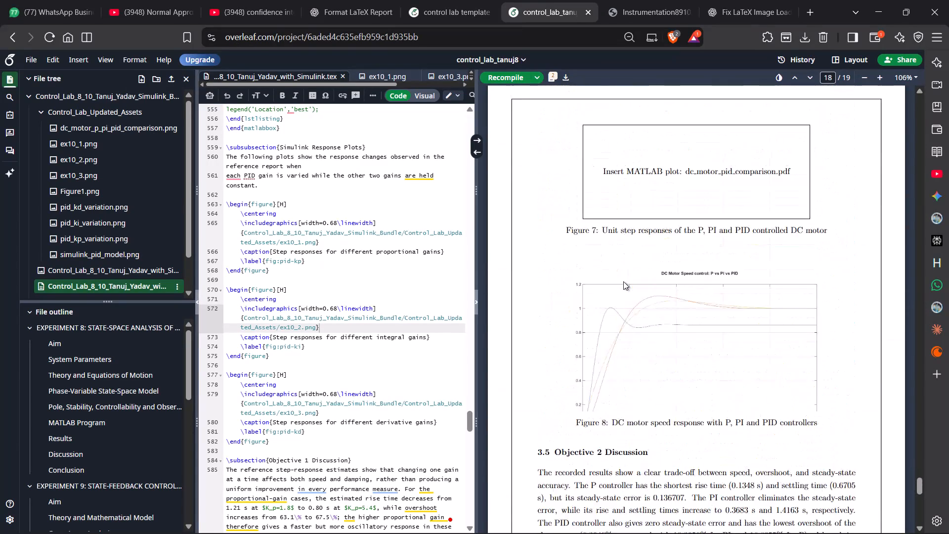
Delete the placeholder figure block for dc_motor_pid_comparison.pdf, captioned Unit step responses of the P, PI and PID controlled DC motor, and recompile.
scroll(623, 281, up, 3)
click(650, 418)
double_click(648, 424)
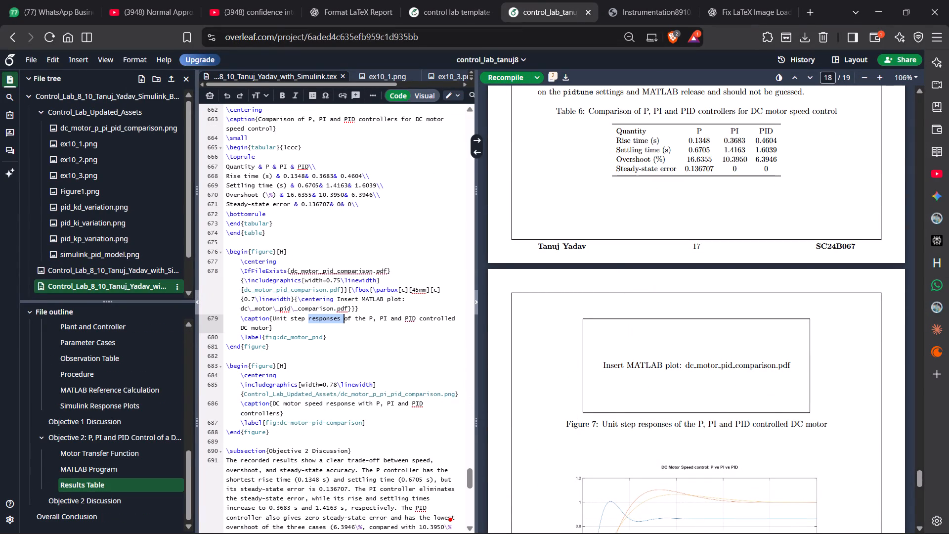
drag(275, 347, 222, 250)
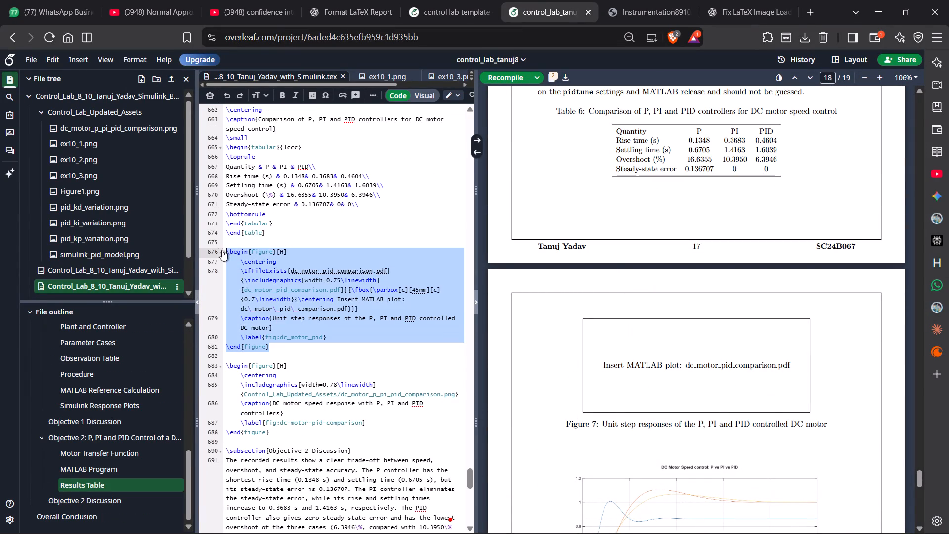
key(BackSpace)
key(BackSpace)
click(504, 80)
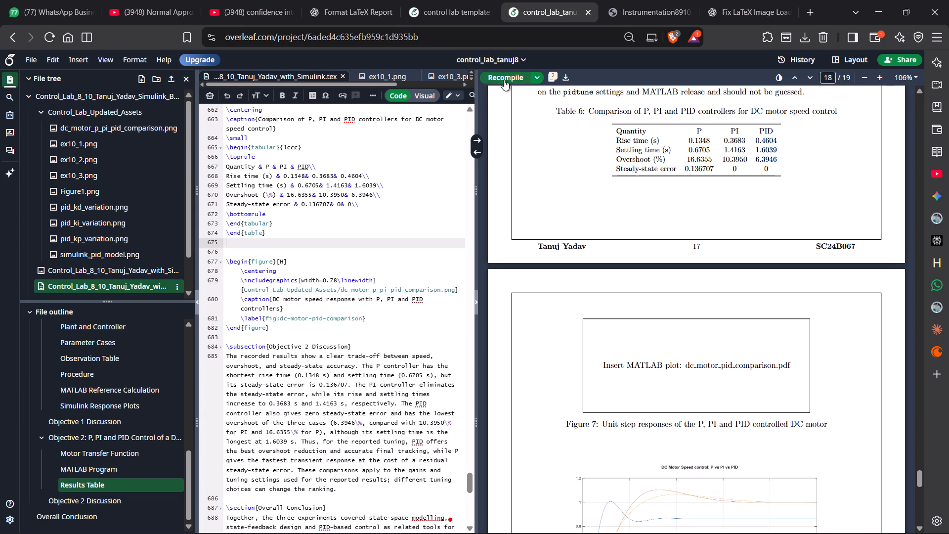
scroll(633, 369, down, 2)
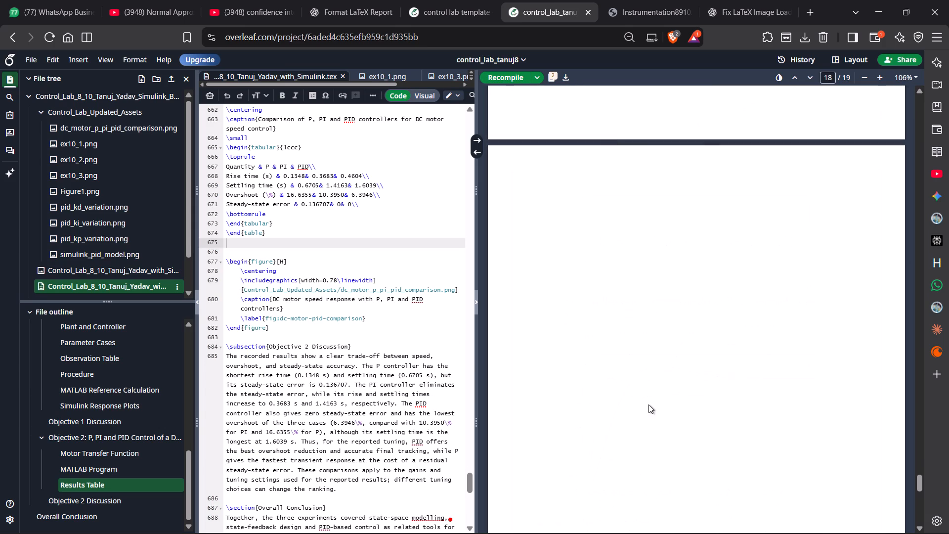
scroll(652, 401, down, 6)
scroll(652, 401, up, 7)
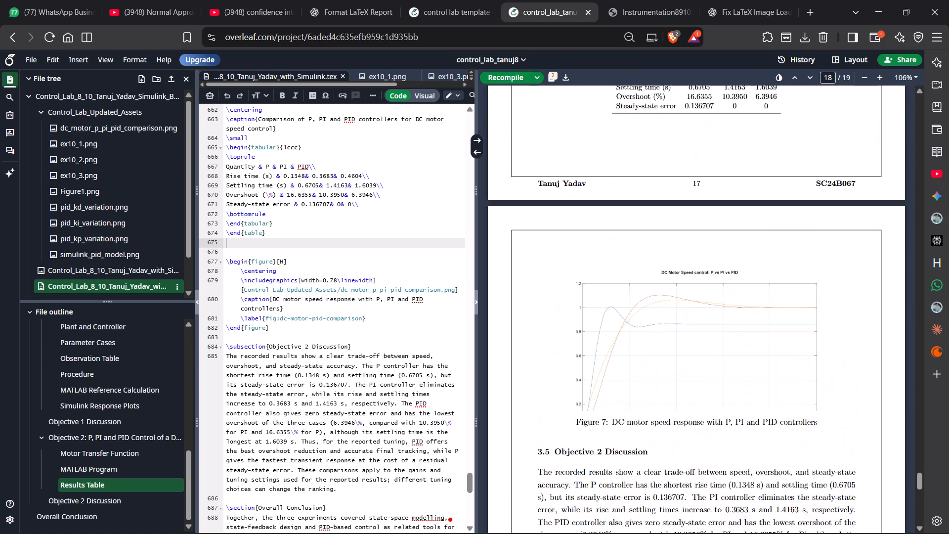
Copy the Objective 2 MATLAB program (section 3.4.2) from the LaTeX source and paste it over all code in MATLAB's untitled2 script.
scroll(652, 401, up, 16)
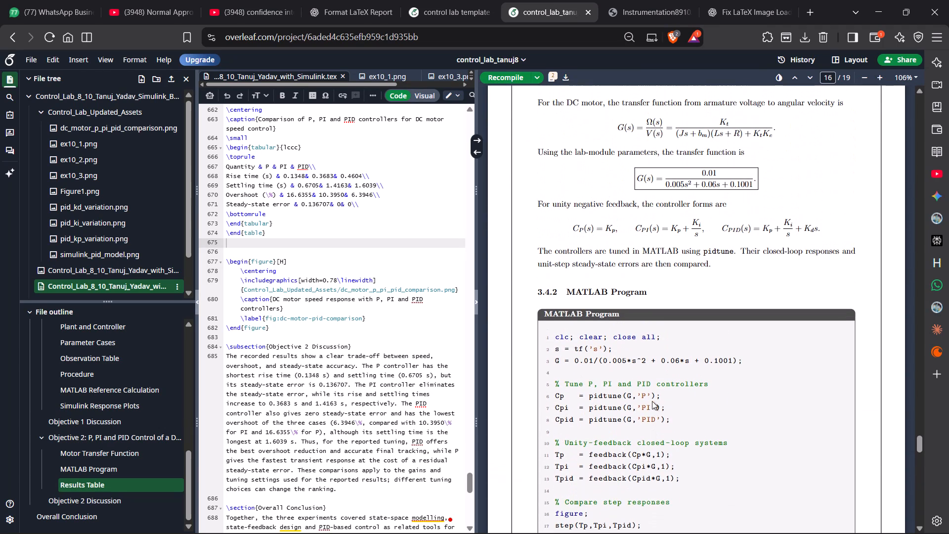
double_click(561, 339)
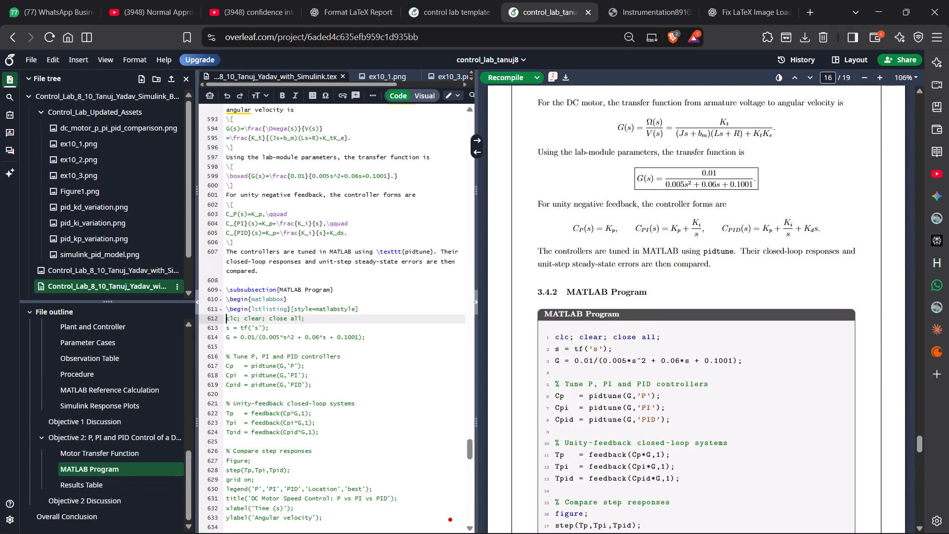
scroll(285, 324, down, 7)
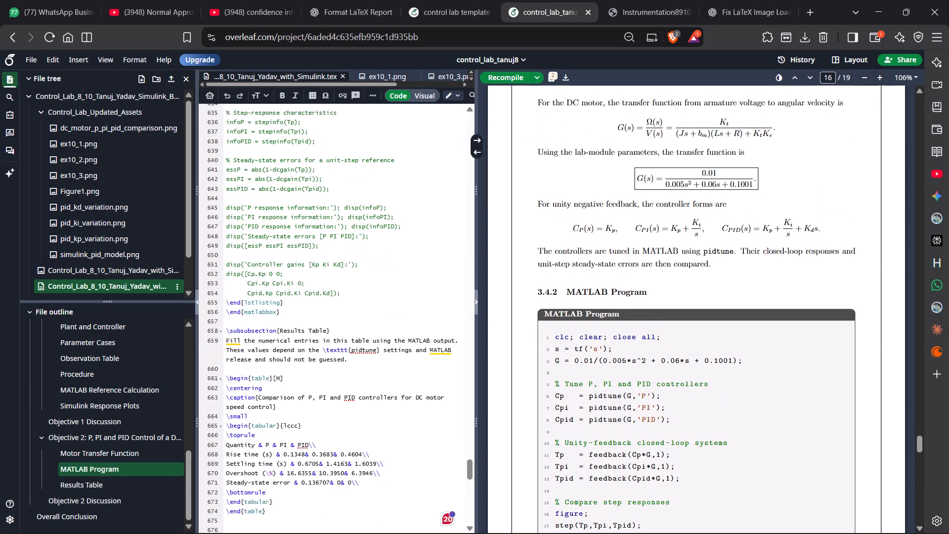
shift+click(347, 283)
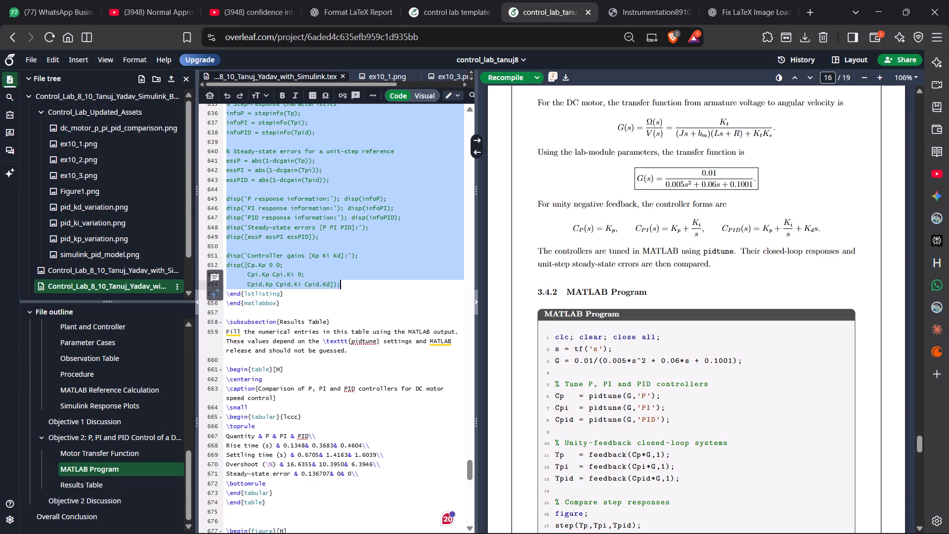
key(ctrl+c)
click(654, 519)
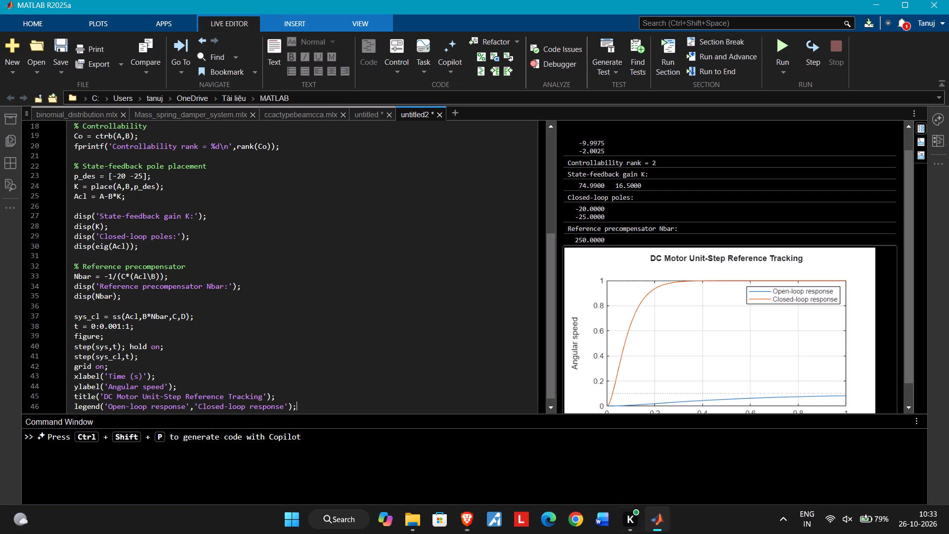
click(340, 251)
key(ctrl+a)
key(ctrl+v)
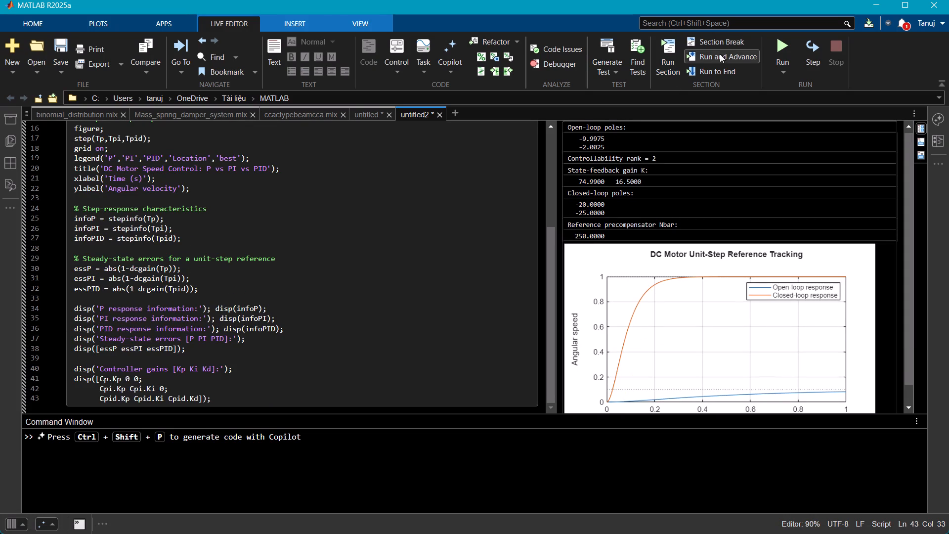
Run the untitled2 script to generate the DC motor P, PI and PID step-response comparison.
click(783, 39)
scroll(692, 233, down, 1)
In the Overleaf source, delete the whole MATLAB Reference Calculation subsection (3.2.6), including its heading and code listing.
key(alt+Tab)
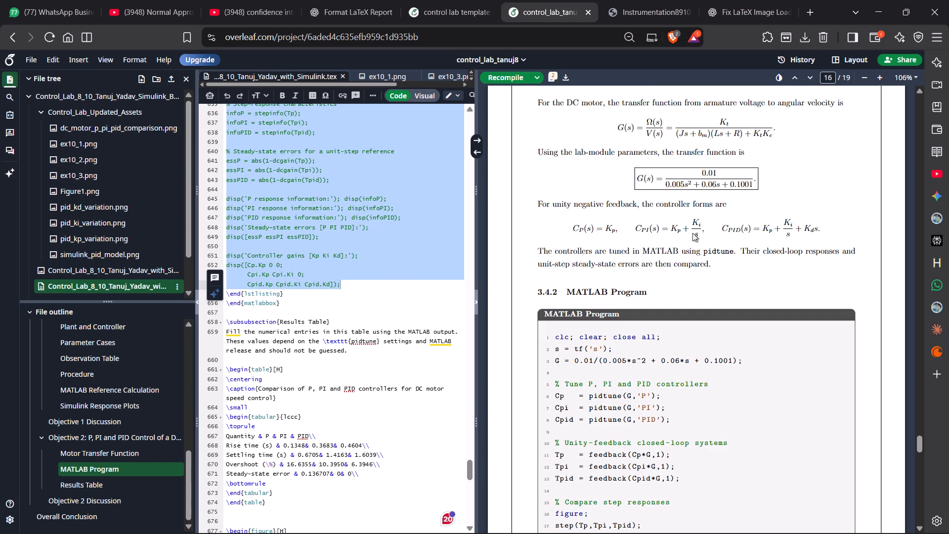
scroll(690, 244, up, 20)
scroll(690, 244, up, 13)
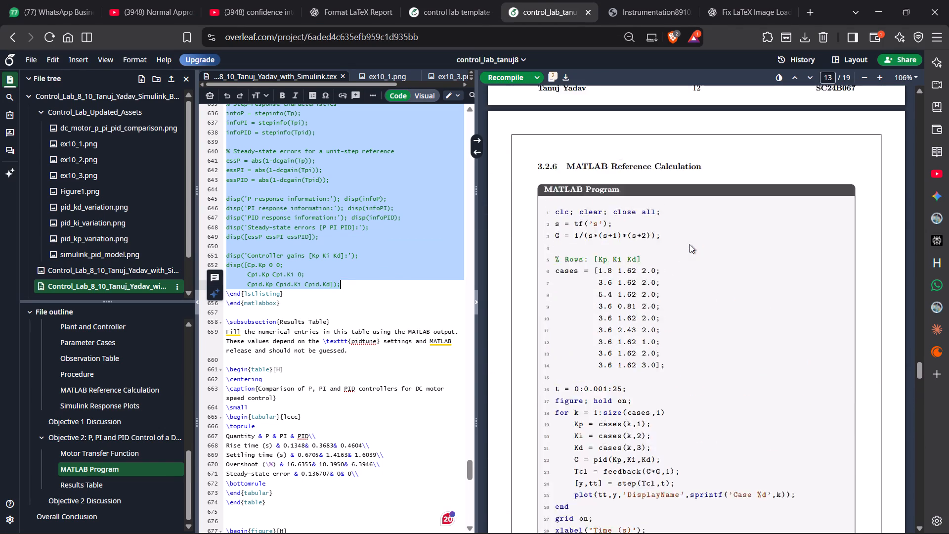
scroll(690, 244, up, 9)
scroll(690, 244, down, 11)
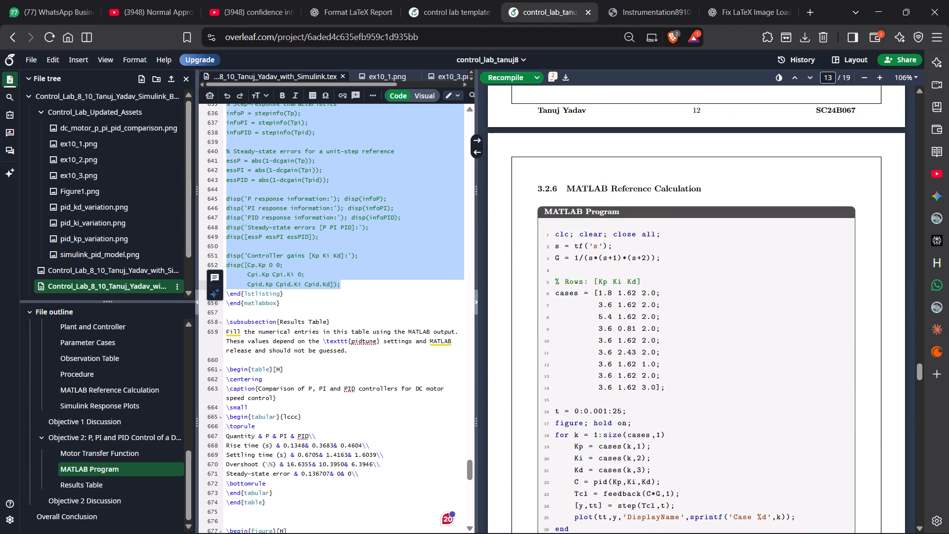
double_click(593, 190)
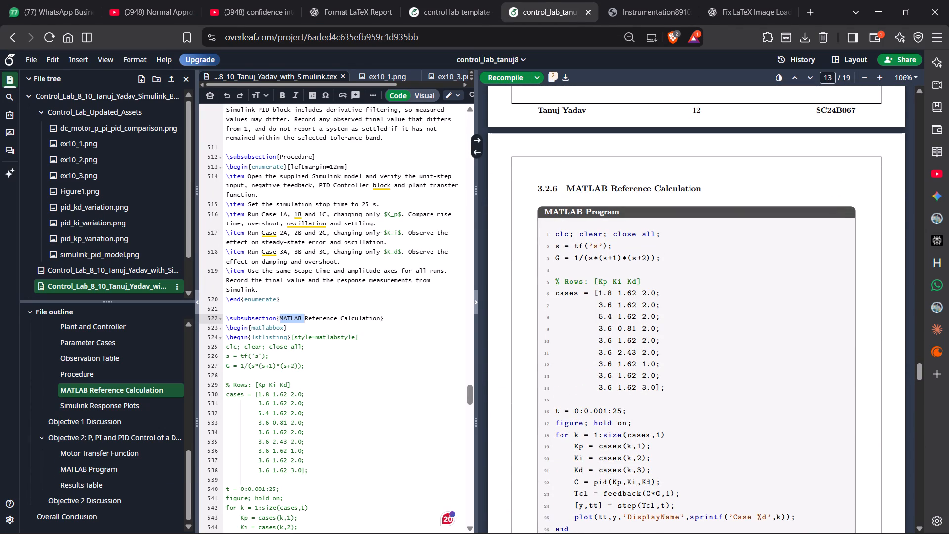
click(224, 315)
scroll(278, 333, down, 6)
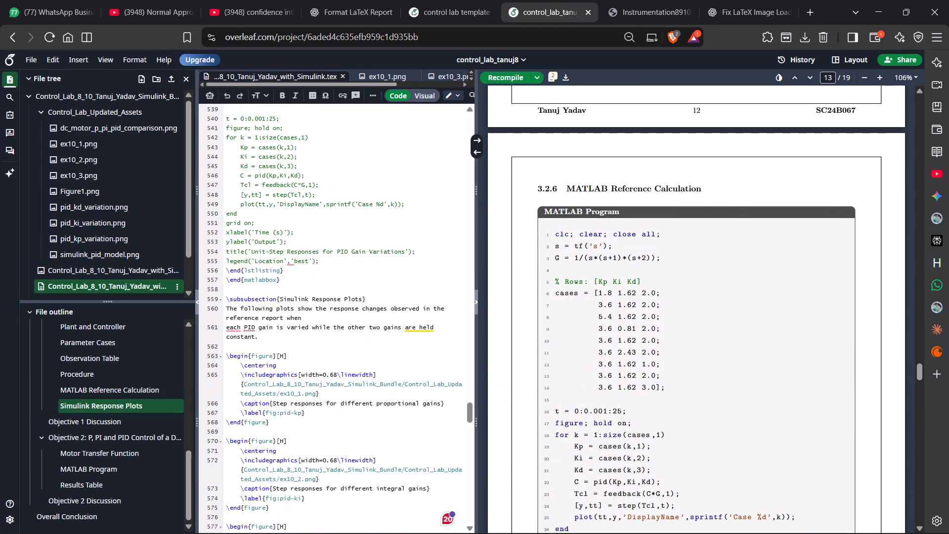
shift+click(284, 283)
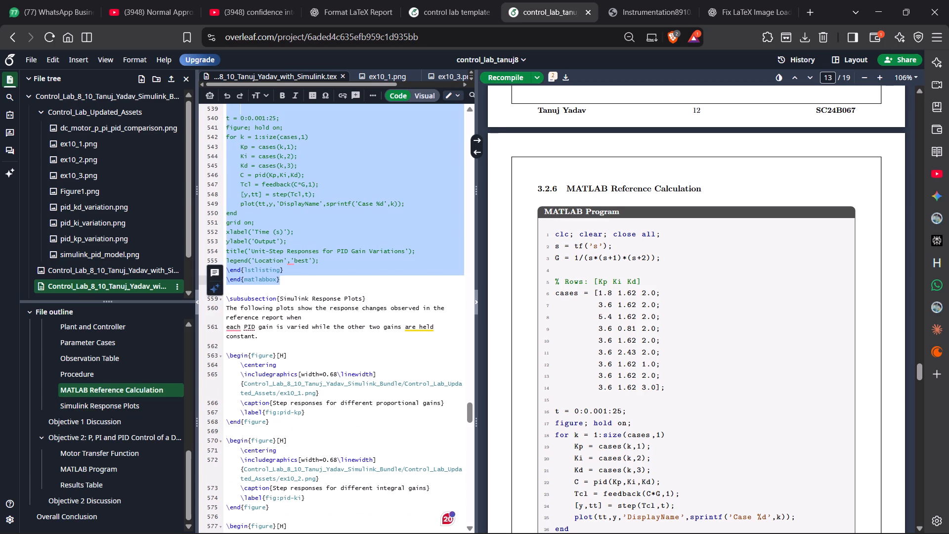
key(BackSpace)
Find Experiment 9's MATLAB program in the report and copy its full code from the LaTeX source, from clc through the legend line.
scroll(317, 224, up, 3)
scroll(548, 224, up, 7)
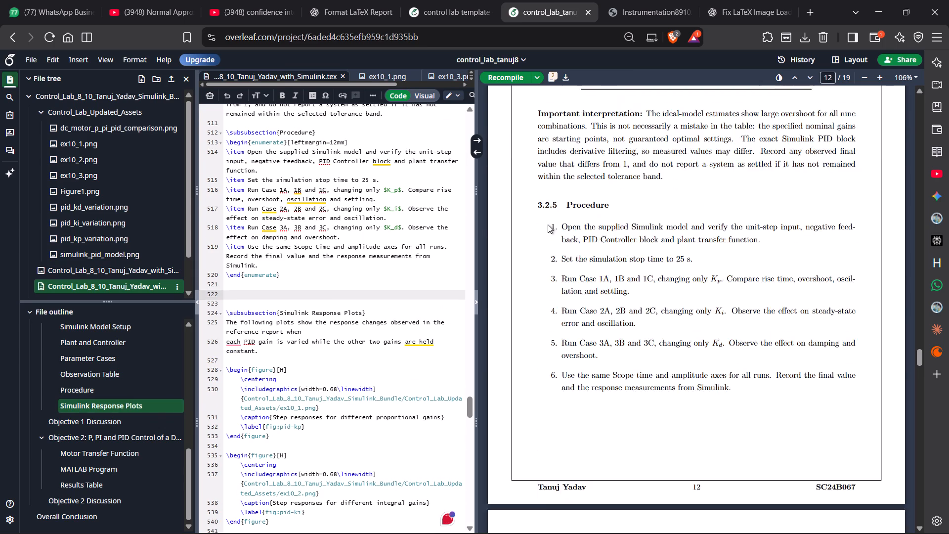
scroll(548, 224, up, 20)
scroll(548, 224, up, 4)
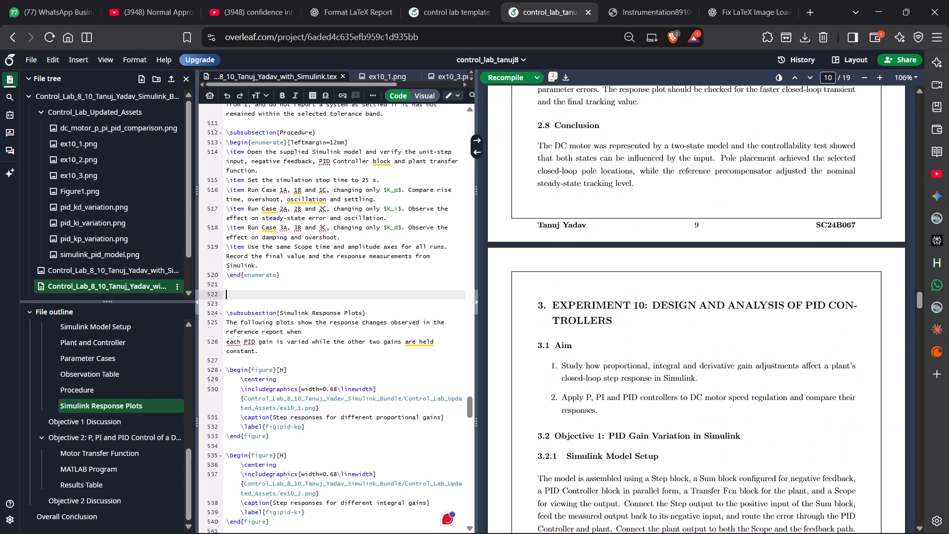
scroll(548, 224, down, 2)
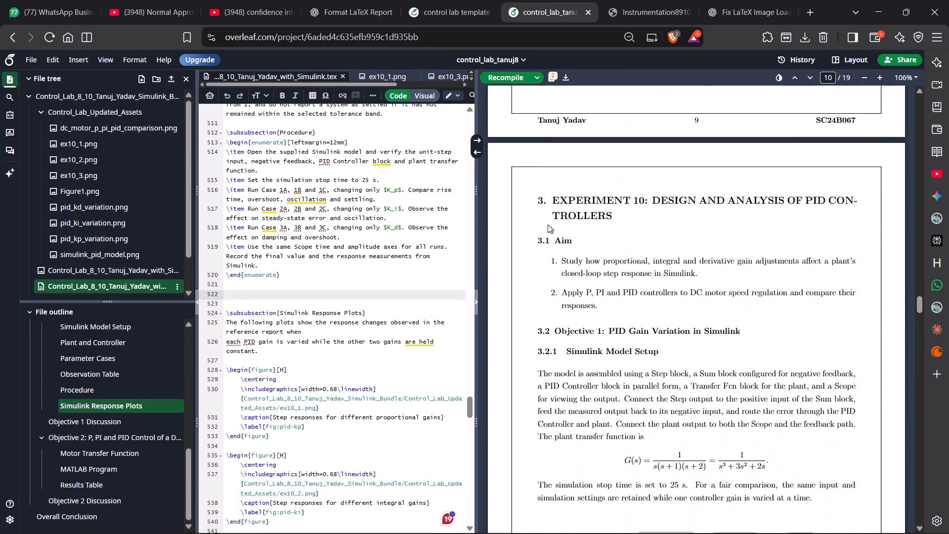
scroll(548, 224, up, 2)
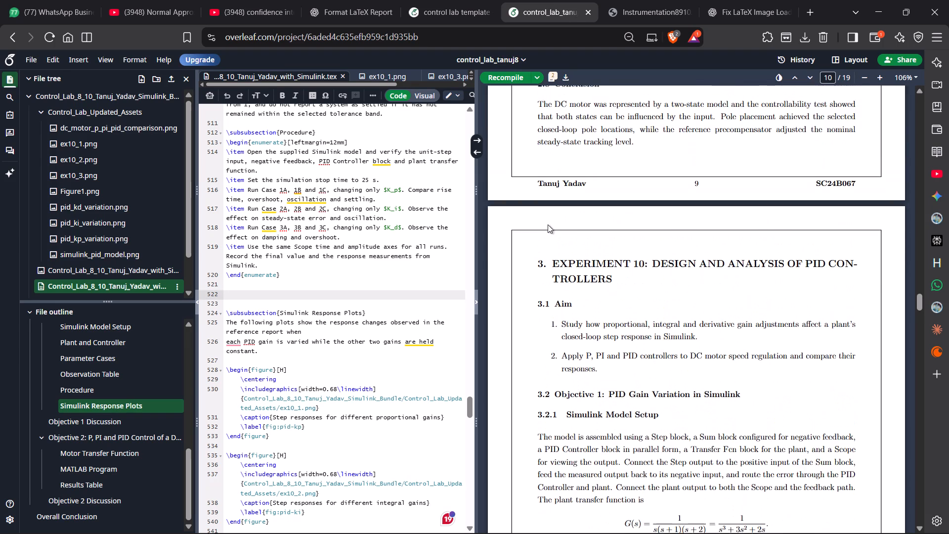
scroll(548, 224, up, 5)
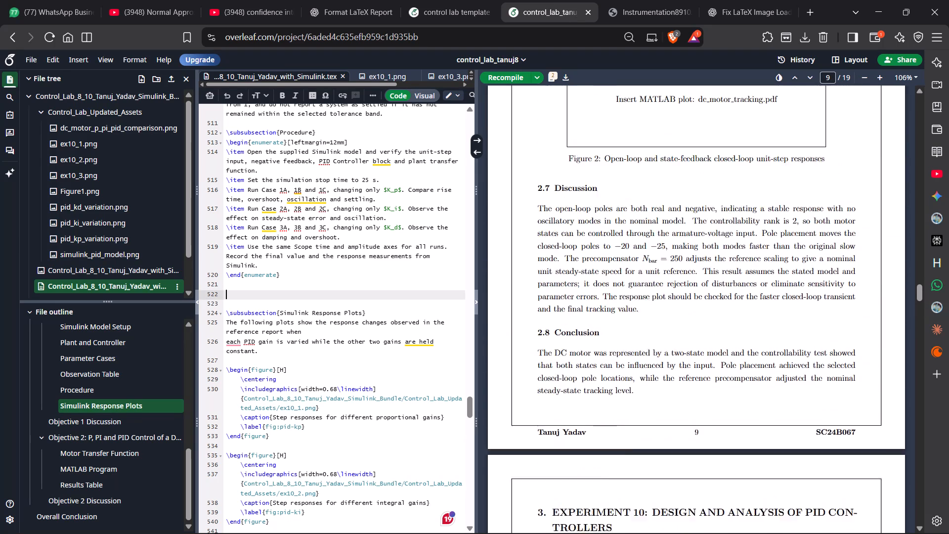
scroll(548, 224, up, 3)
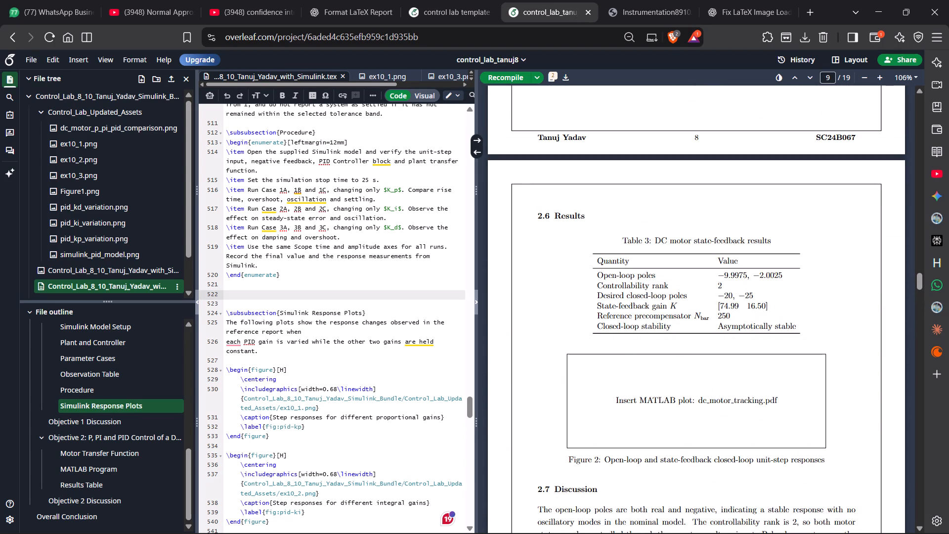
scroll(652, 362, up, 5)
double_click(605, 341)
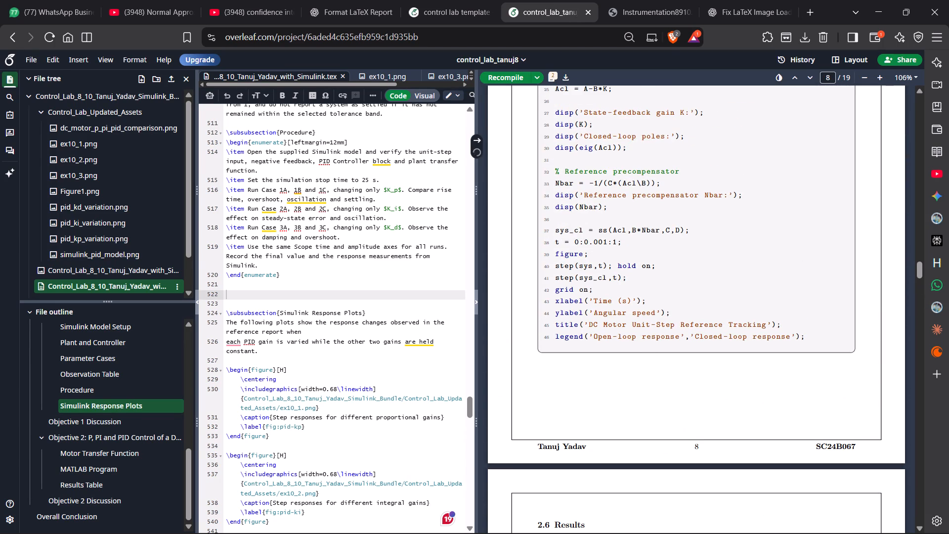
double_click(605, 338)
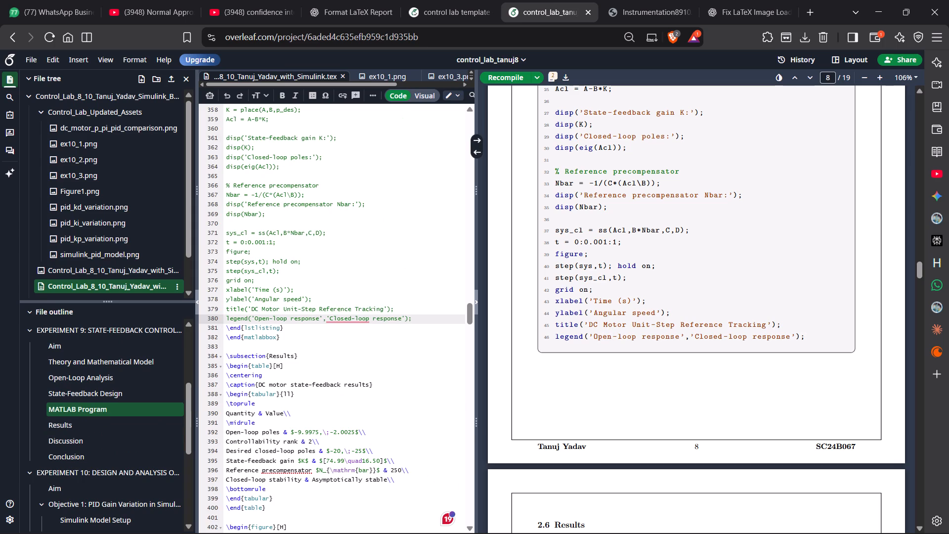
click(416, 320)
scroll(414, 313, up, 6)
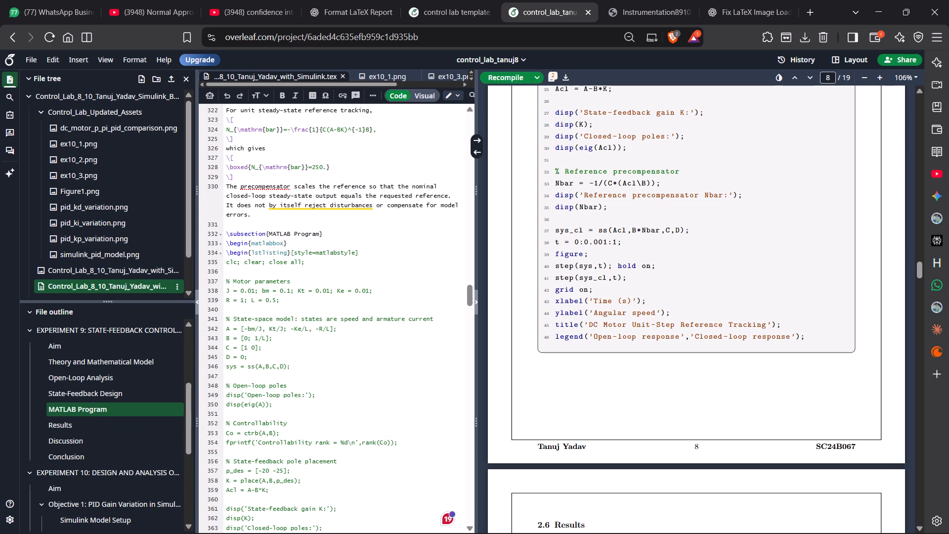
shift+click(226, 262)
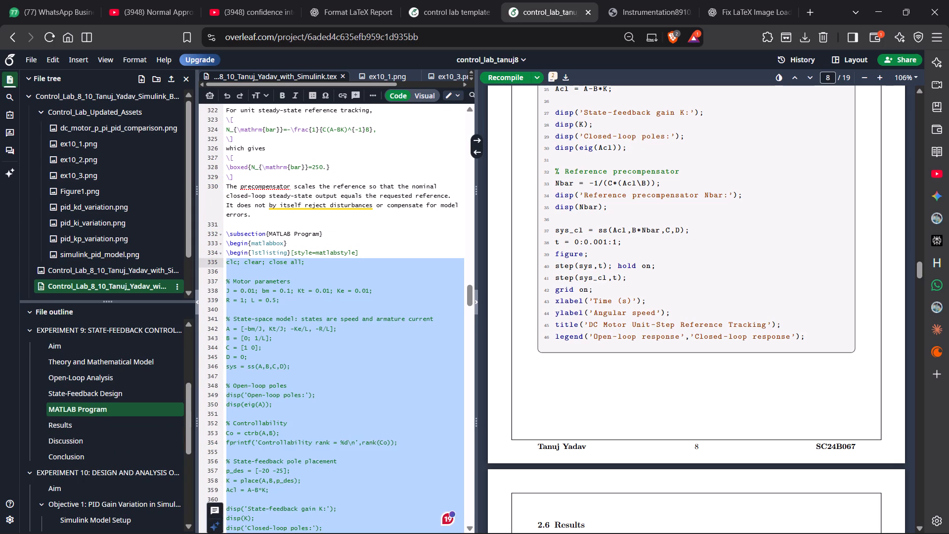
key(ctrl+c)
In MATLAB, create a new script, paste the copied Experiment 9 state-feedback code into it and run it.
click(658, 517)
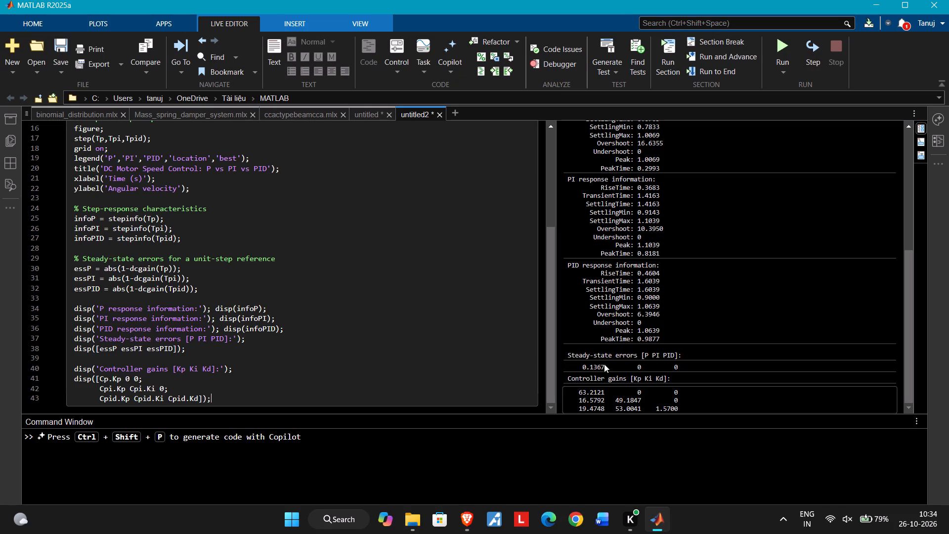
scroll(609, 356, down, 11)
scroll(609, 356, up, 7)
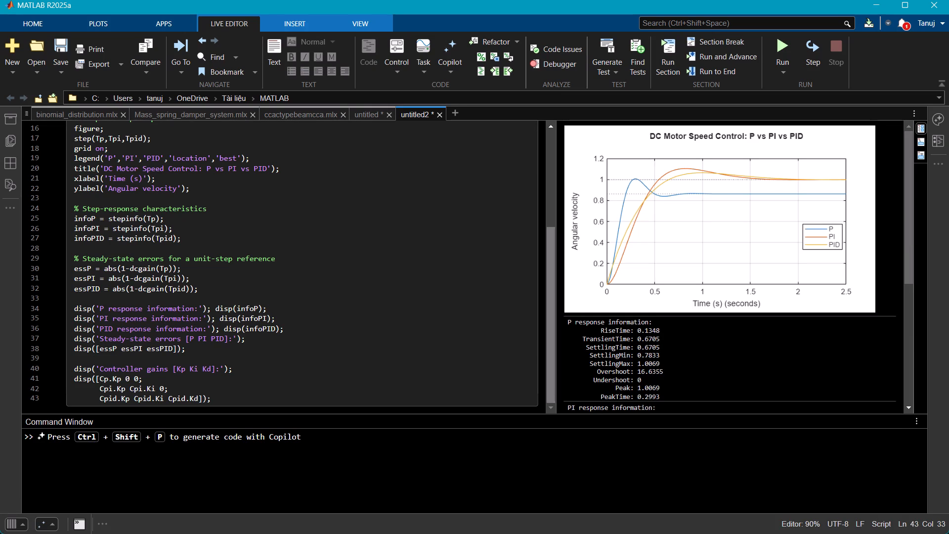
click(455, 110)
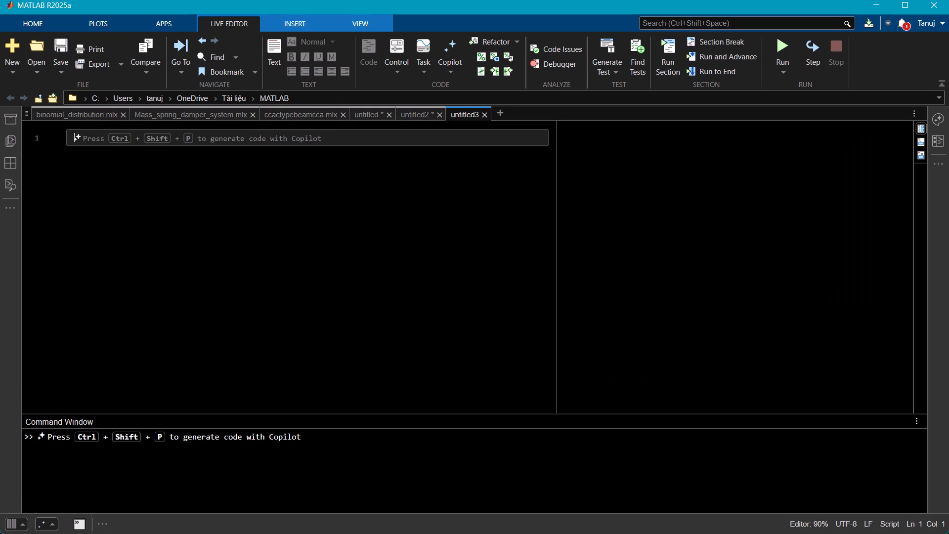
key(ctrl+v)
click(781, 49)
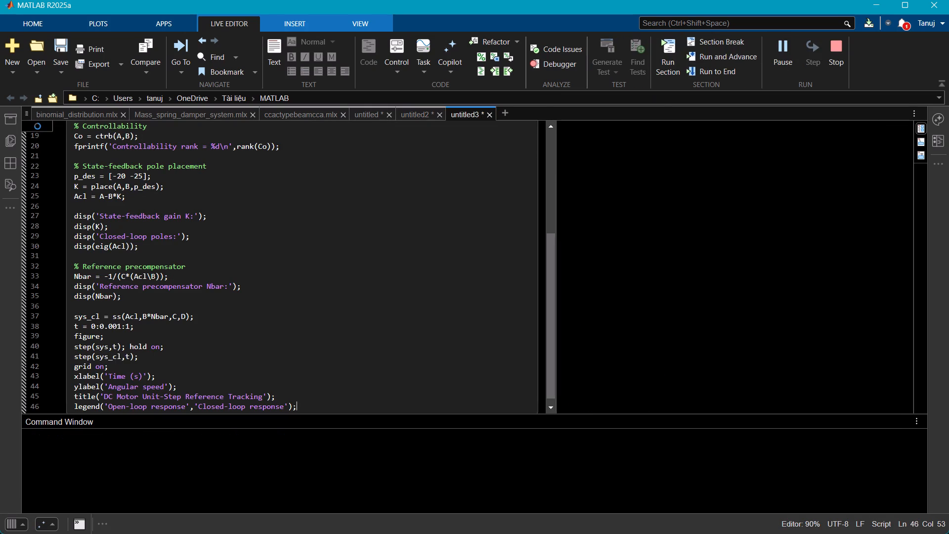
Open the untitled2 script's DC Motor Speed Control: P vs PI vs PID plot in a separate figure window.
click(420, 117)
click(753, 211)
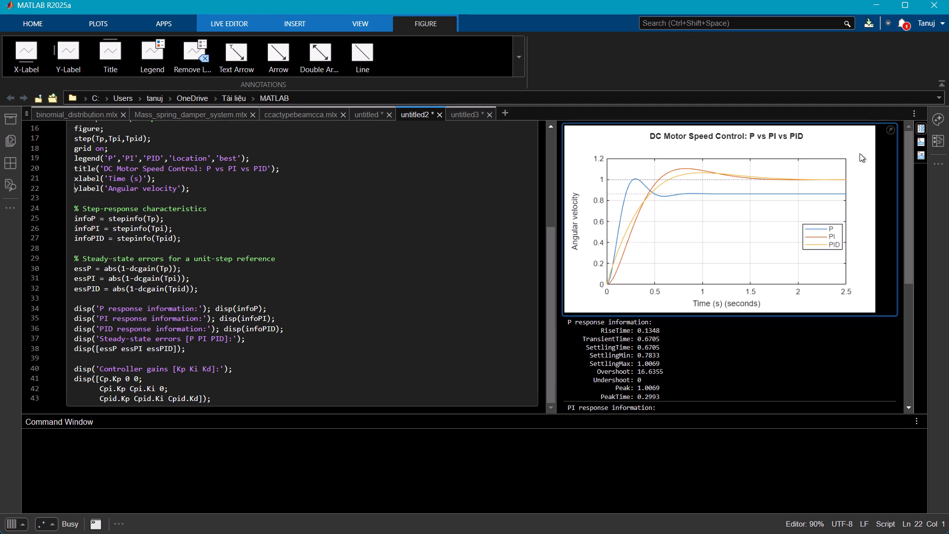
click(889, 130)
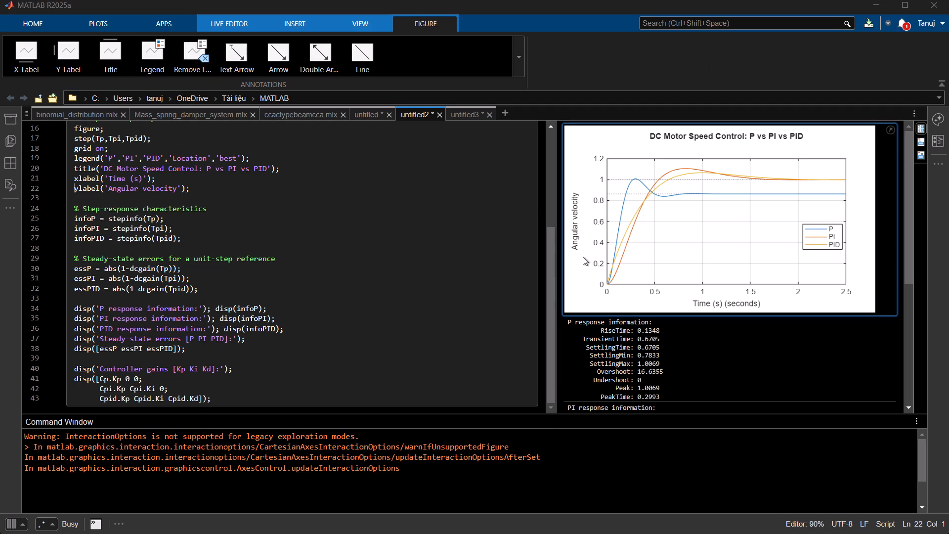
click(547, 233)
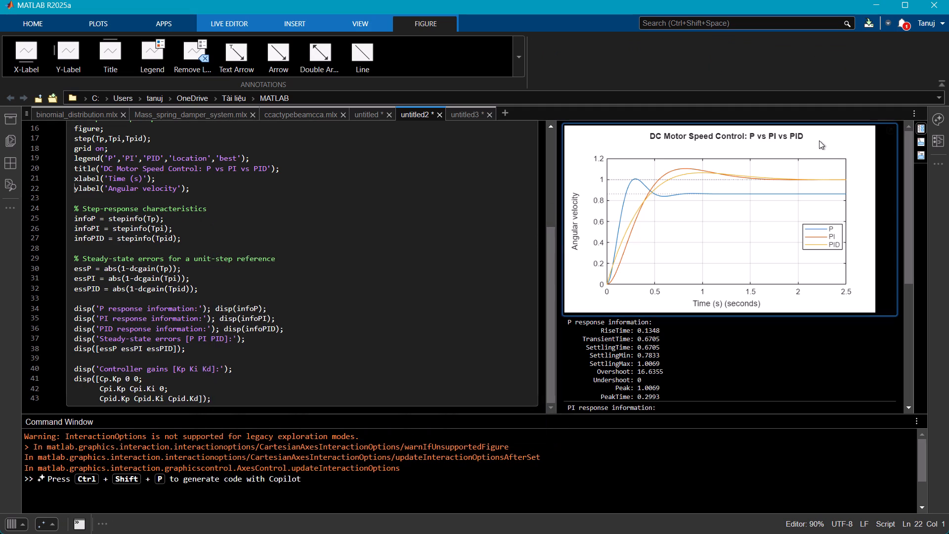
click(890, 132)
click(844, 136)
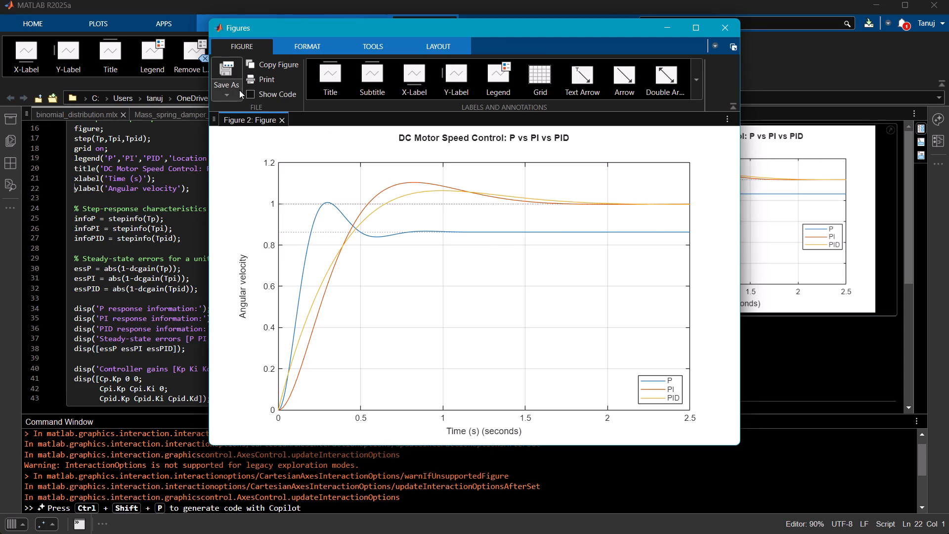
Export the P vs PI vs PID figure to the Downloads folder as a PNG file named Figure_ex_10_2.
click(236, 90)
click(252, 129)
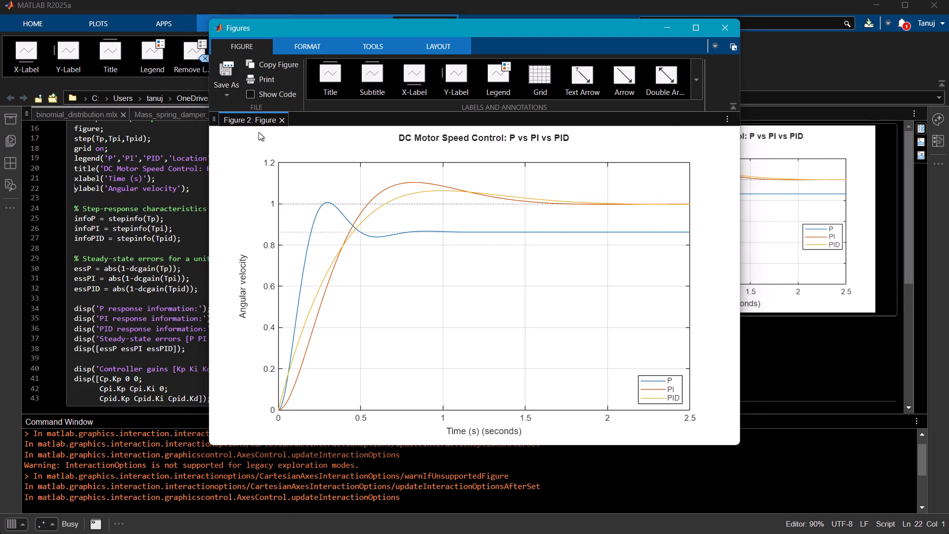
click(257, 188)
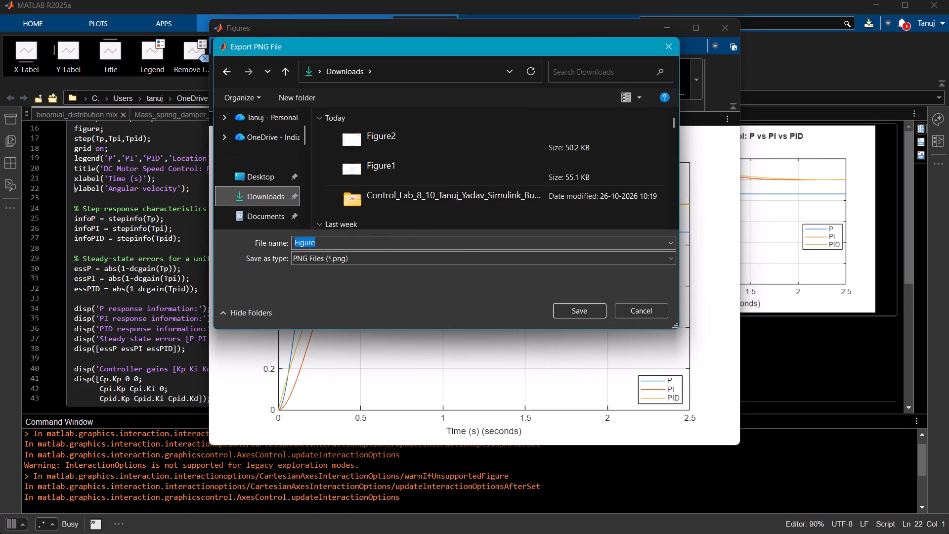
click(328, 240)
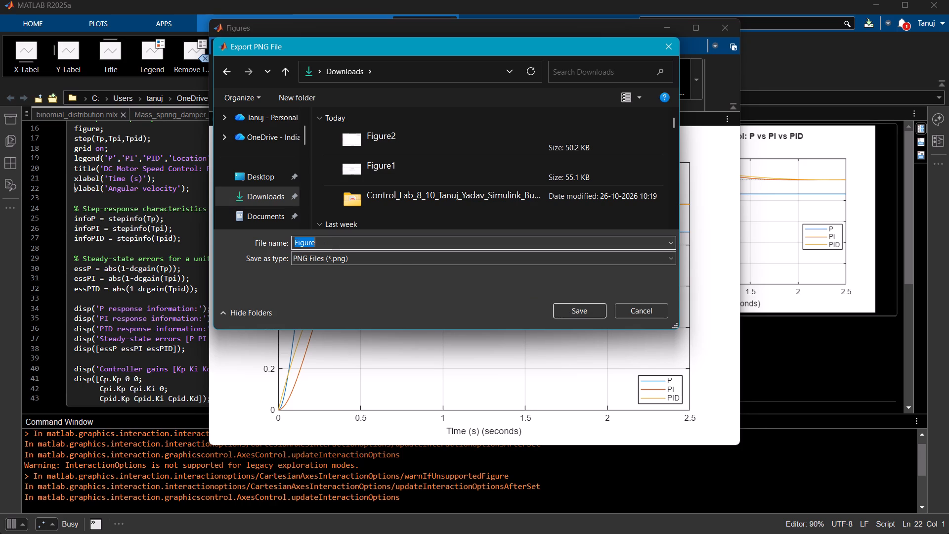
click(328, 240)
click(328, 243)
click(328, 243)
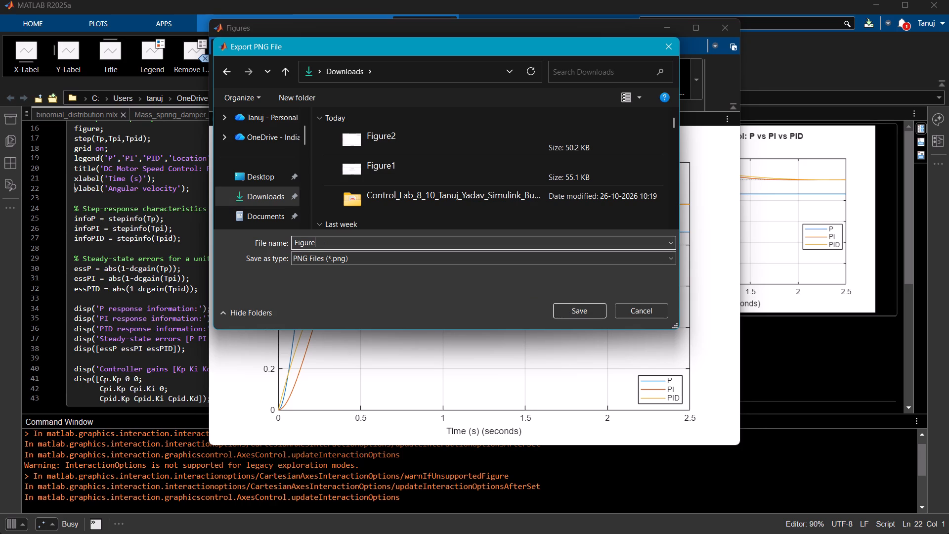
key(e)
key(BackSpace)
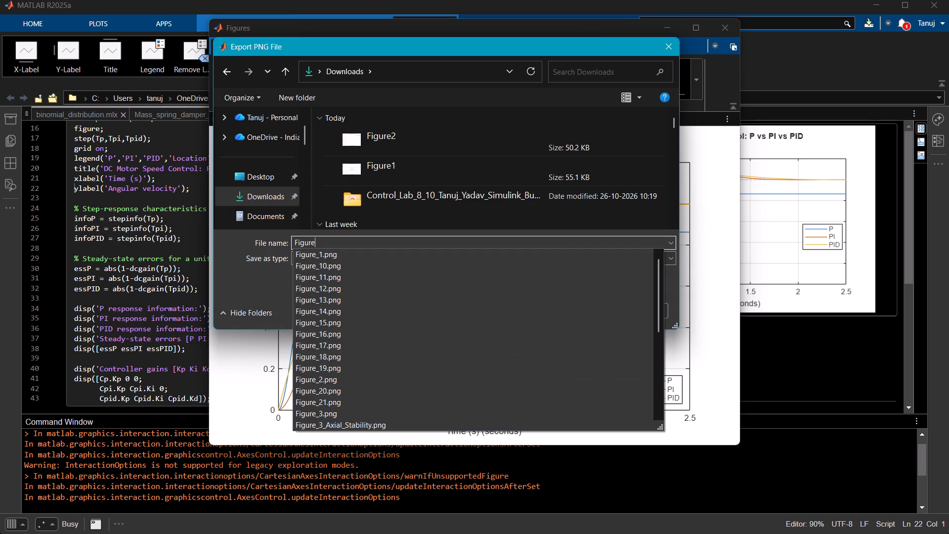
text(_ex)
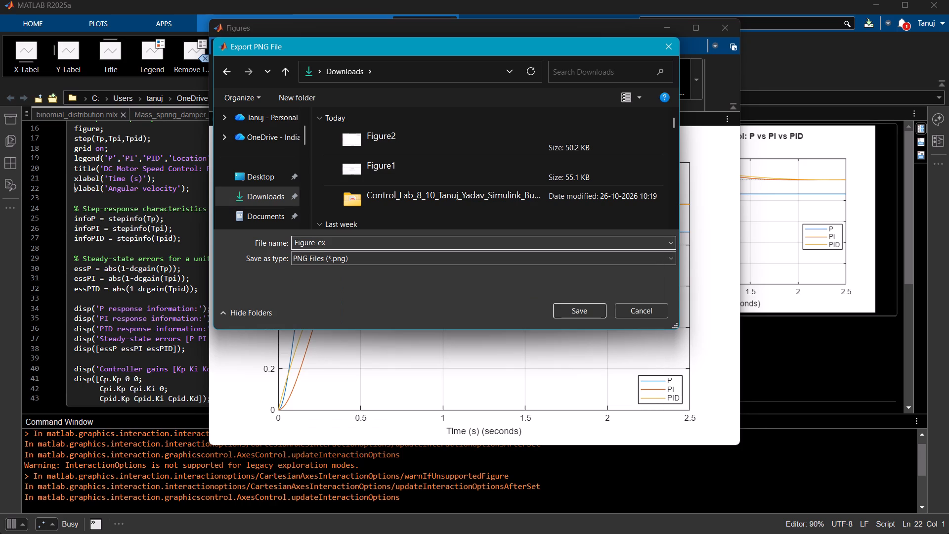
key(shift+underscore)
text(10)
text(_2)
key(Return)
Examine the DC Motor Unit-Step Reference Tracking plot in MATLAB's untitled3 script output, including its axis range.
key(alt+Tab)
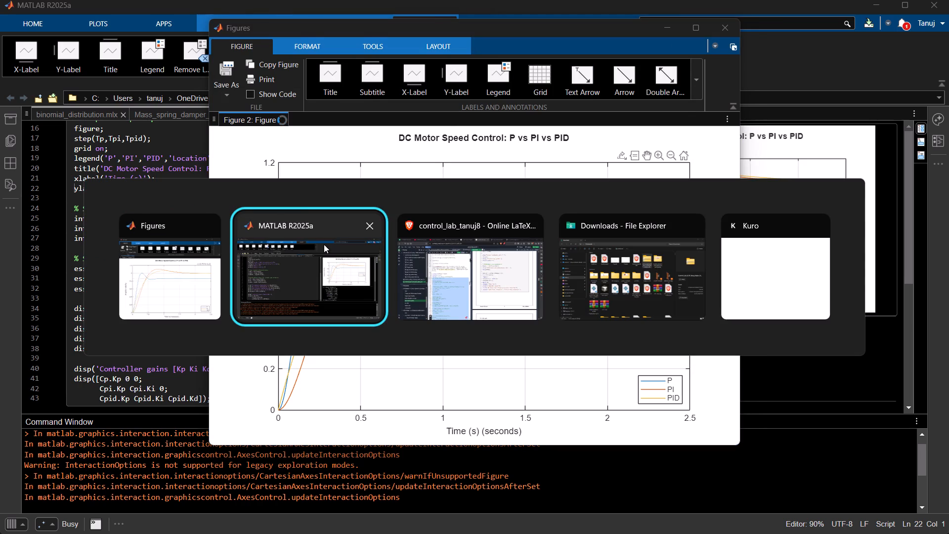
key(alt+Tab)
key(alt+Tab)
key(alt+Tab)
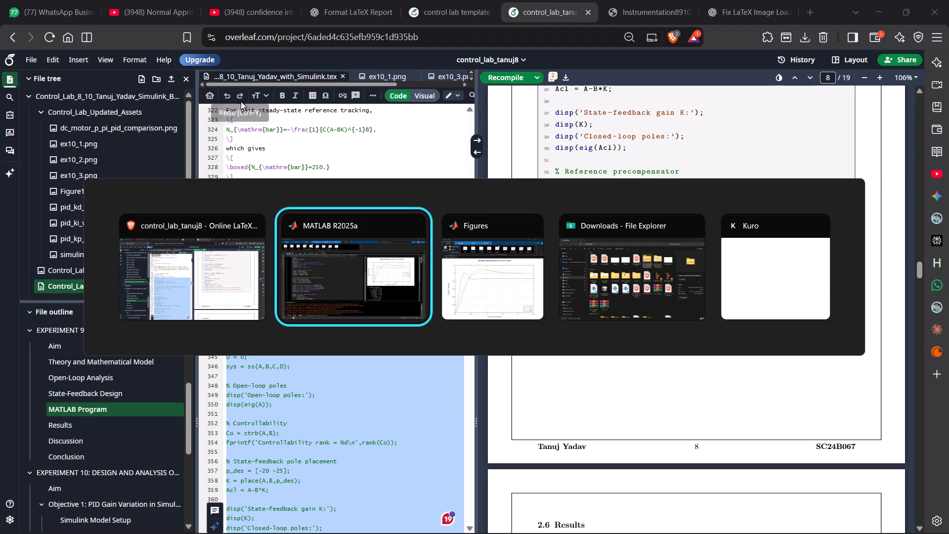
click(475, 118)
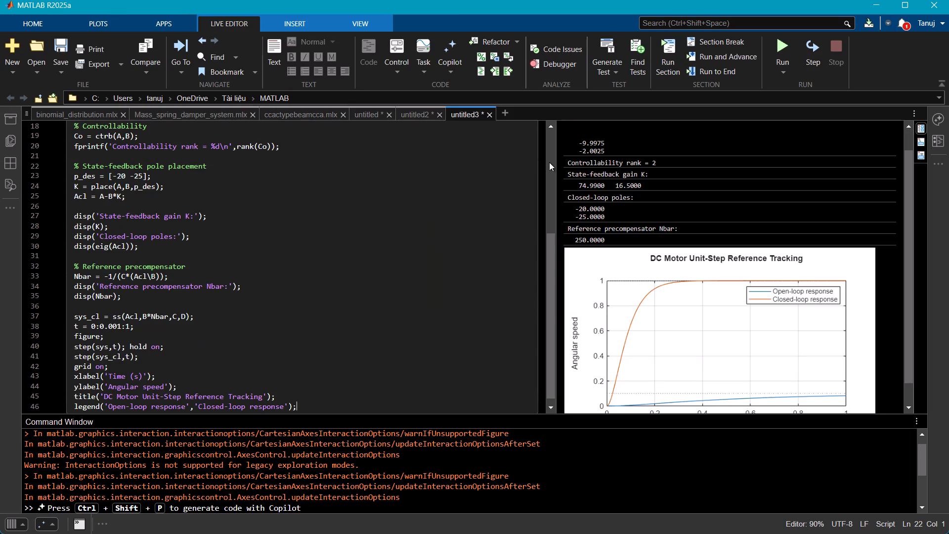
scroll(620, 206, down, 5)
click(715, 265)
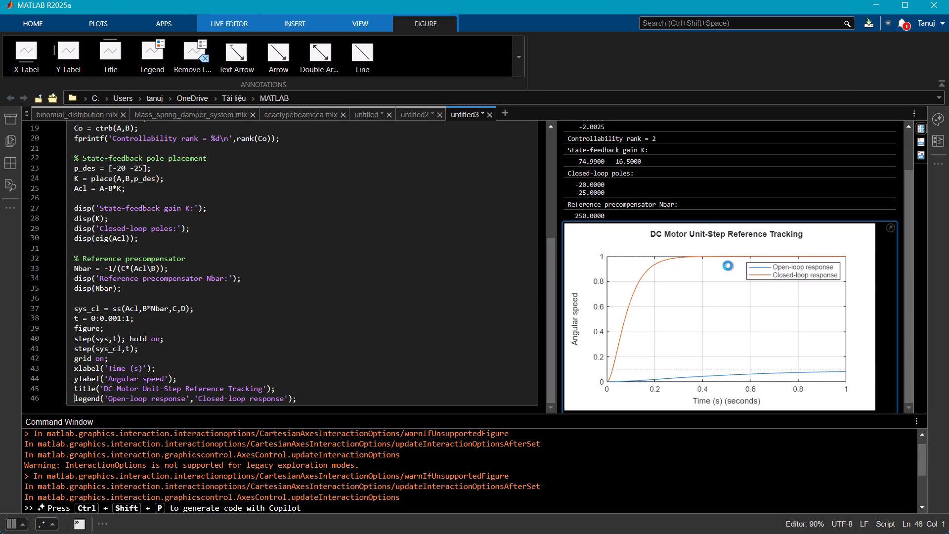
scroll(728, 266, up, 4)
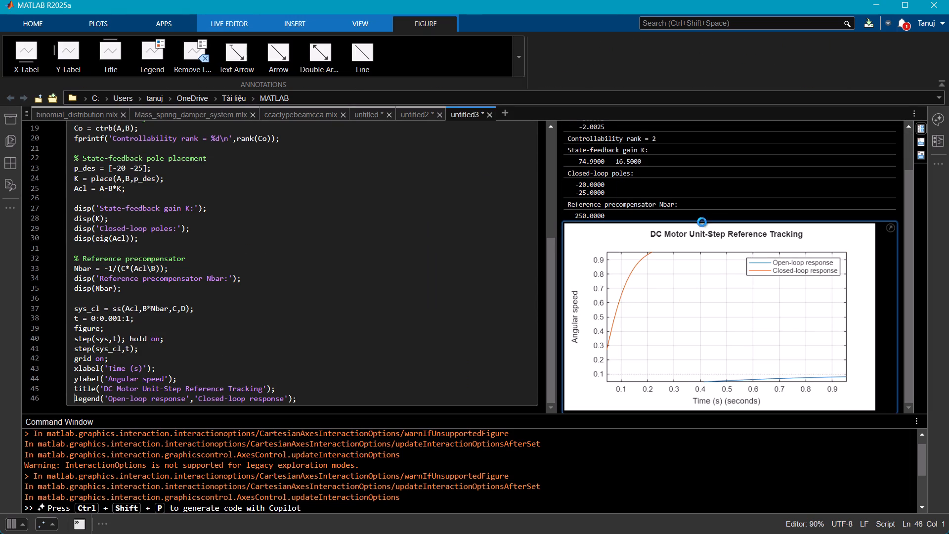
scroll(712, 283, down, 3)
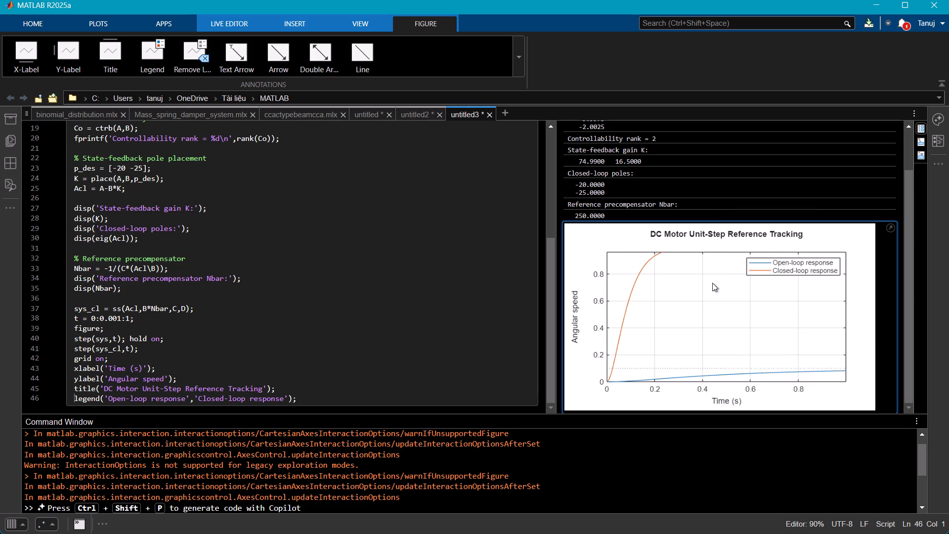
scroll(712, 283, down, 13)
In the browser's Instrumentation8910.pdf, find the DC motor reference tracking plot using pole placement and capture a screenshot of the whole plot.
key(alt+Tab)
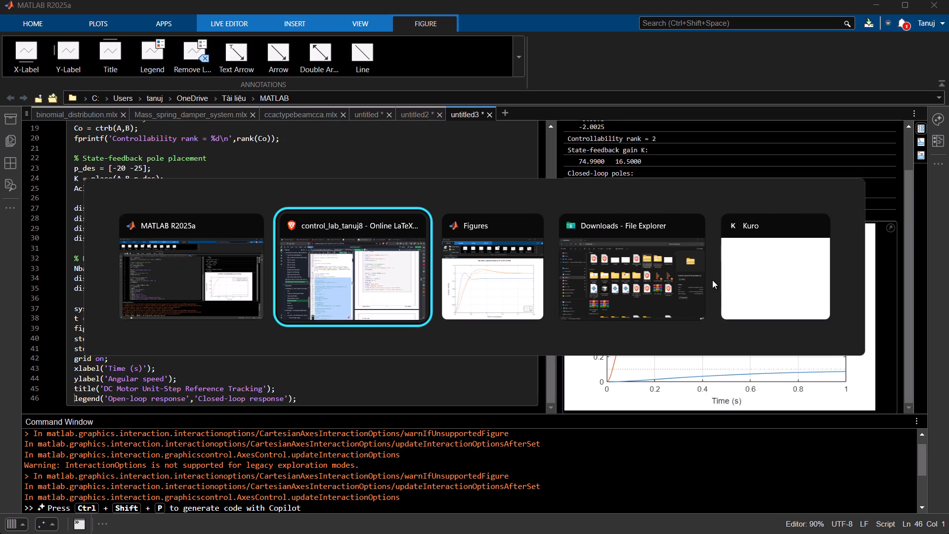
key(alt+Tab)
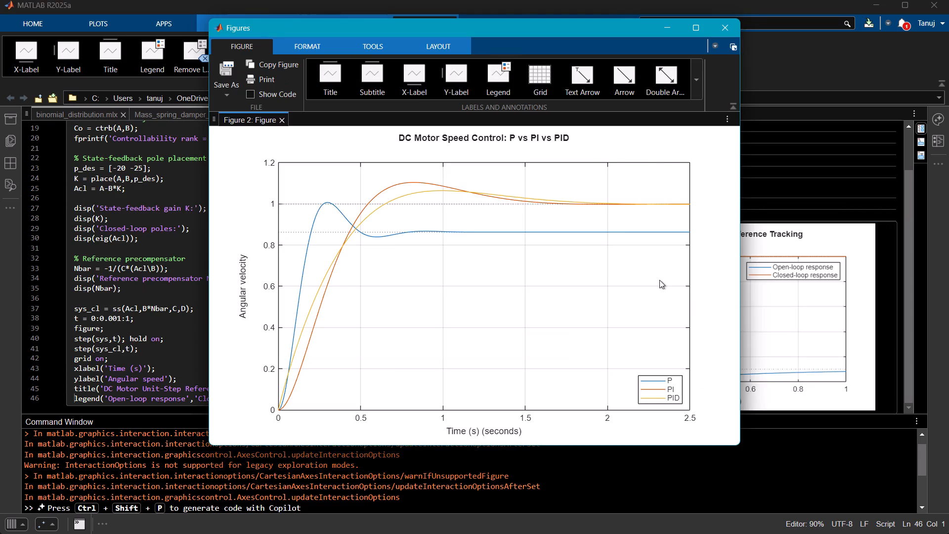
key(alt+Tab)
key(alt+Tab)
scroll(655, 277, up, 6)
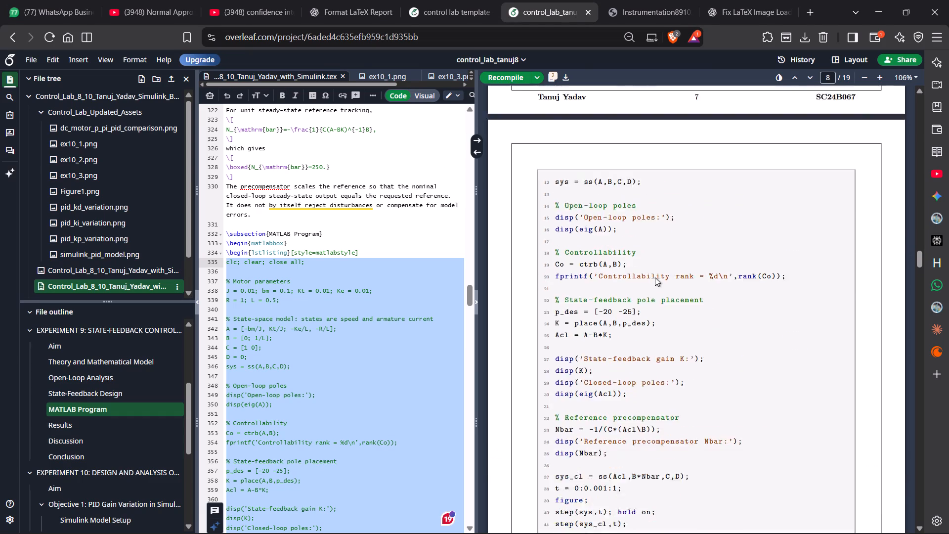
scroll(655, 277, down, 12)
click(662, 0)
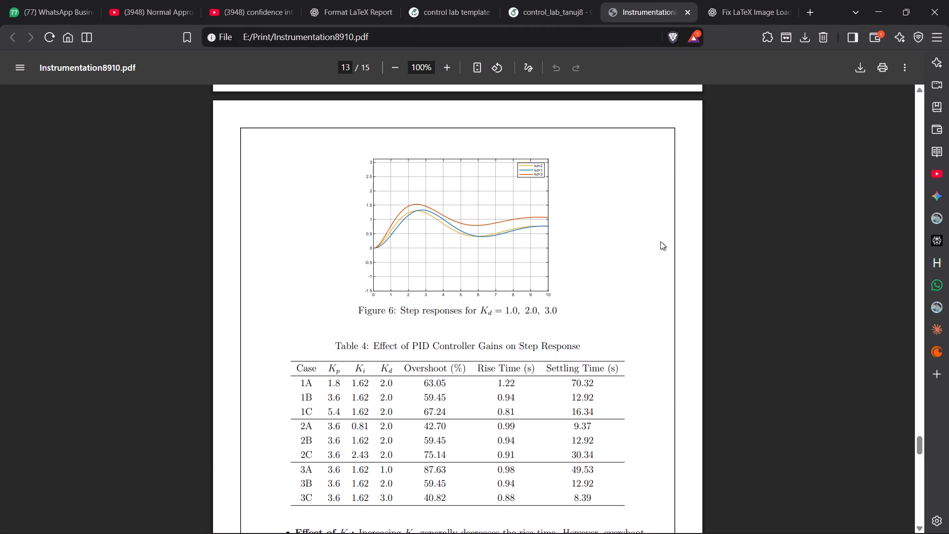
scroll(659, 244, down, 4)
scroll(659, 245, up, 20)
scroll(659, 245, up, 13)
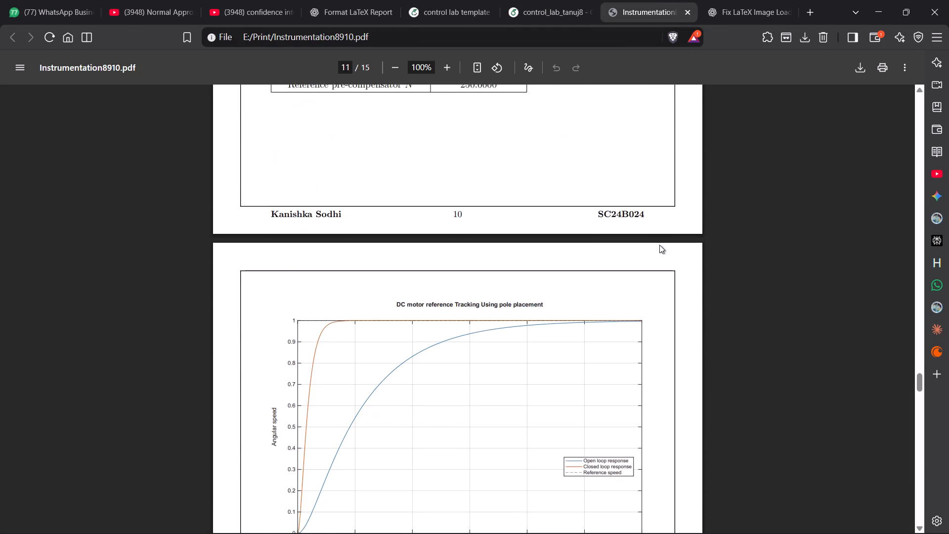
scroll(659, 245, up, 2)
scroll(659, 245, down, 8)
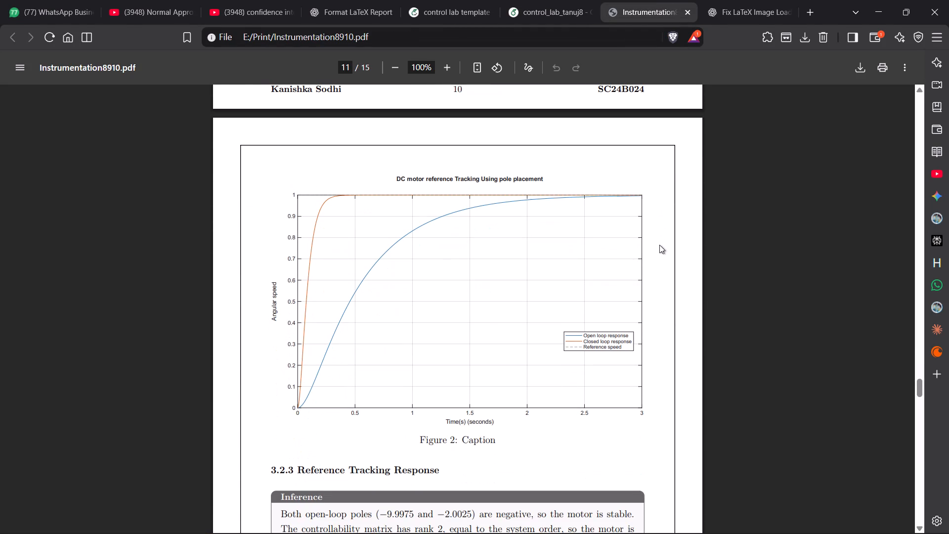
key(shift+super+s)
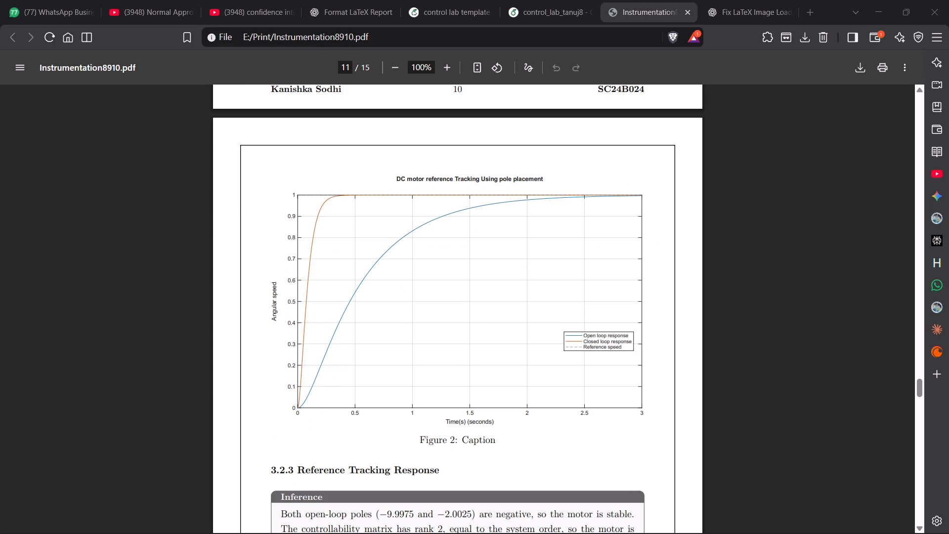
drag(265, 173, 636, 410)
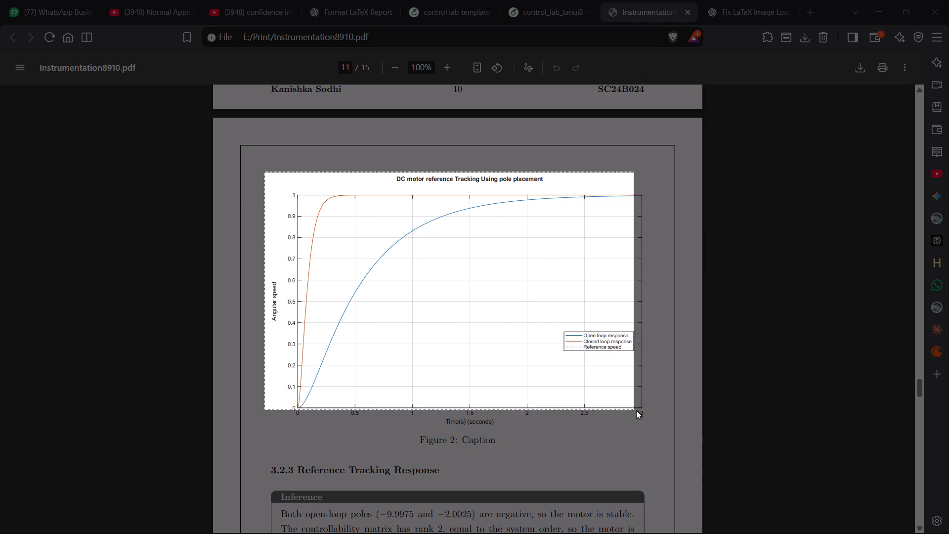
drag(636, 410, 655, 427)
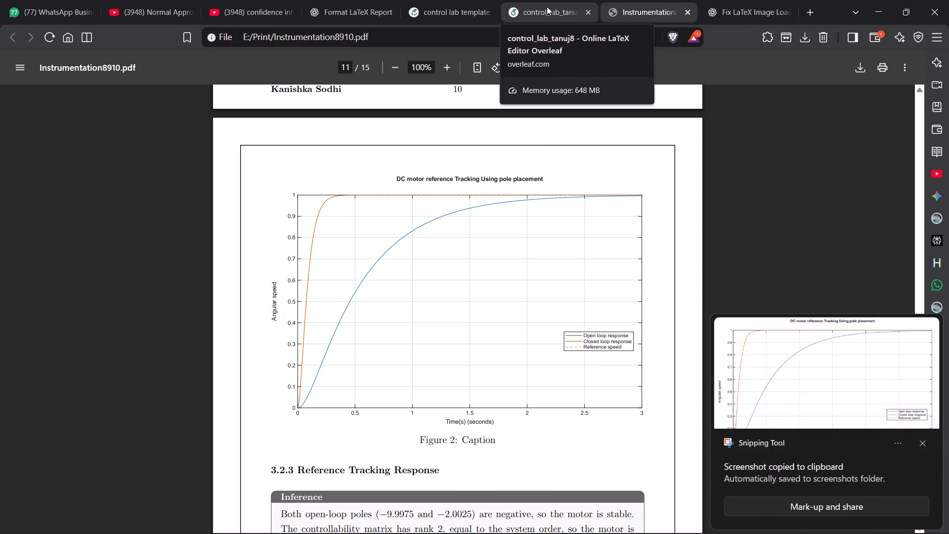
Upload the new reference tracking plot screenshot from the Screenshots folder into the Overleaf project's Control_Lab_Updated_Assets folder.
click(540, 2)
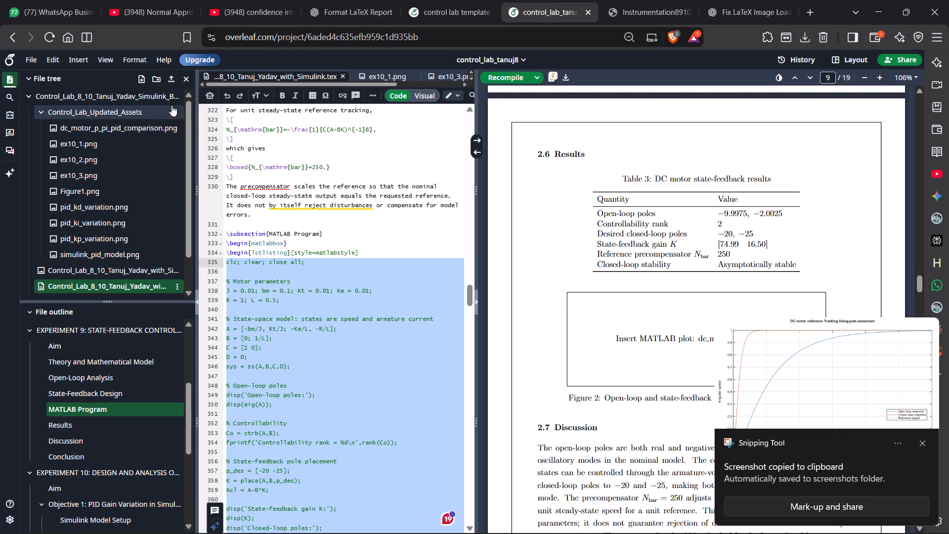
click(176, 108)
click(183, 110)
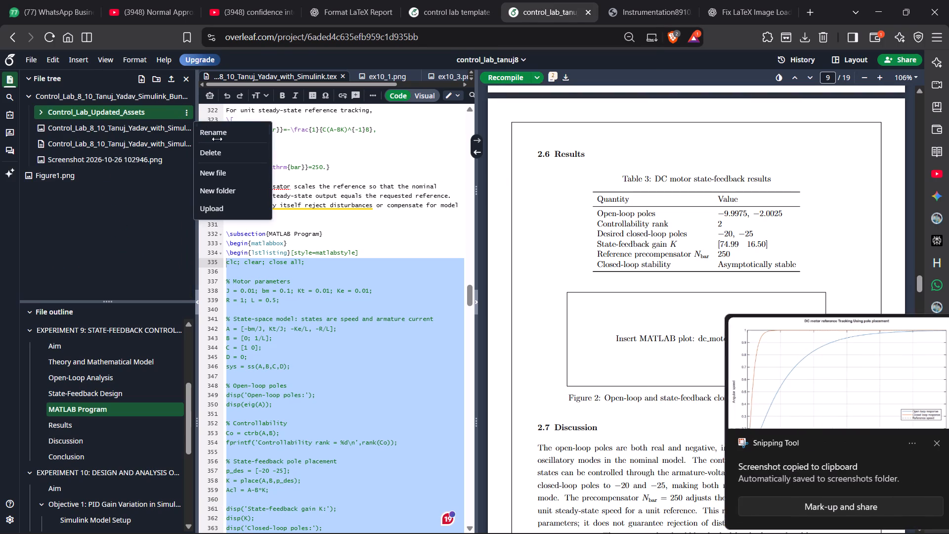
click(223, 208)
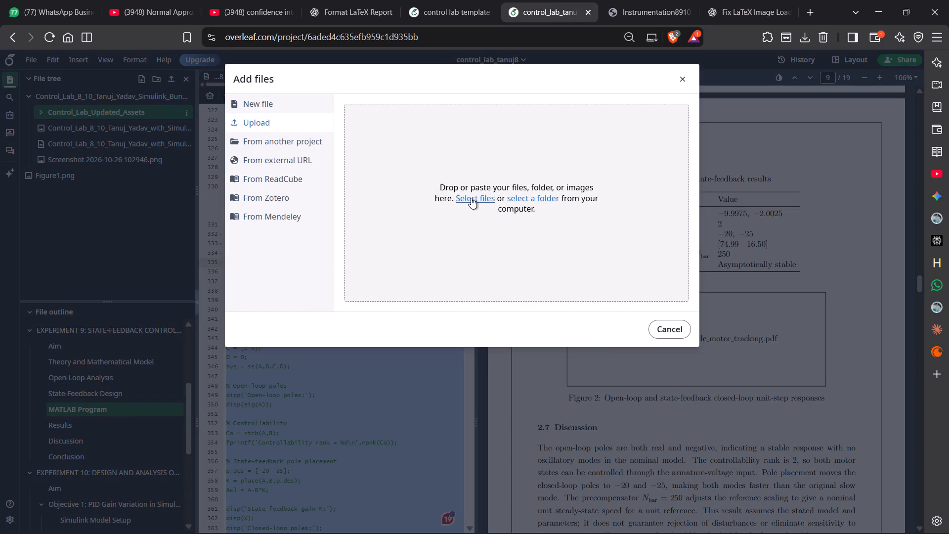
click(471, 198)
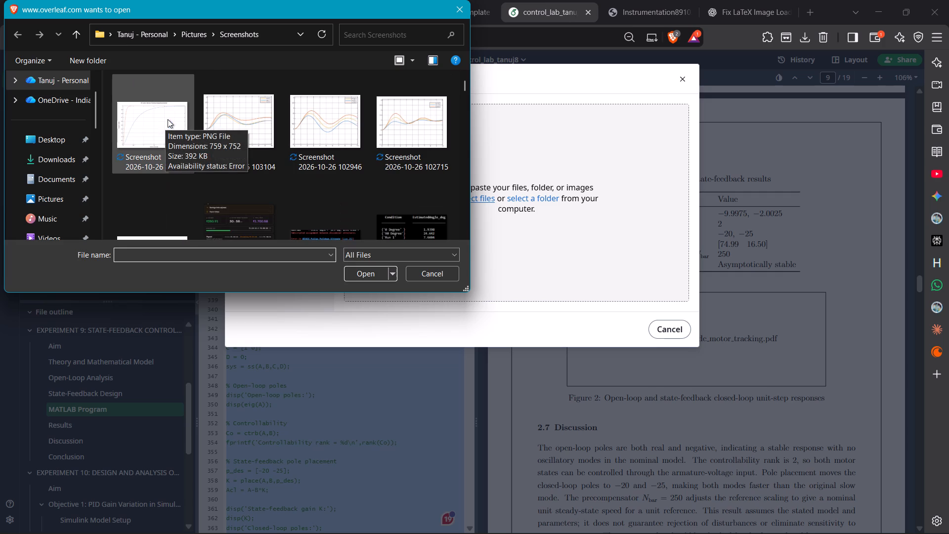
click(168, 119)
click(358, 272)
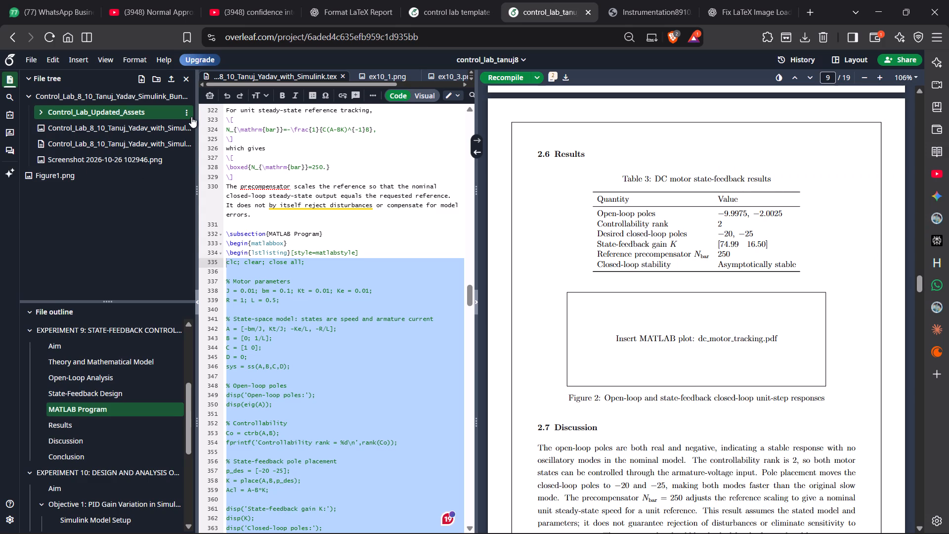
Upload Figure_ex_10_2 from the Downloads folder into the project's Control_Lab_Updated_Assets folder.
click(190, 112)
click(219, 206)
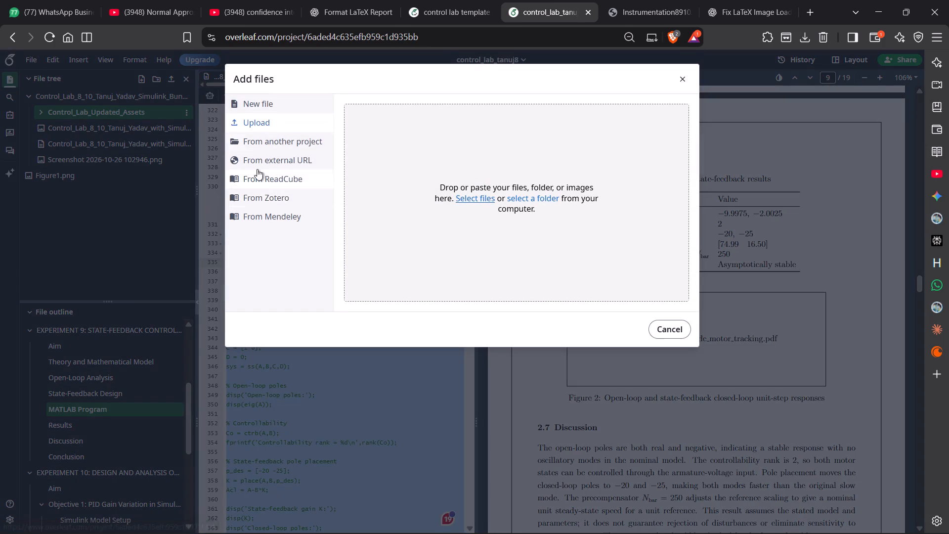
click(270, 104)
click(263, 121)
click(474, 201)
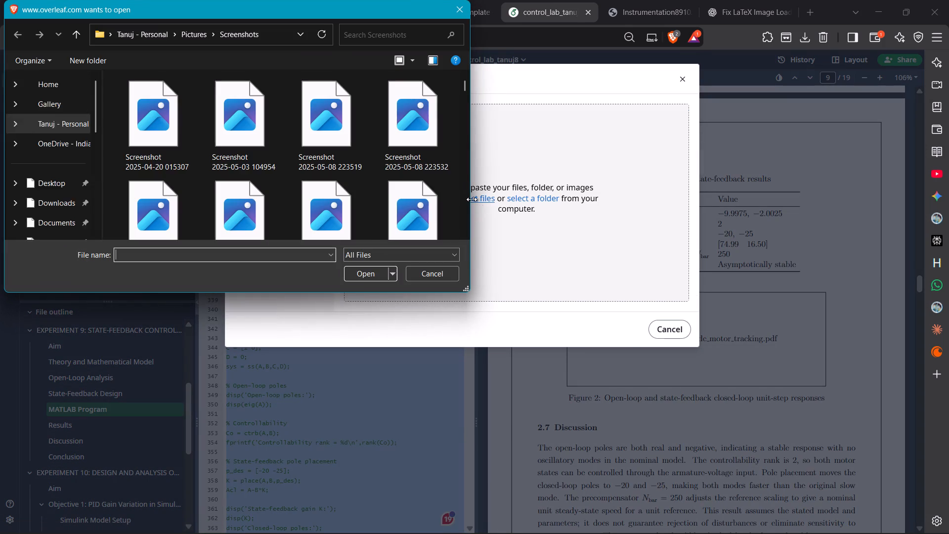
click(72, 160)
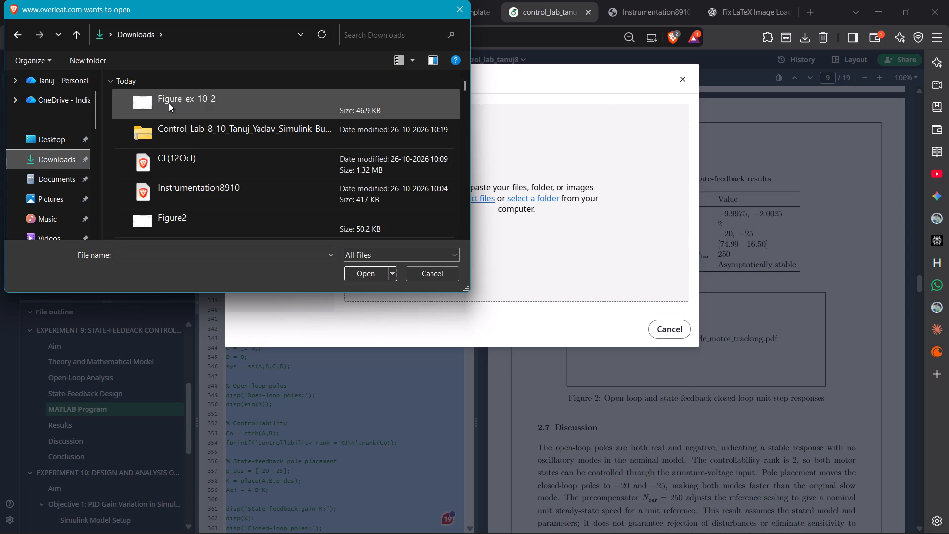
click(166, 104)
click(366, 272)
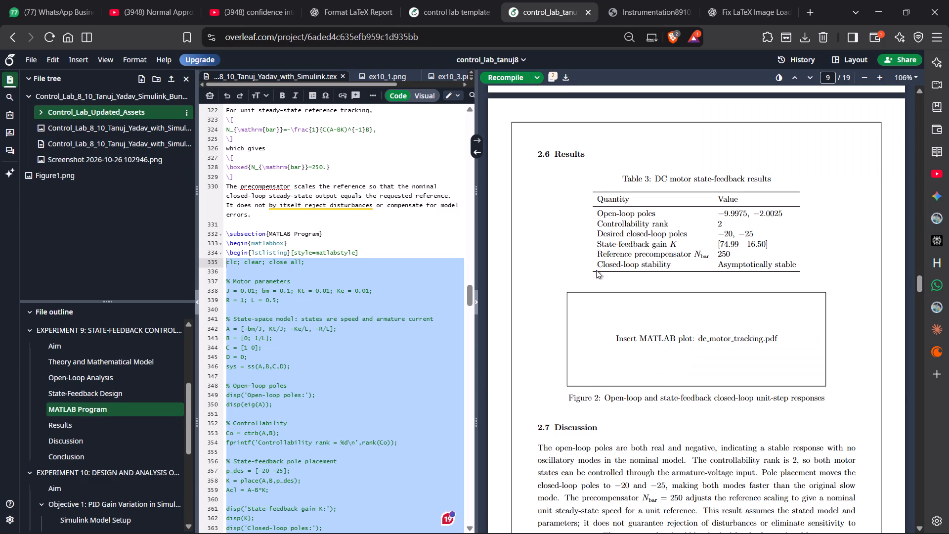
Find the P, PI and PID speed response figure and the Results Table heading in the compiled report, and try to locate their LaTeX source.
scroll(604, 275, down, 20)
scroll(604, 275, down, 20)
scroll(604, 275, down, 4)
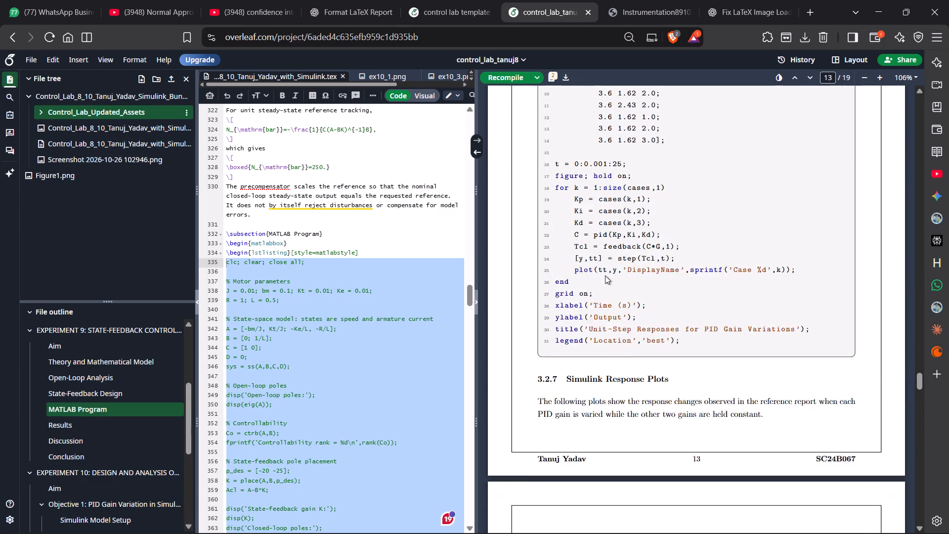
scroll(605, 275, down, 20)
scroll(605, 275, down, 13)
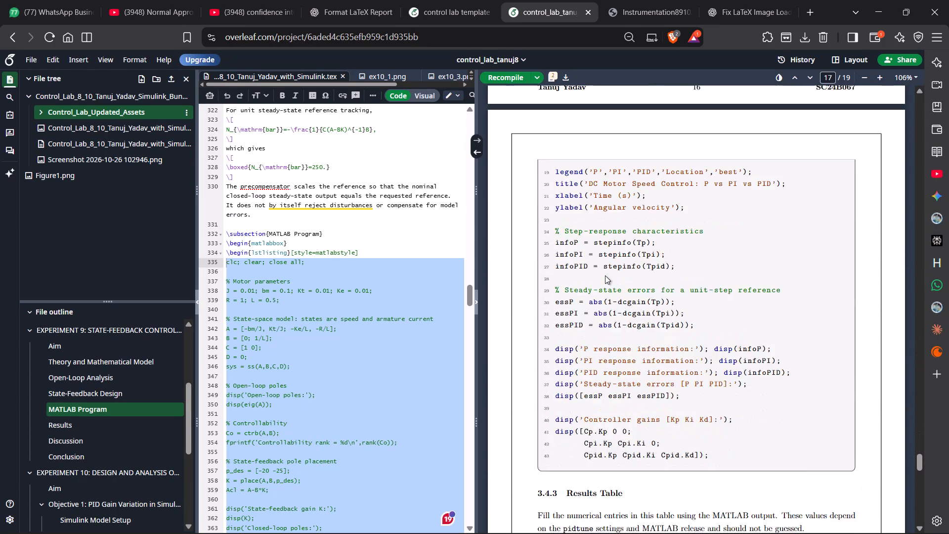
scroll(605, 275, down, 8)
double_click(615, 418)
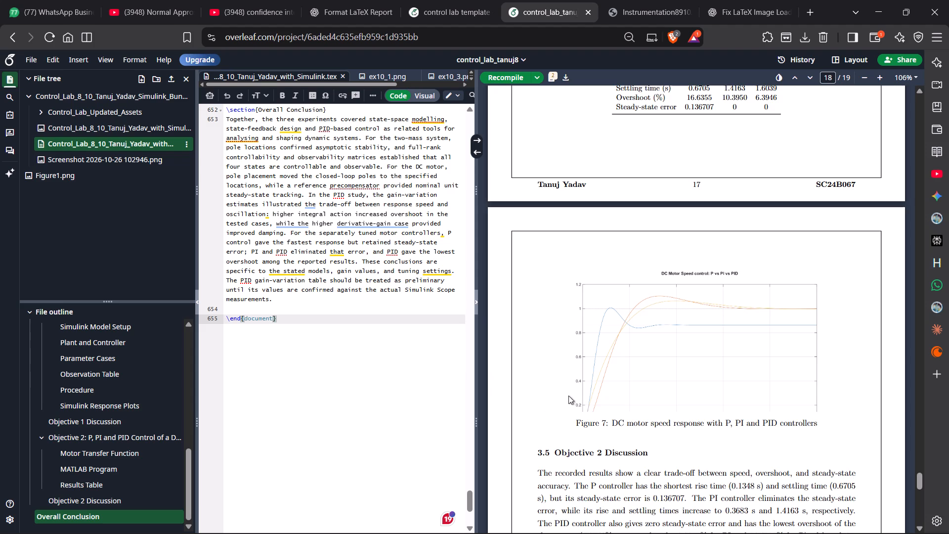
scroll(591, 405, up, 5)
scroll(388, 378, up, 5)
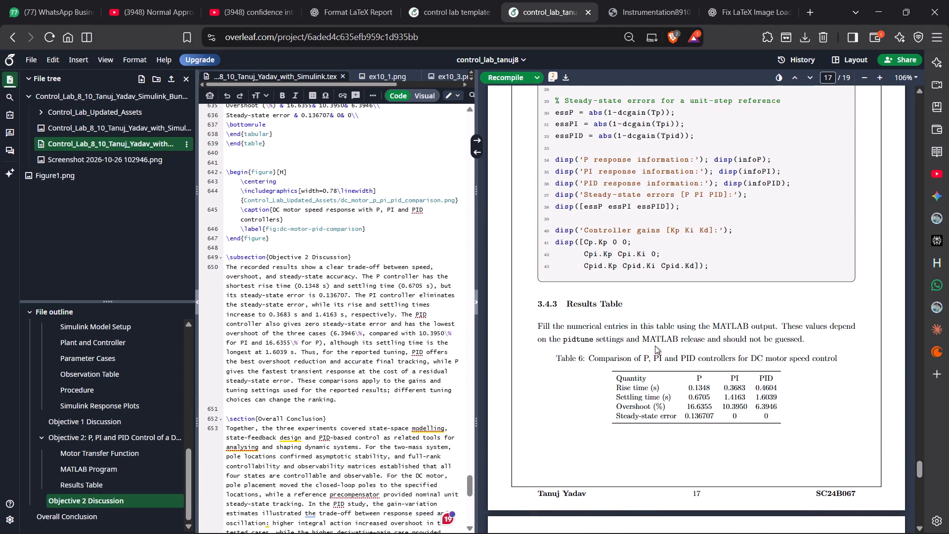
double_click(592, 305)
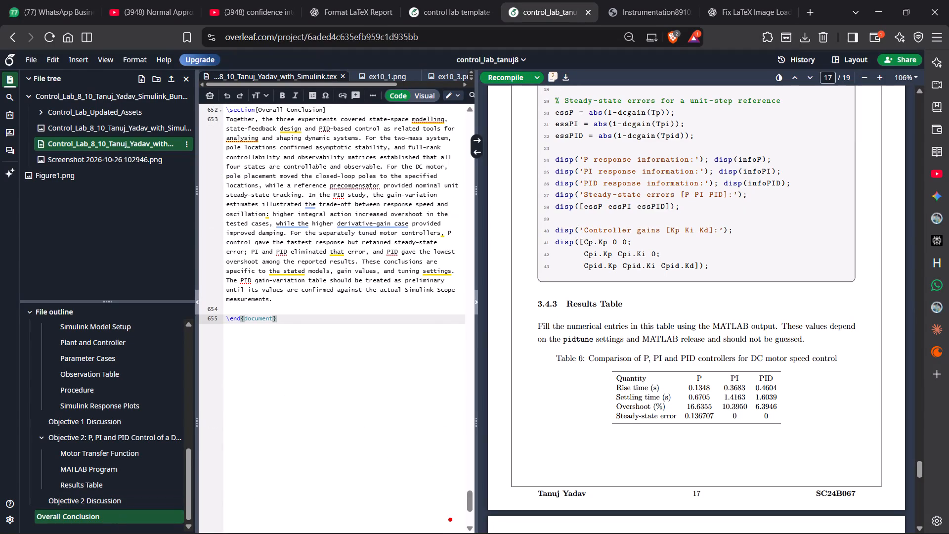
scroll(330, 337, up, 4)
Recompile the report and jump from the Objective 2 Discussion heading in the PDF to its LaTeX source.
click(508, 73)
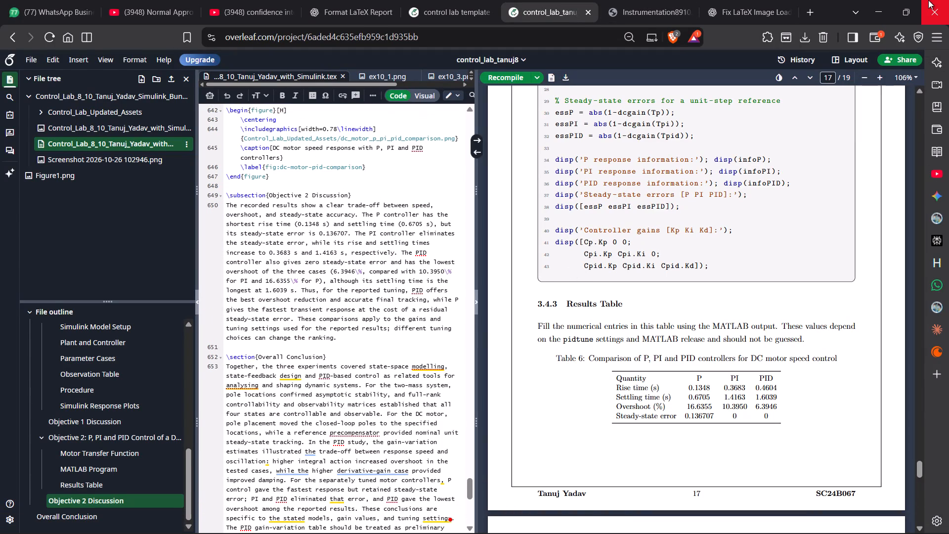
click(595, 307)
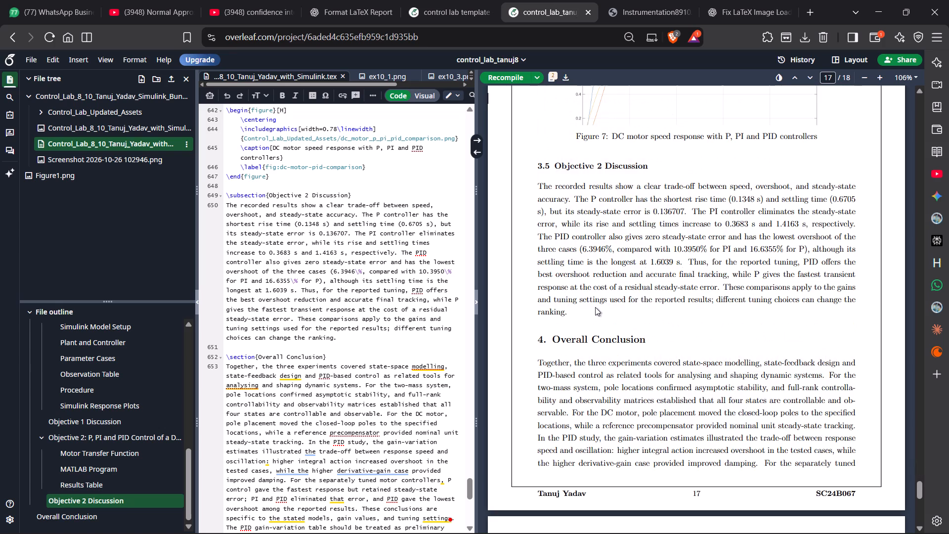
scroll(600, 343, down, 13)
scroll(600, 343, up, 13)
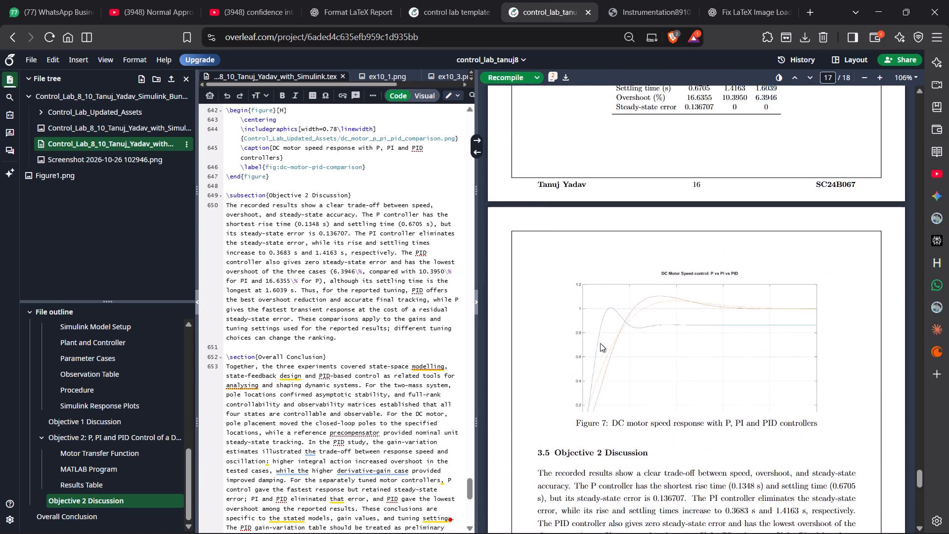
scroll(600, 343, up, 3)
scroll(600, 343, down, 5)
double_click(606, 272)
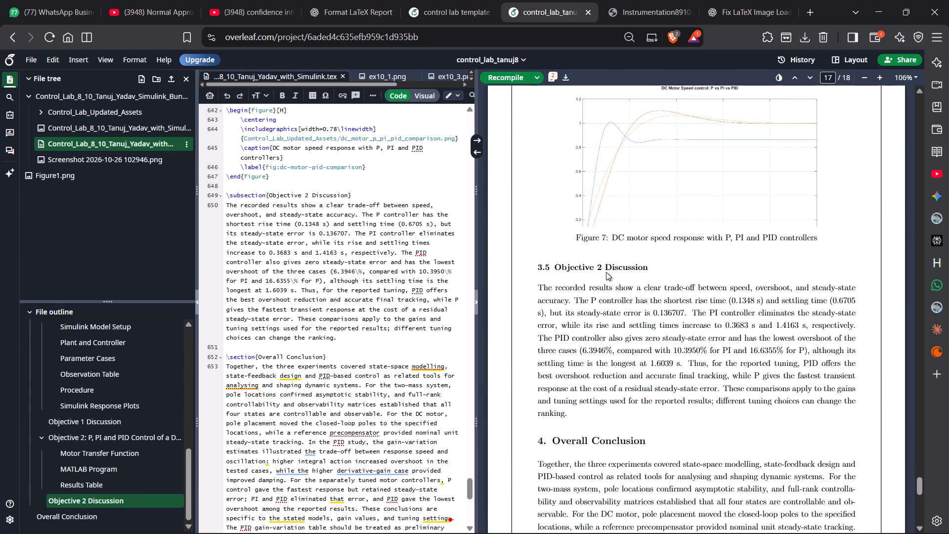
double_click(607, 268)
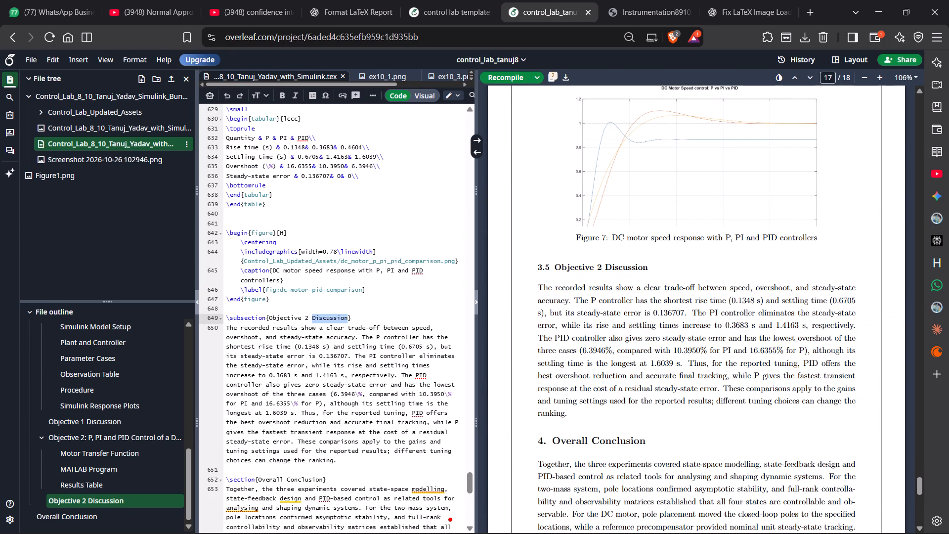
Replace the image path in the P, PI and PID speed response figure with Figure_ex_10_2.png from Control_Lab_Updated_Assets.
click(279, 294)
drag(244, 260, 333, 260)
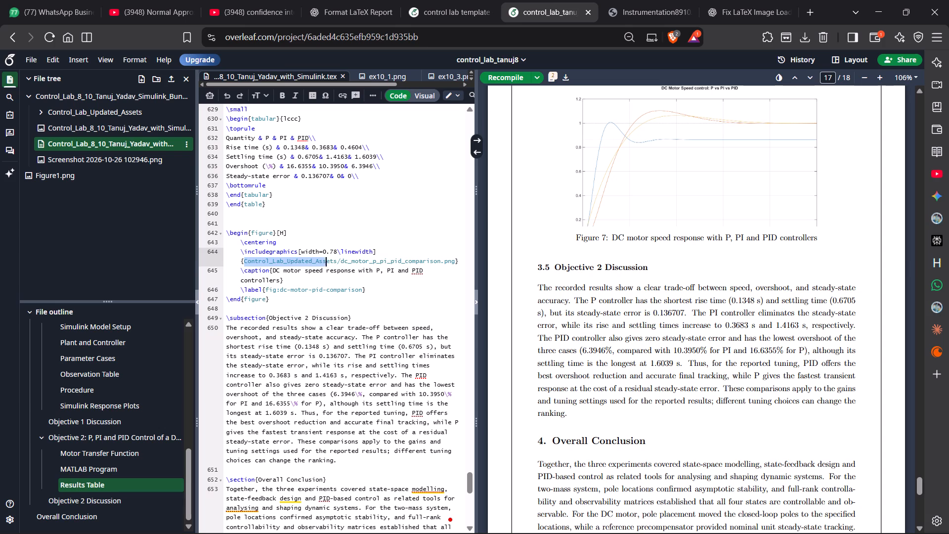
drag(333, 260, 455, 263)
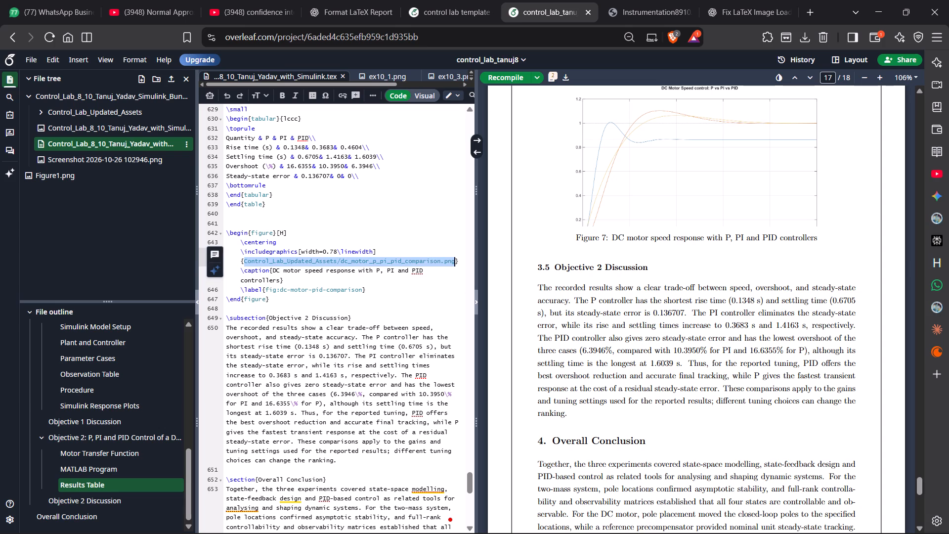
text(ex10)
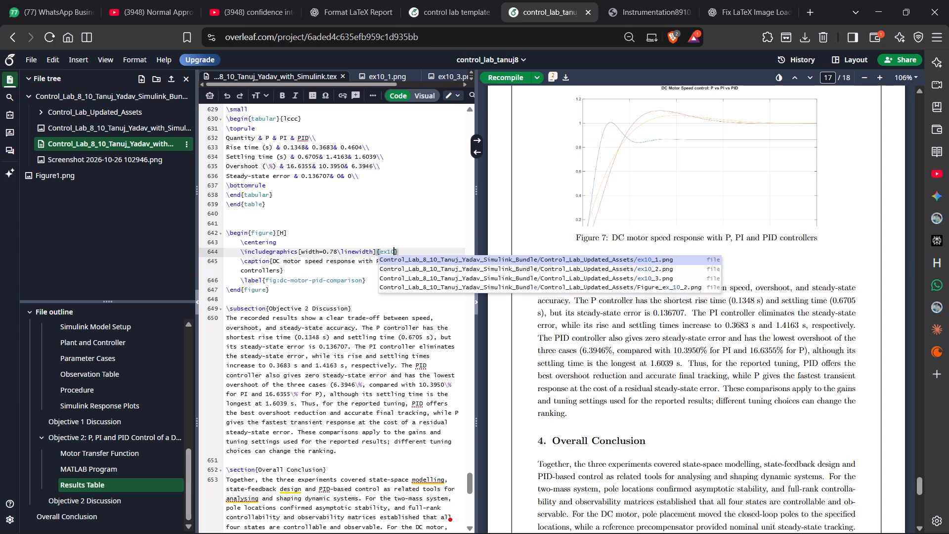
key(Down)
key(Down)
key(Down)
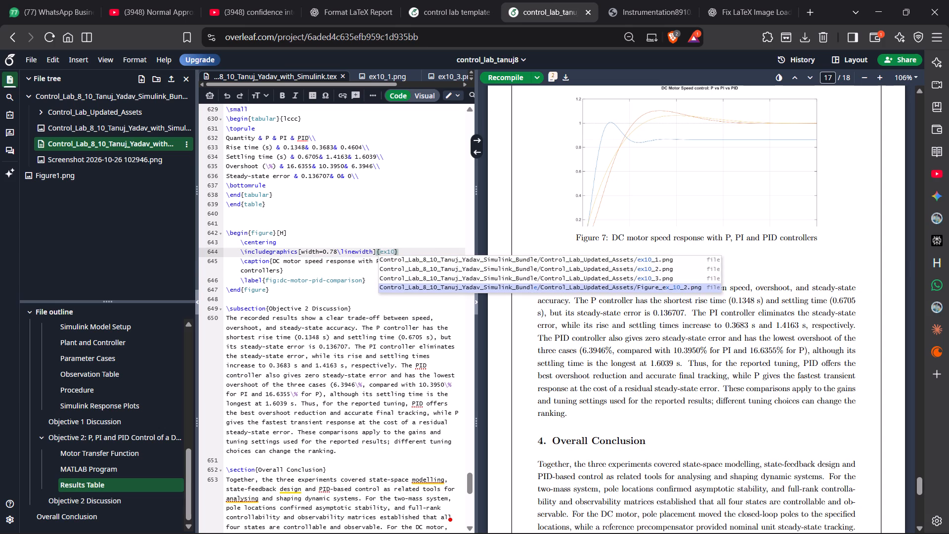
key(Return)
Replace the includegraphics file of the Experiment 9 unit-step response figure with Screenshot 2026-10-26 103518.png from Control_Lab_Updated_Assets, and recompile.
scroll(360, 233, up, 2)
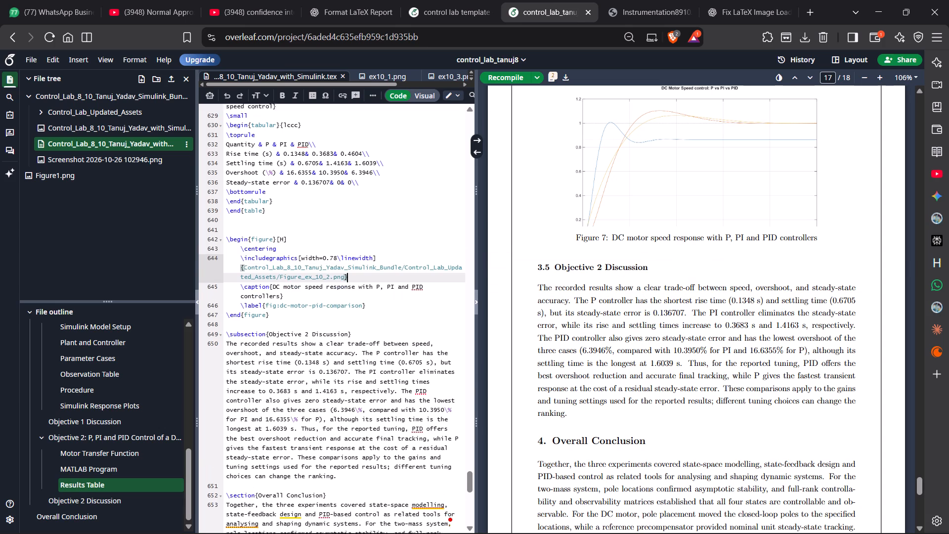
scroll(360, 233, up, 2)
scroll(618, 269, up, 20)
scroll(618, 269, up, 16)
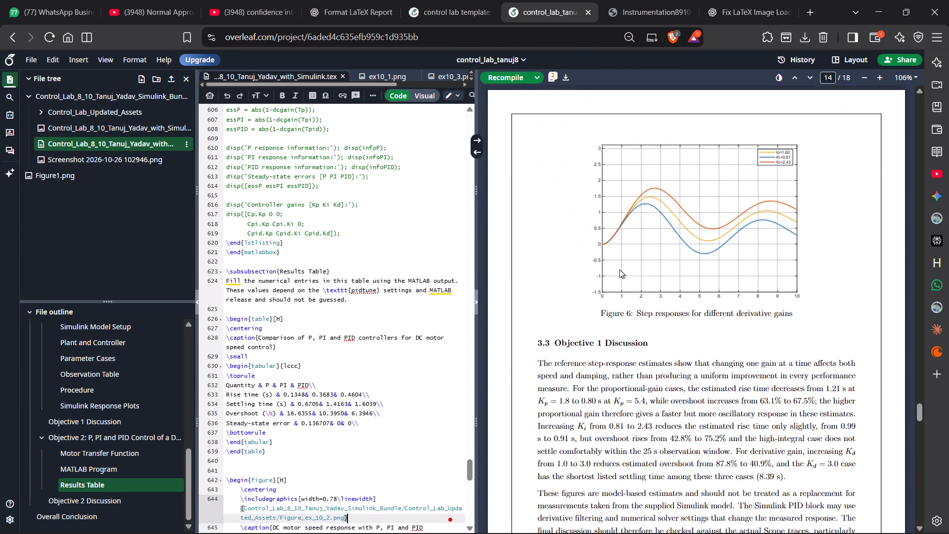
scroll(619, 269, up, 20)
scroll(619, 269, up, 20)
scroll(619, 269, up, 11)
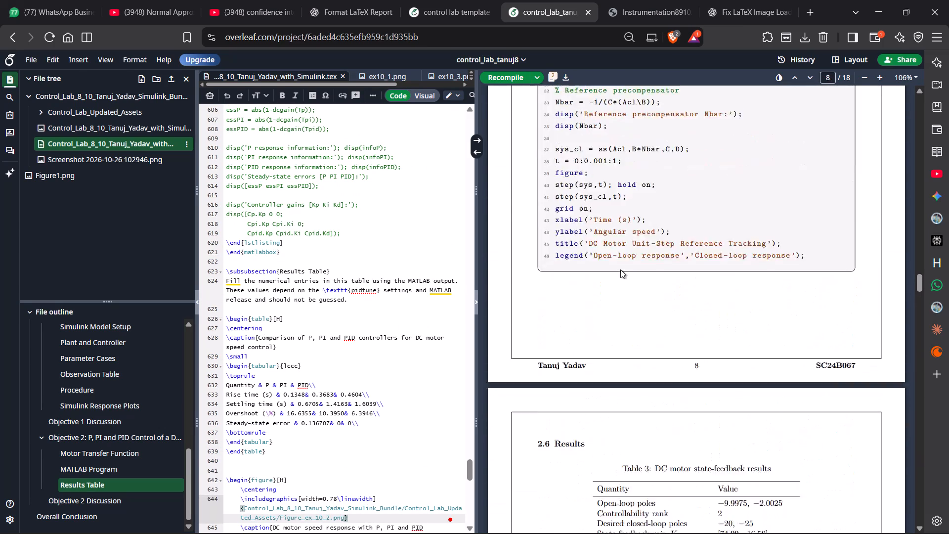
scroll(620, 269, up, 20)
scroll(620, 269, up, 12)
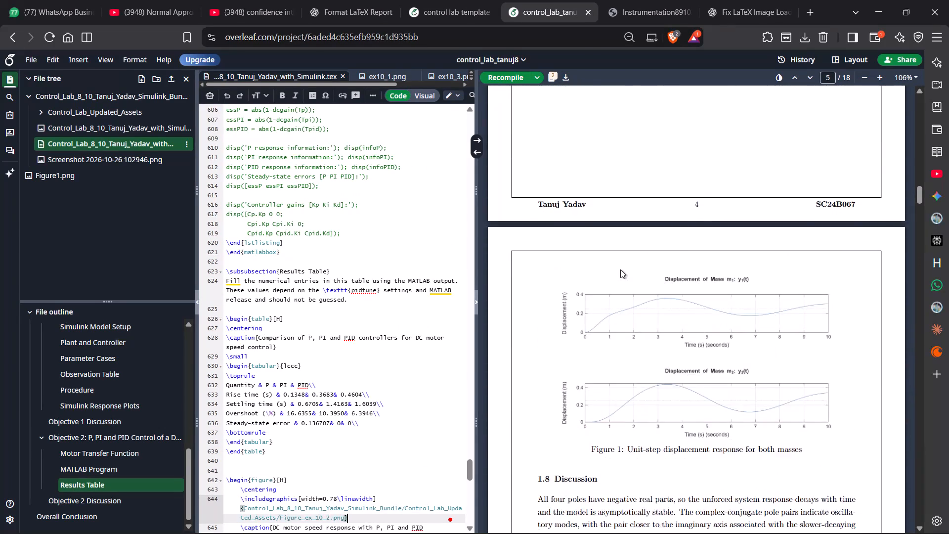
scroll(620, 269, down, 20)
scroll(620, 269, down, 16)
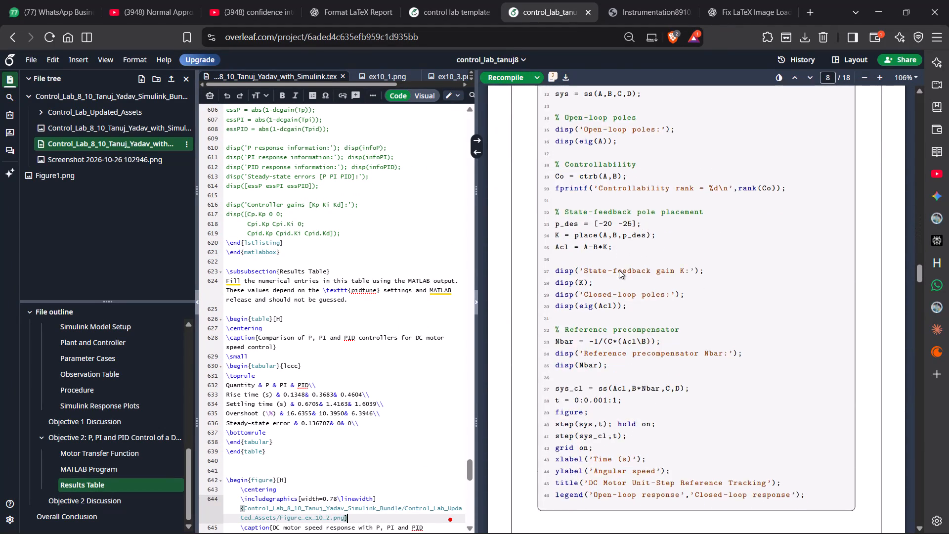
scroll(619, 270, down, 6)
double_click(644, 313)
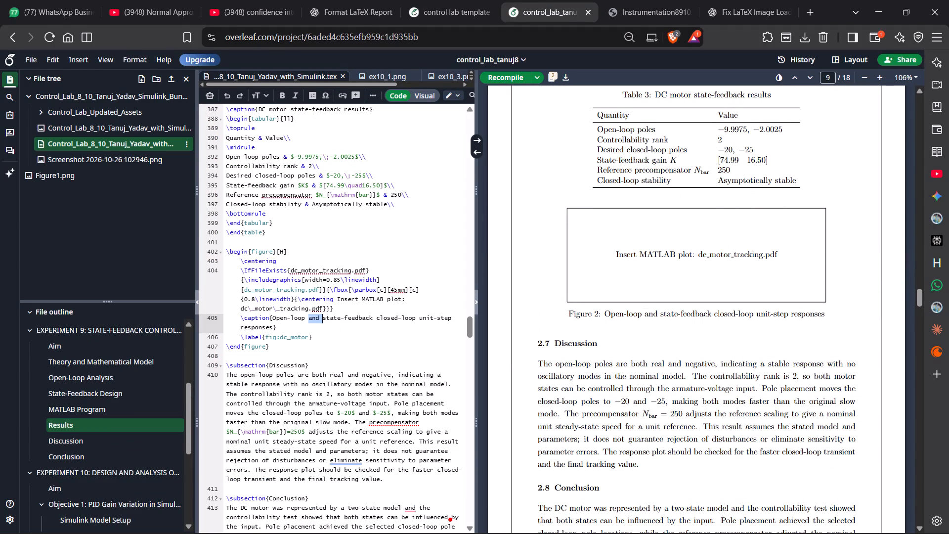
drag(245, 291, 316, 297)
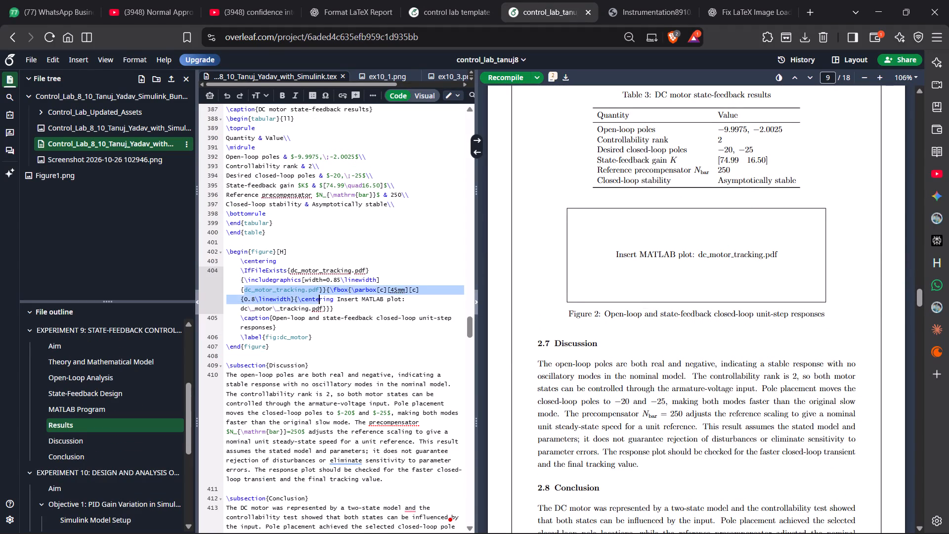
drag(316, 297, 318, 291)
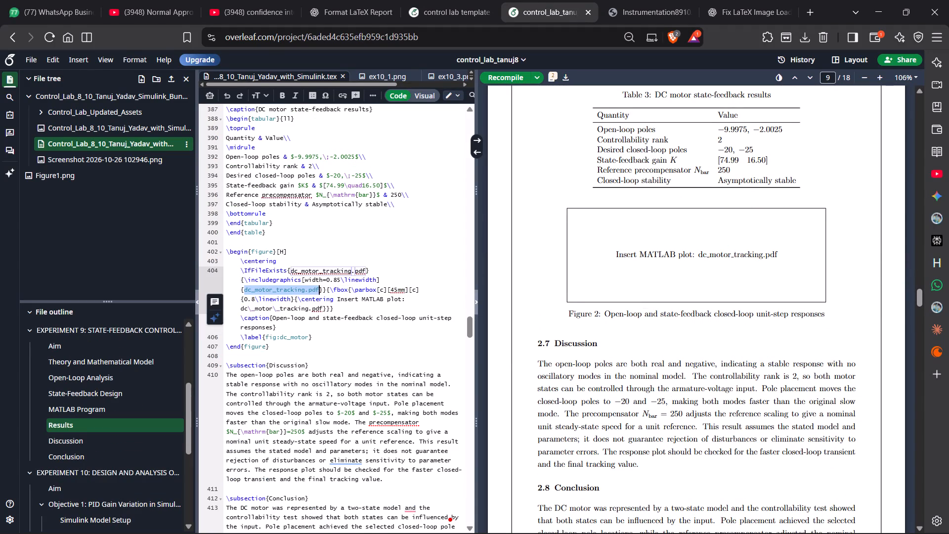
text(Scree)
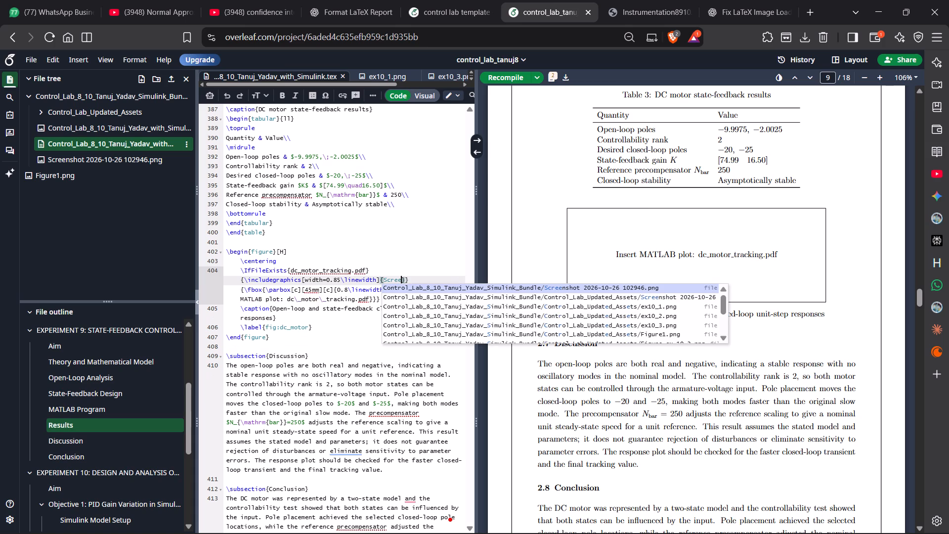
click(461, 298)
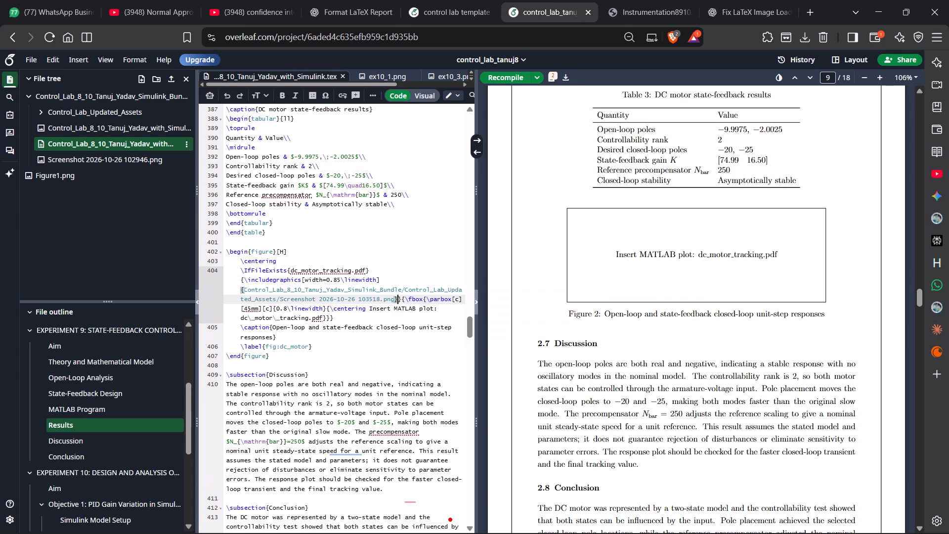
click(503, 79)
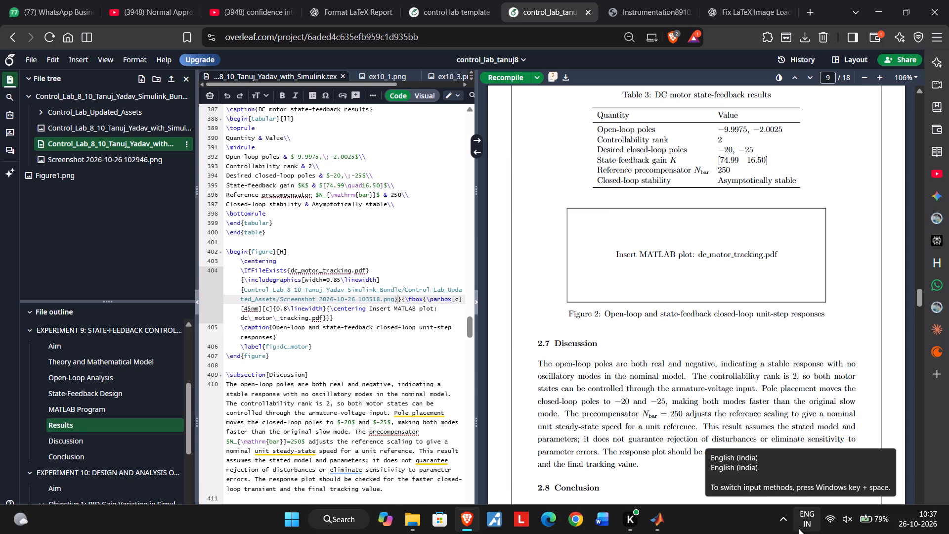
Check the figures in the compiled report and jump from the Figure 2 caption to its LaTeX source.
scroll(844, 434, up, 20)
scroll(817, 426, down, 17)
scroll(817, 423, down, 20)
scroll(817, 423, down, 7)
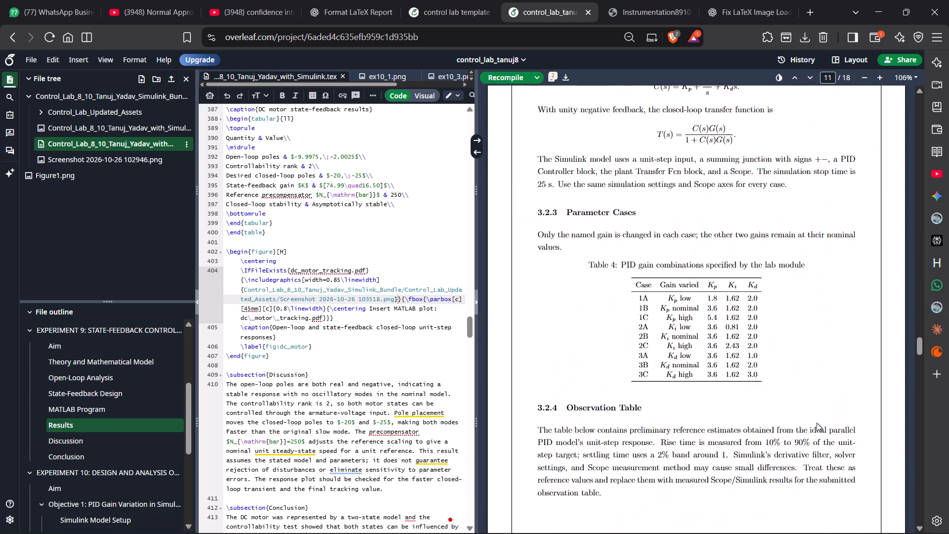
scroll(817, 423, down, 20)
scroll(817, 423, down, 20)
scroll(817, 423, down, 3)
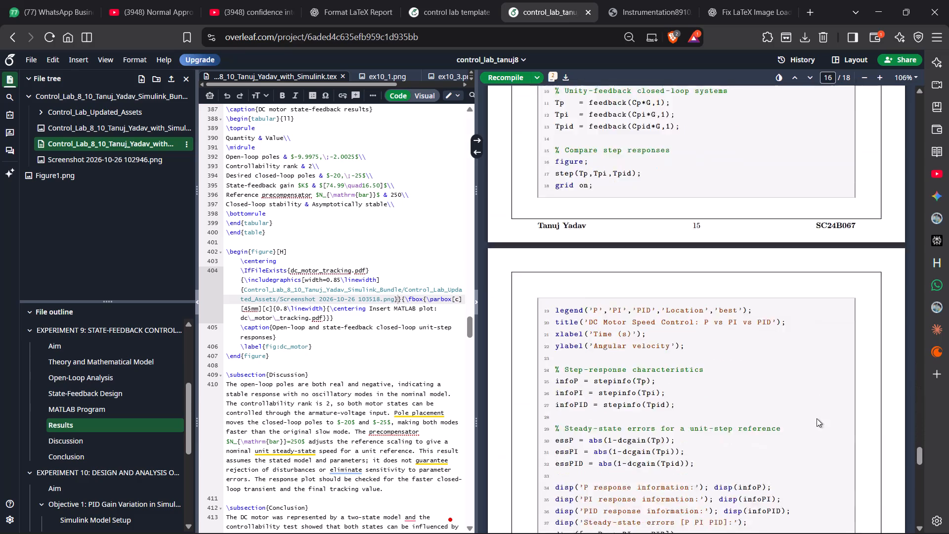
scroll(817, 418, down, 20)
scroll(817, 418, down, 8)
scroll(818, 415, up, 13)
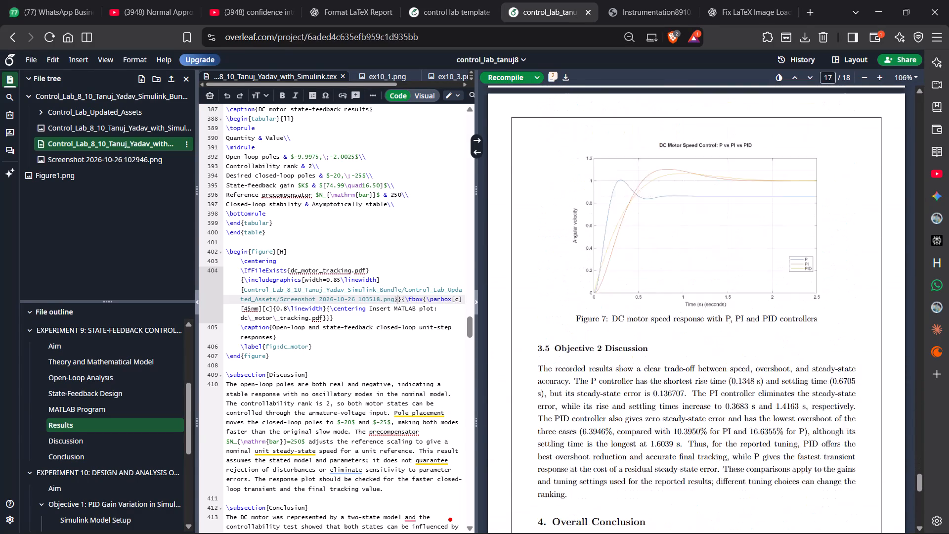
scroll(818, 415, up, 20)
scroll(818, 415, up, 4)
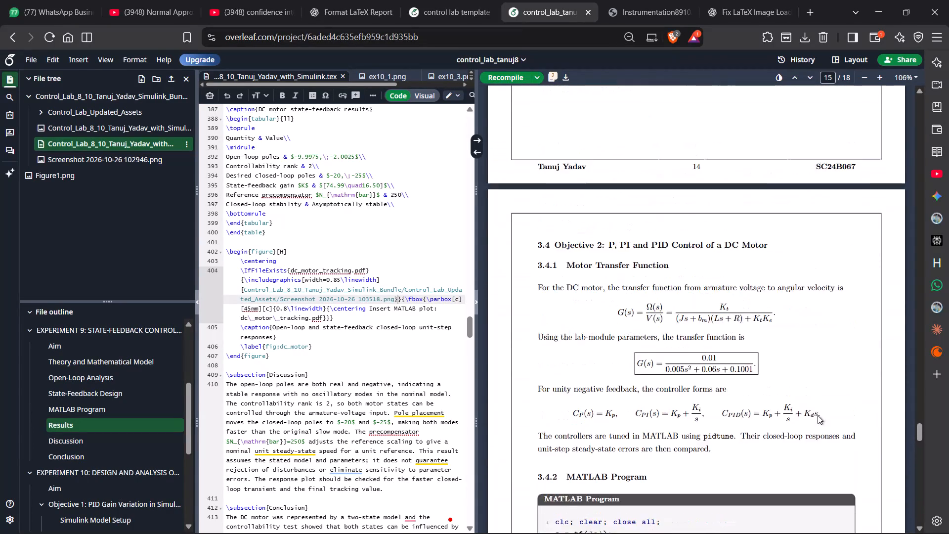
scroll(818, 415, up, 20)
scroll(818, 415, up, 20)
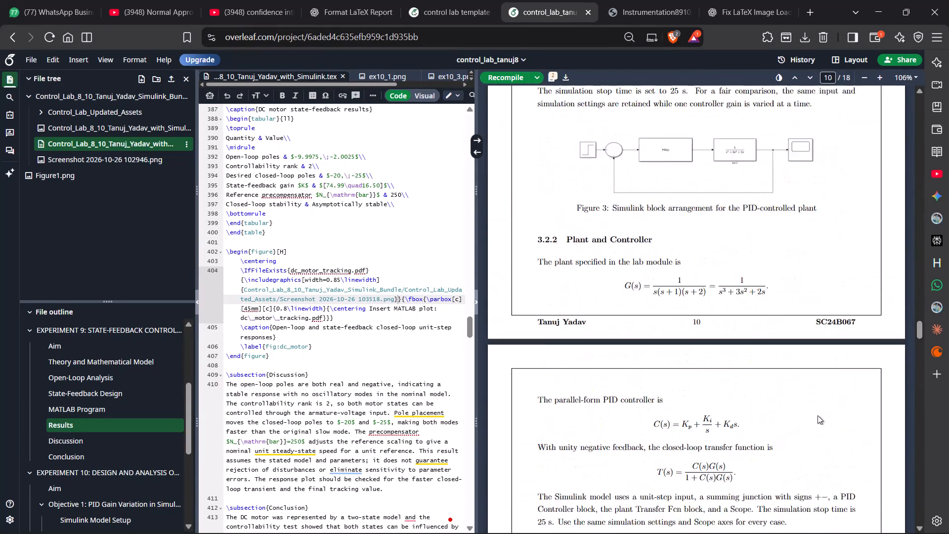
scroll(818, 415, up, 20)
scroll(818, 415, up, 16)
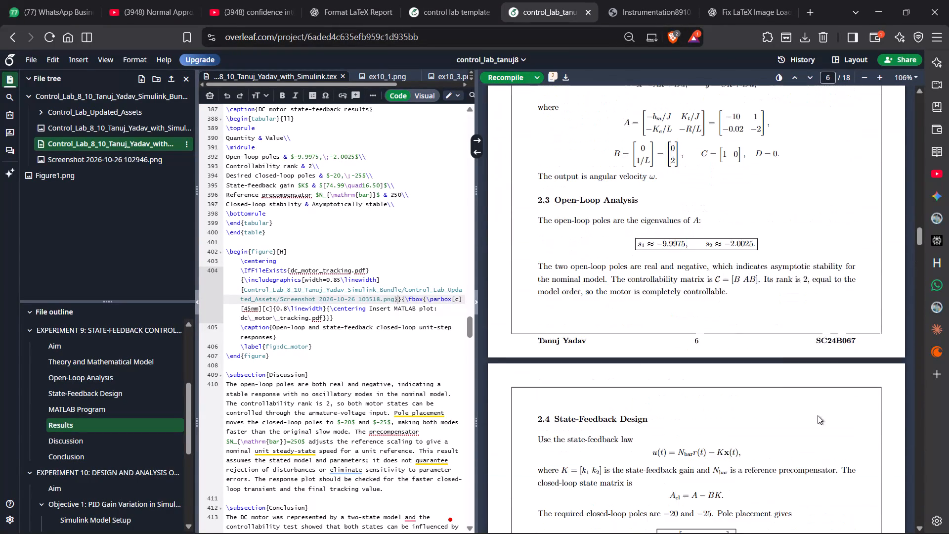
scroll(818, 415, down, 20)
scroll(818, 415, down, 5)
double_click(712, 313)
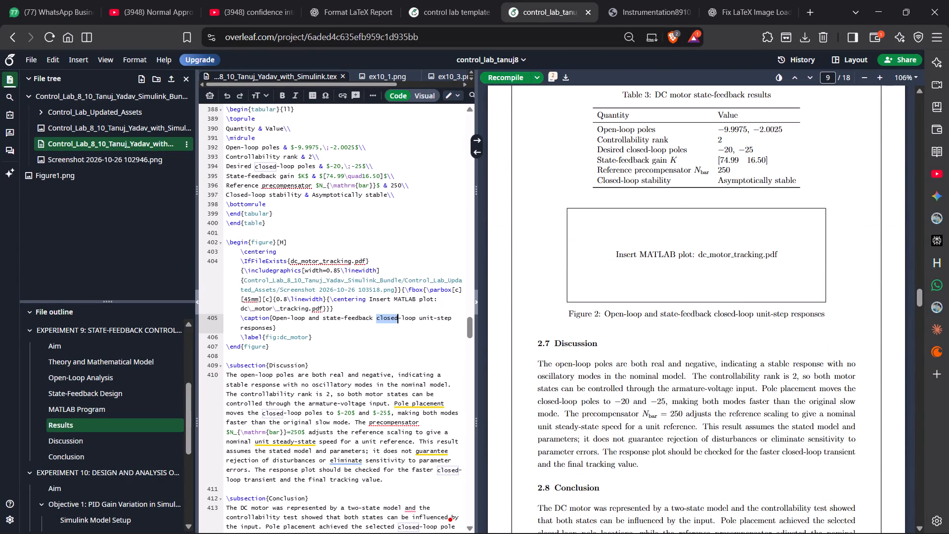
Recompile the report, check the Experiment 9 and 10 figures again, and return to the Figure 2 caption's LaTeX source.
click(500, 75)
scroll(571, 265, down, 1)
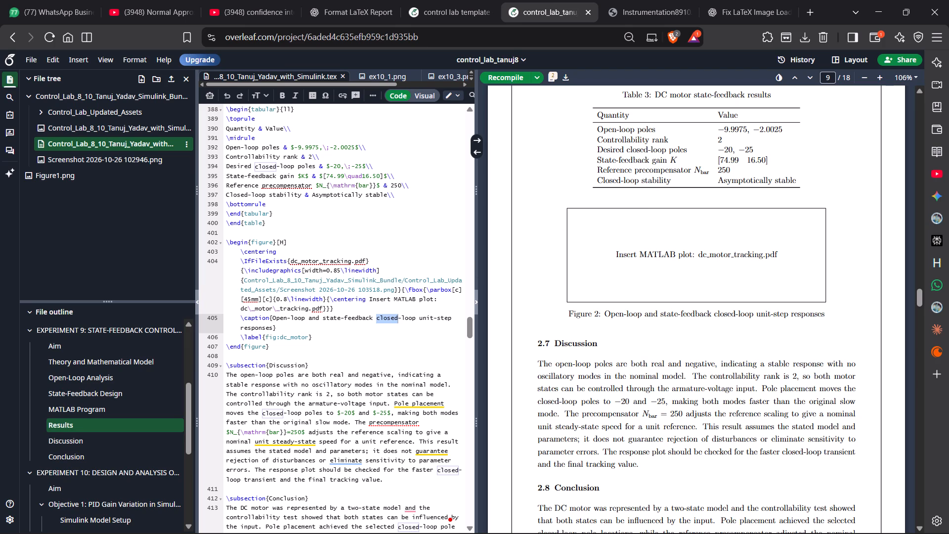
scroll(482, 336, down, 7)
scroll(627, 346, down, 4)
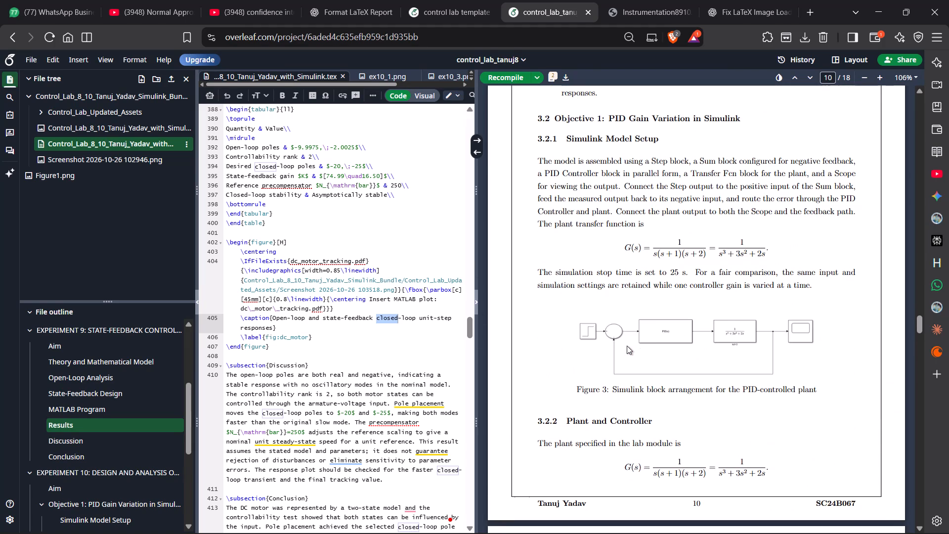
scroll(627, 346, down, 12)
scroll(627, 346, up, 14)
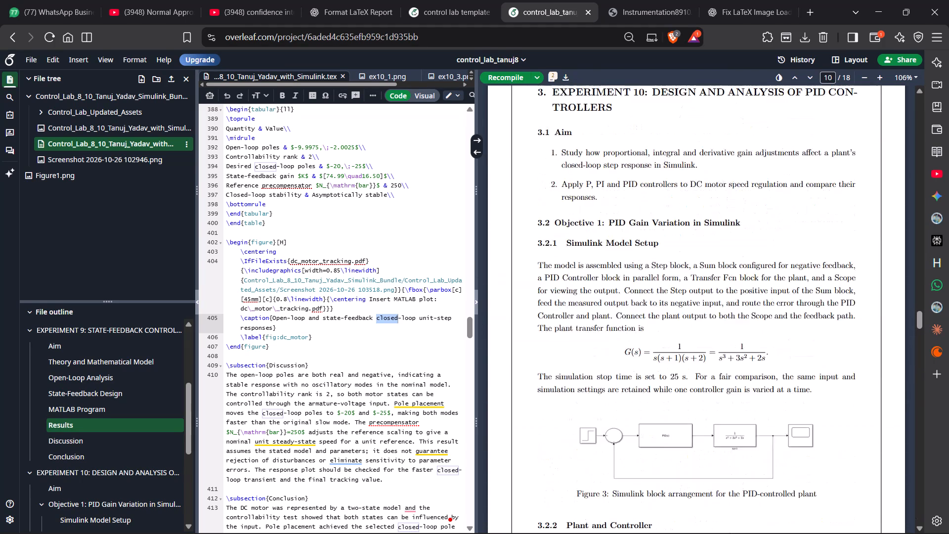
scroll(616, 343, up, 9)
double_click(629, 316)
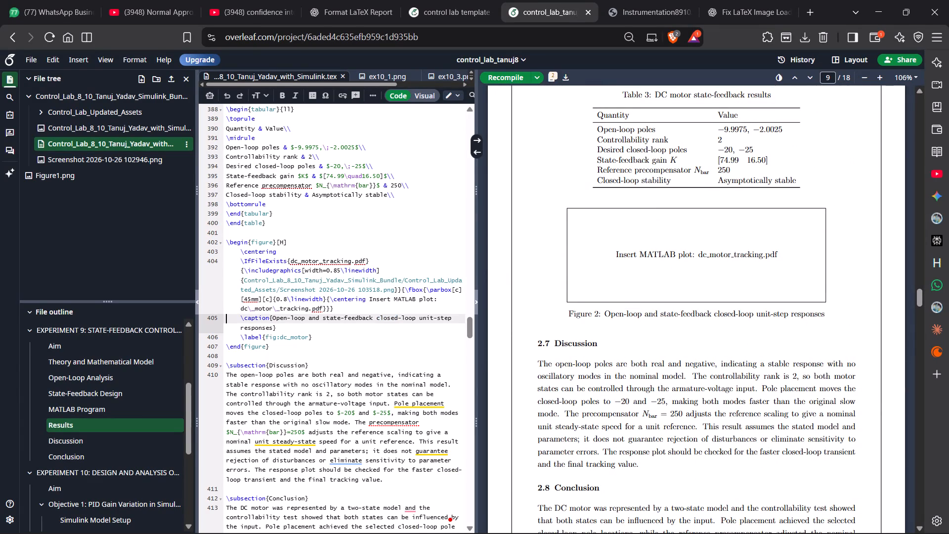
Rename Screenshot 2026-10-26 103518.png in the Control_Lab_Updated_Assets folder to ex_2.png.
click(97, 105)
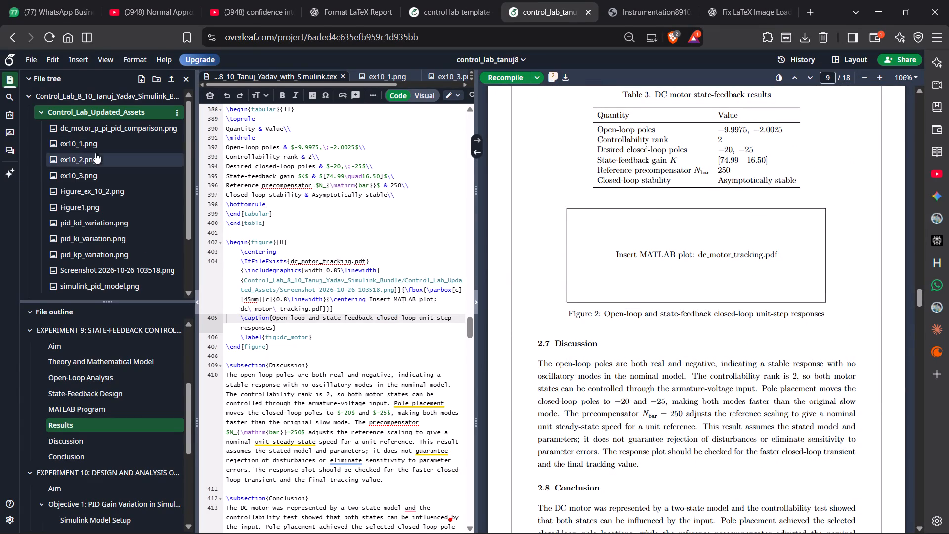
scroll(90, 198, down, 1)
click(91, 207)
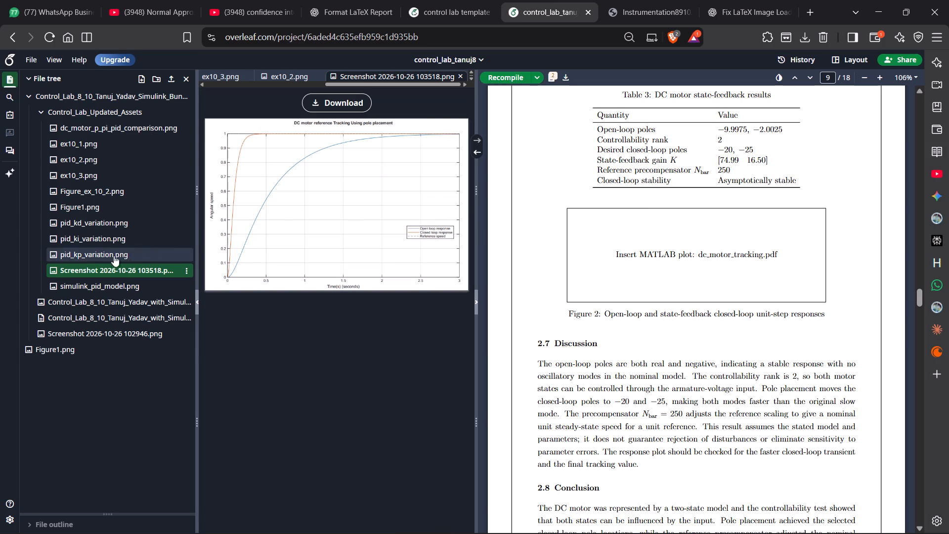
right_click(107, 267)
click(137, 285)
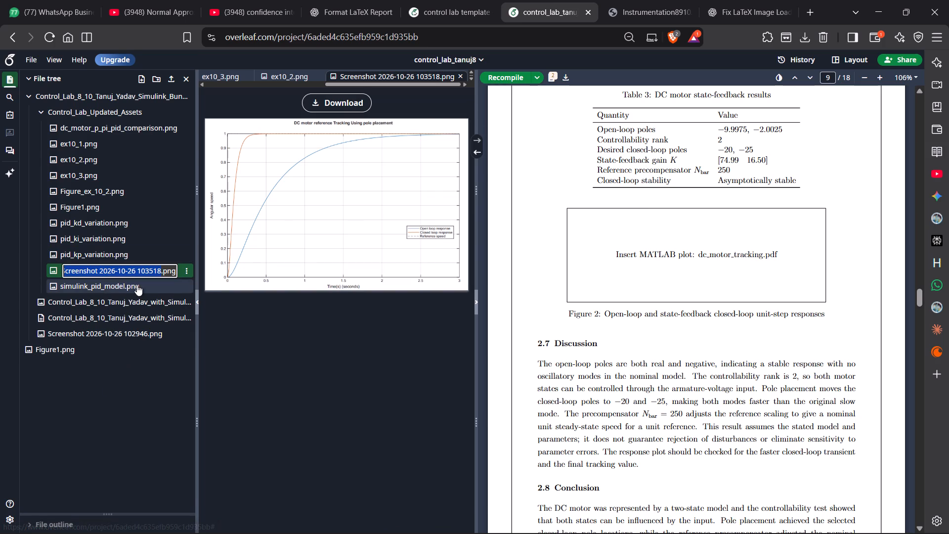
text(ex_2)
key(Return)
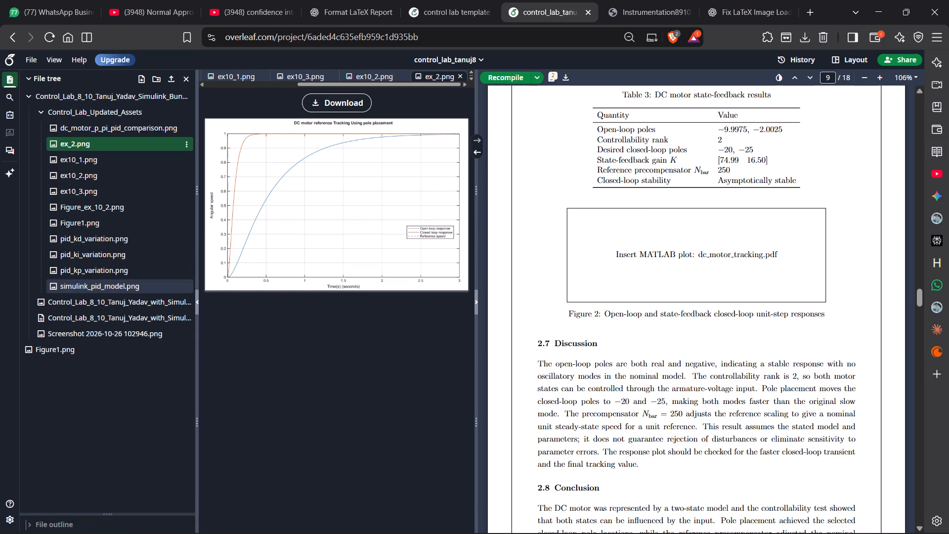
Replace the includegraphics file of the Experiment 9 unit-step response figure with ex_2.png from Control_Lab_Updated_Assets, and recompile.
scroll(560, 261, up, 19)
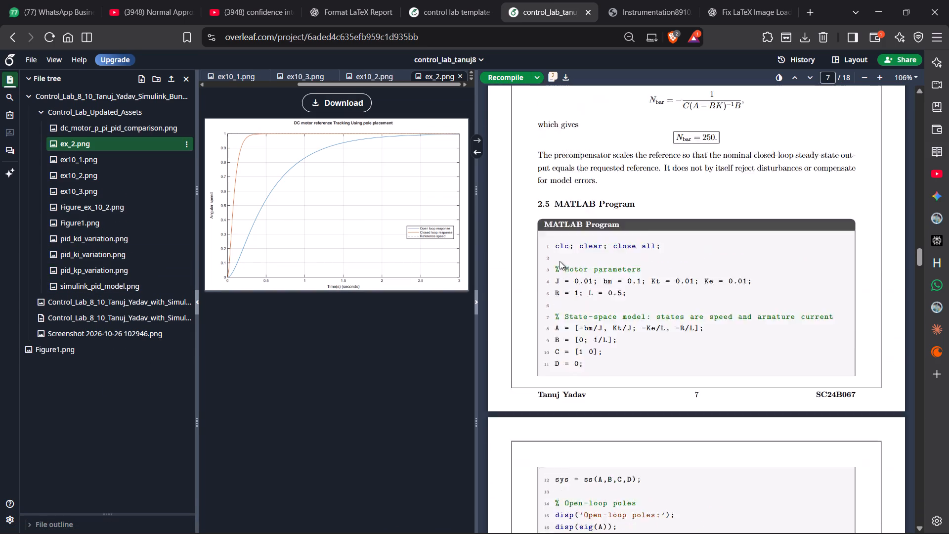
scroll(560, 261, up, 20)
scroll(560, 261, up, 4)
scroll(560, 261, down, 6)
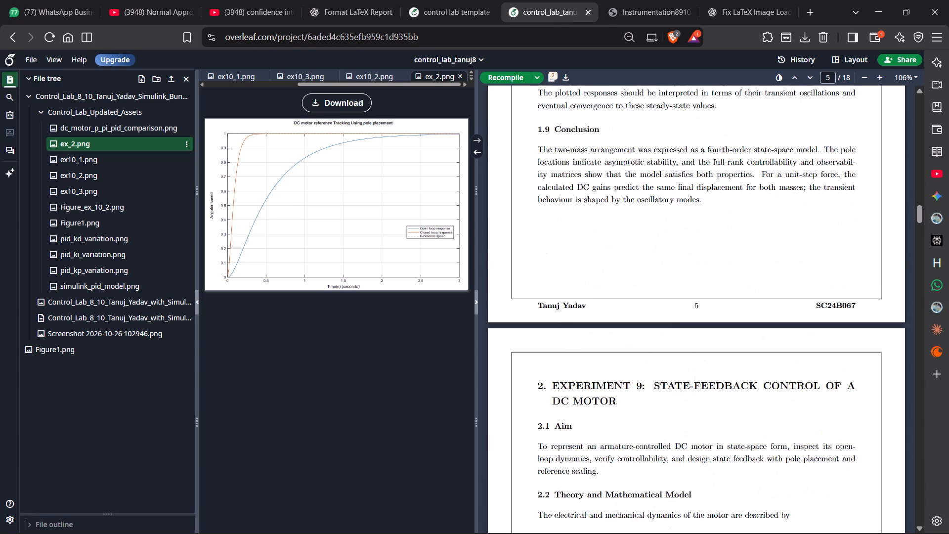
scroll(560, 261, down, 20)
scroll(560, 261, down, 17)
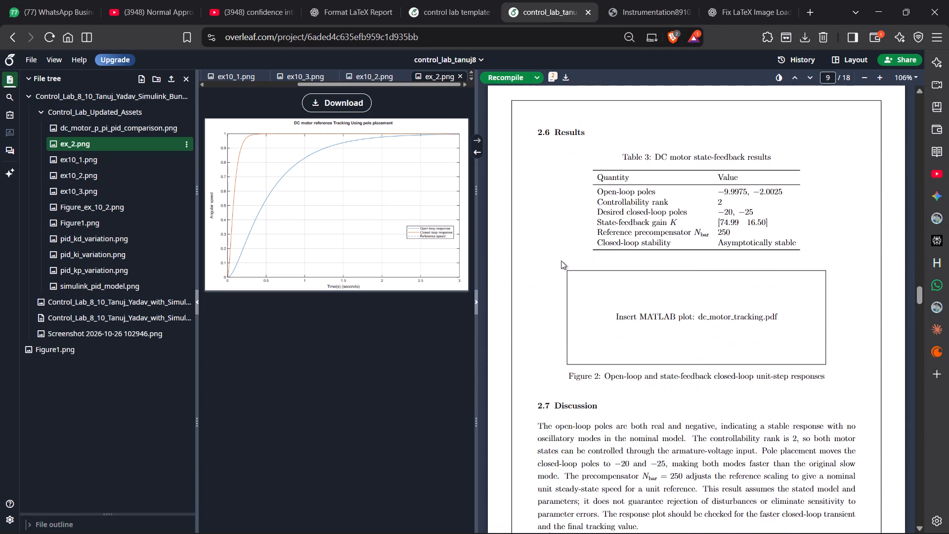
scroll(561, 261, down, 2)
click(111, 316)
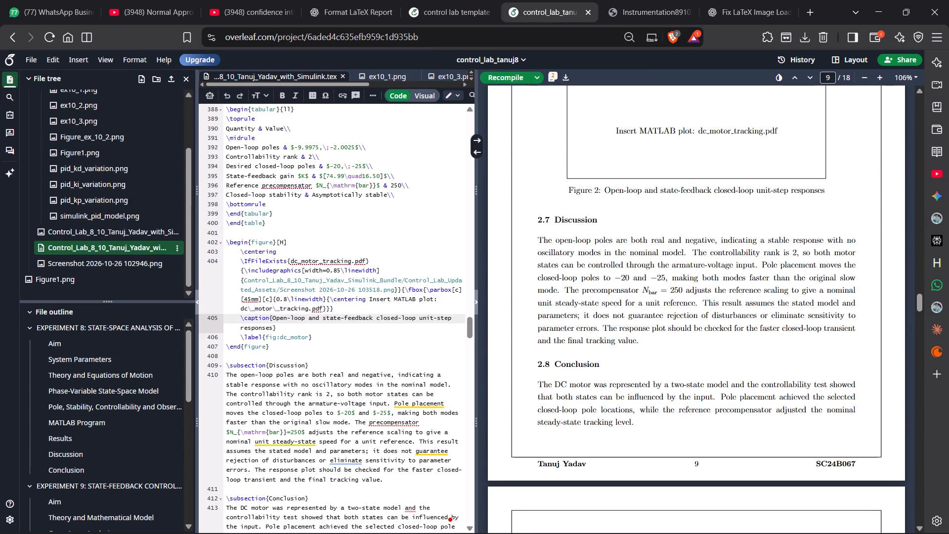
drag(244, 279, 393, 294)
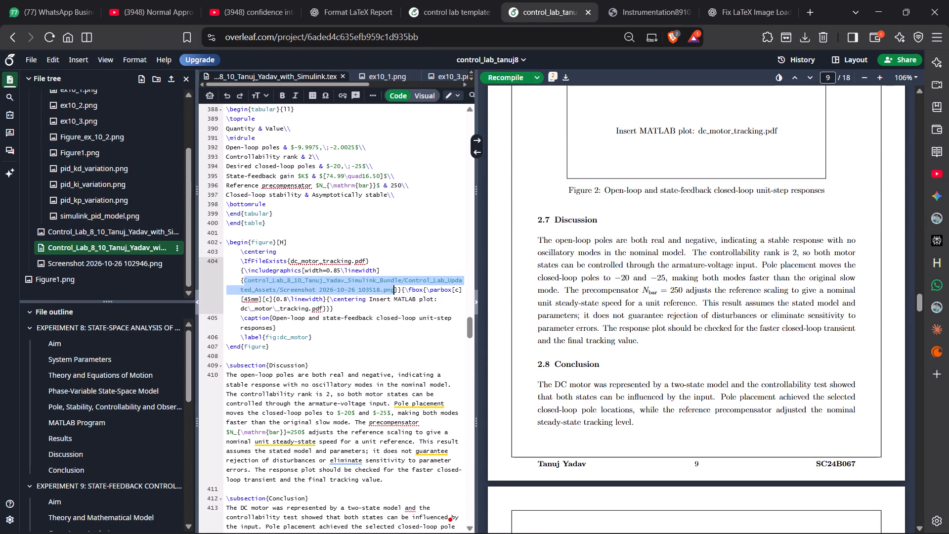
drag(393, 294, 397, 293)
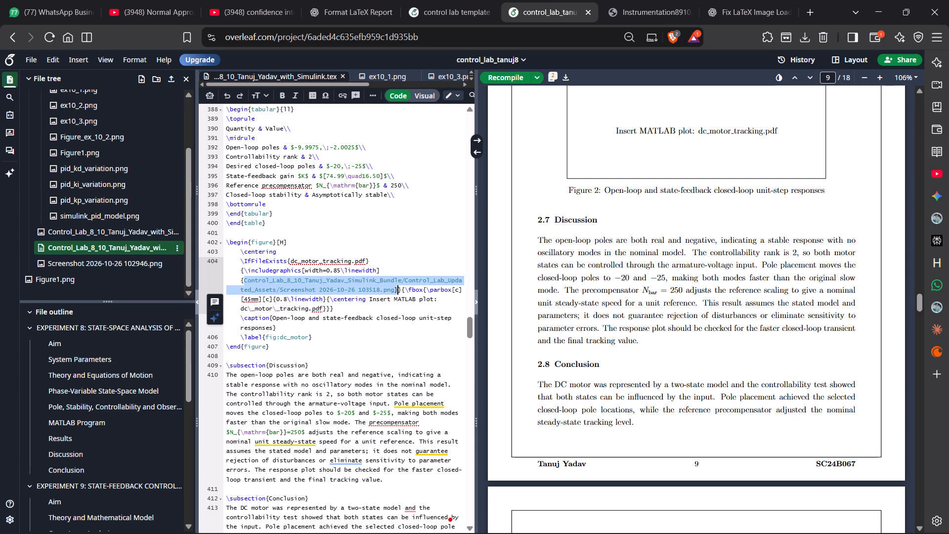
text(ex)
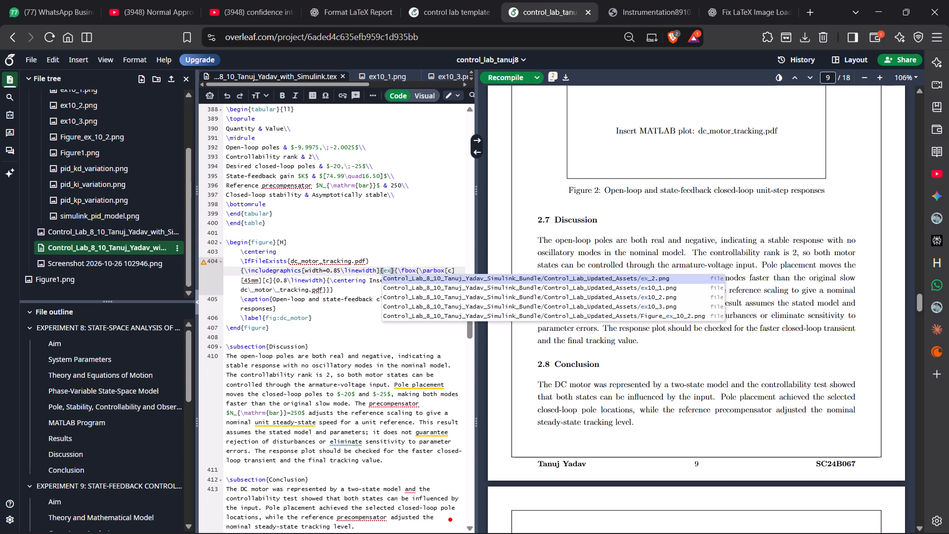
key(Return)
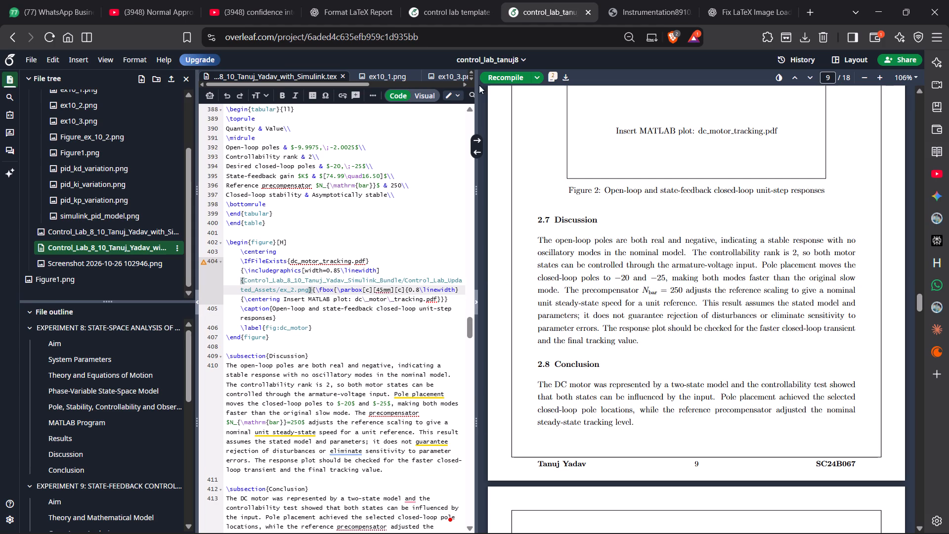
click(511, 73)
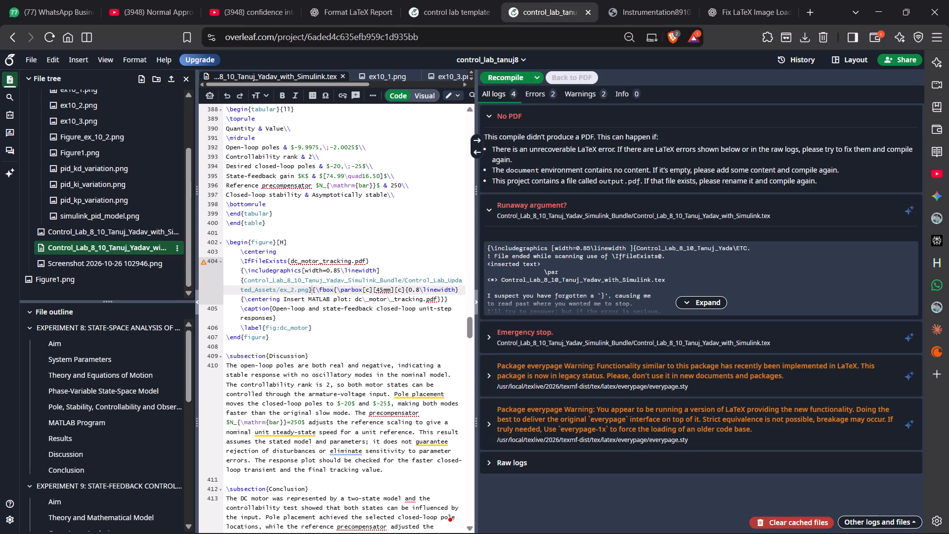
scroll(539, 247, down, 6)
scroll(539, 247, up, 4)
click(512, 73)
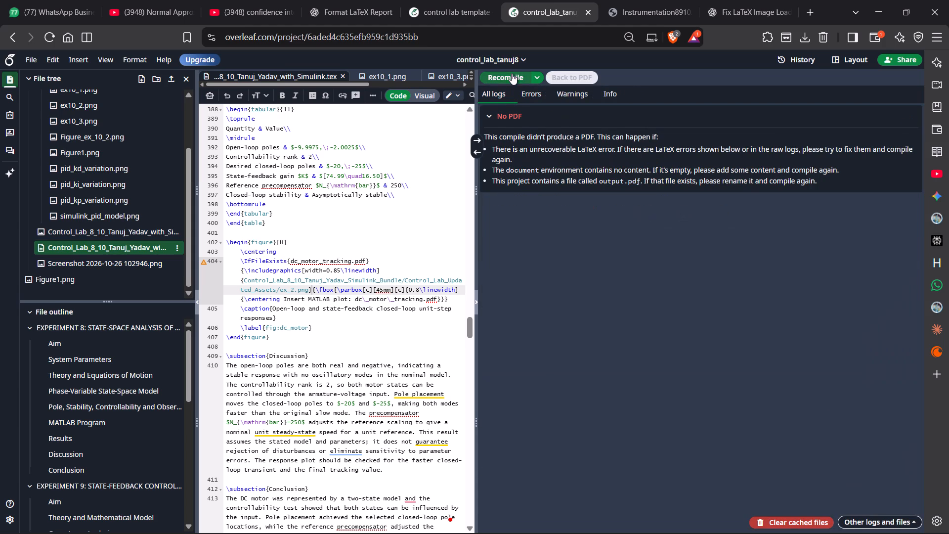
Delete the Figure1.png file at the project's root level.
click(375, 252)
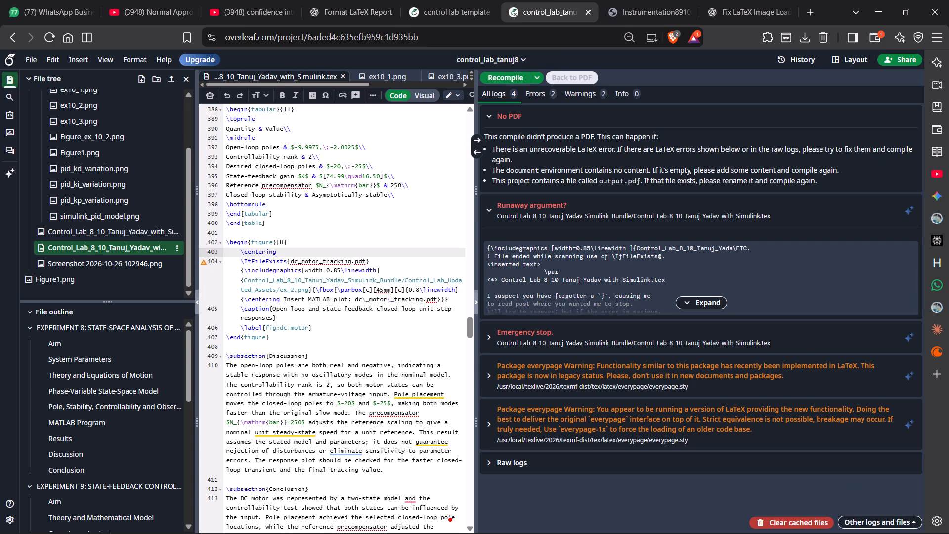
scroll(72, 133, up, 4)
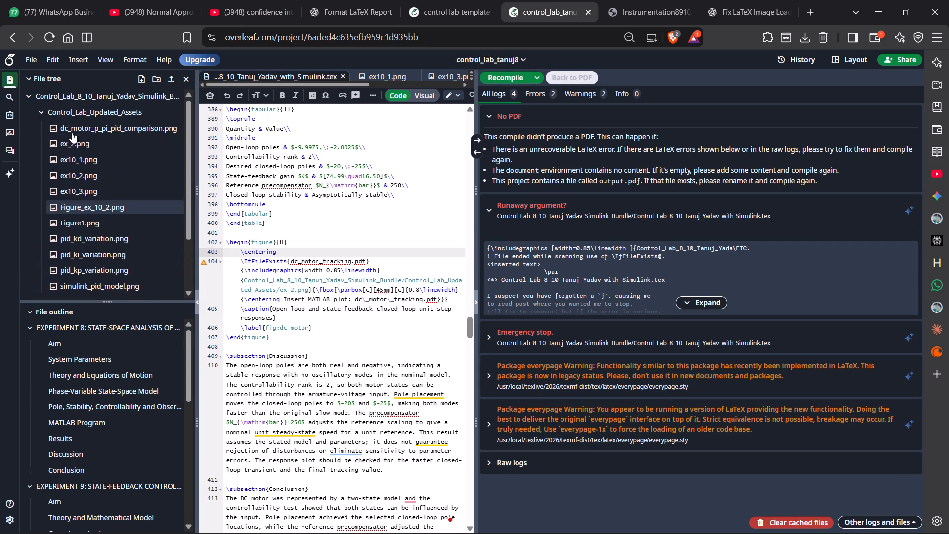
click(48, 107)
click(31, 96)
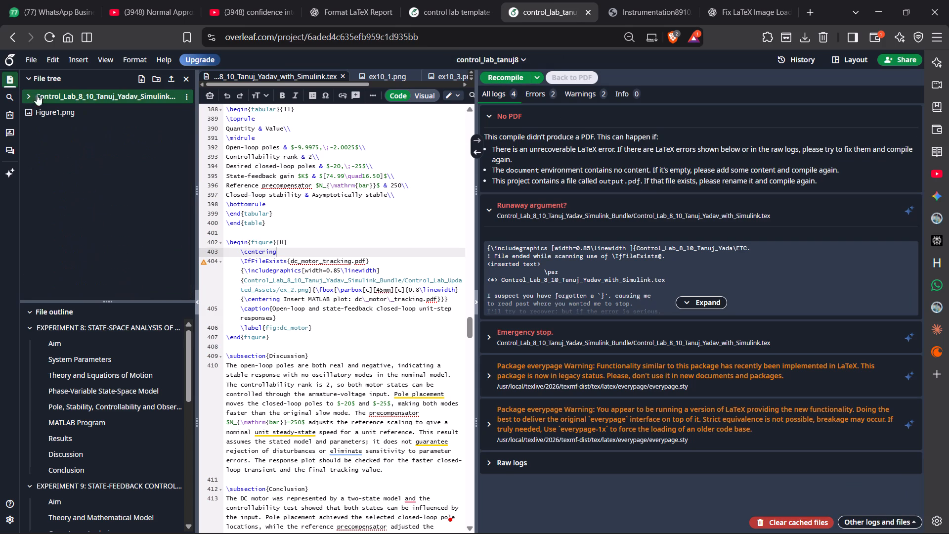
click(185, 92)
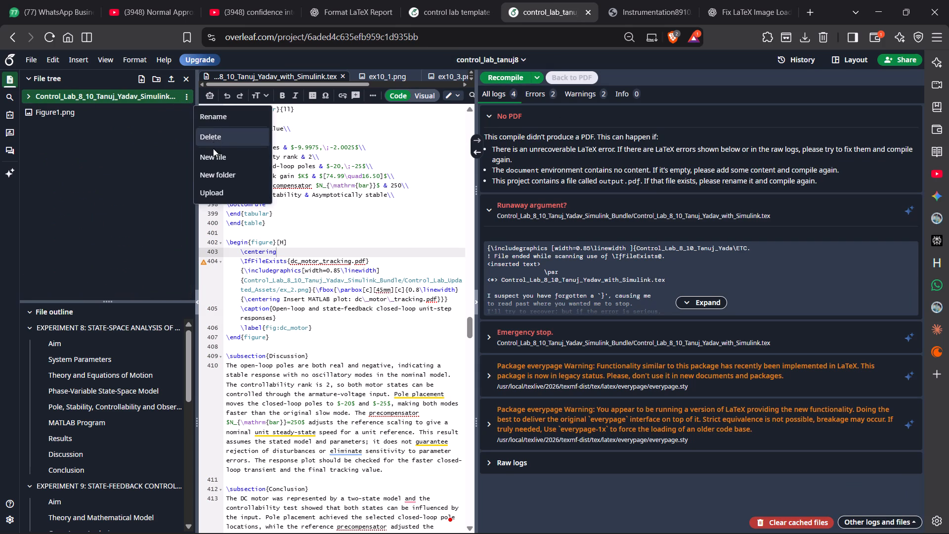
click(175, 172)
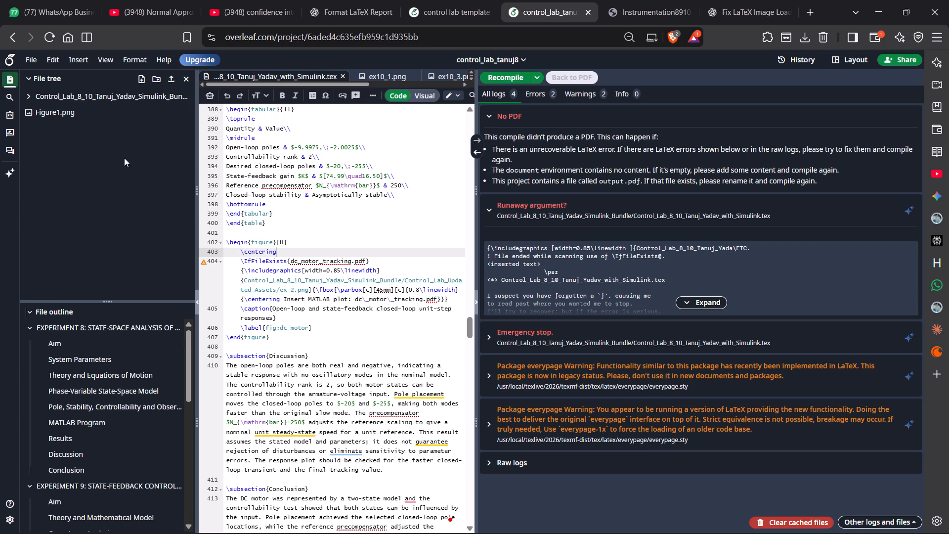
click(35, 112)
right_click(35, 112)
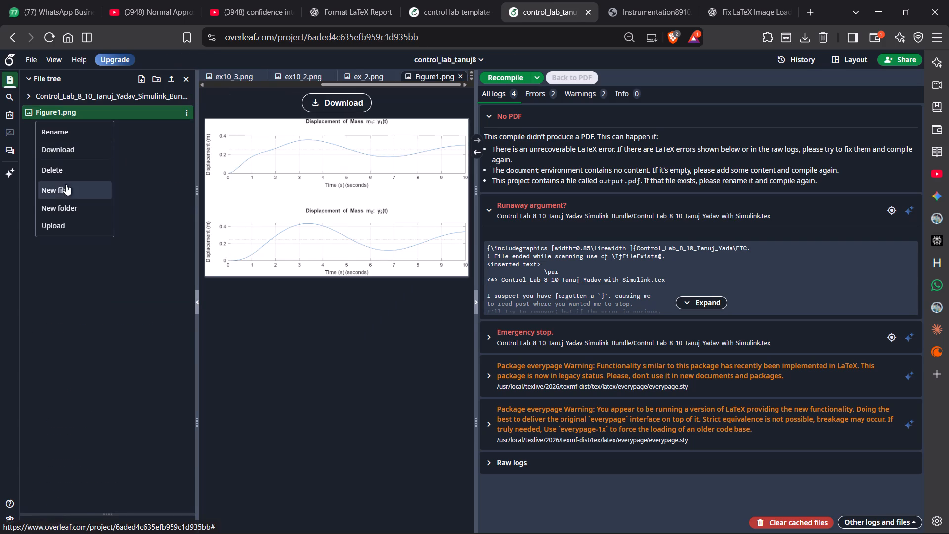
click(67, 172)
click(585, 159)
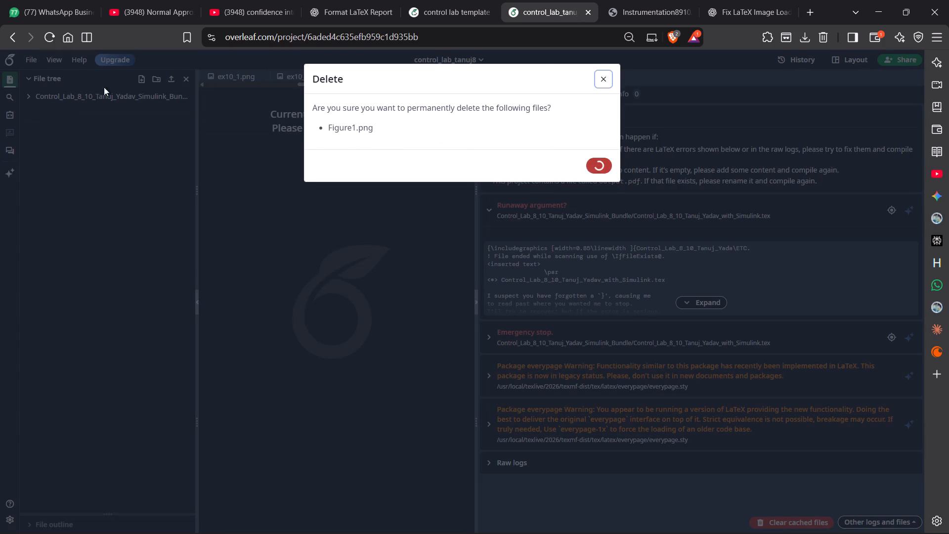
Delete the report PDF from the Simulink bundle folder, and recompile from the report's .tex file.
click(71, 99)
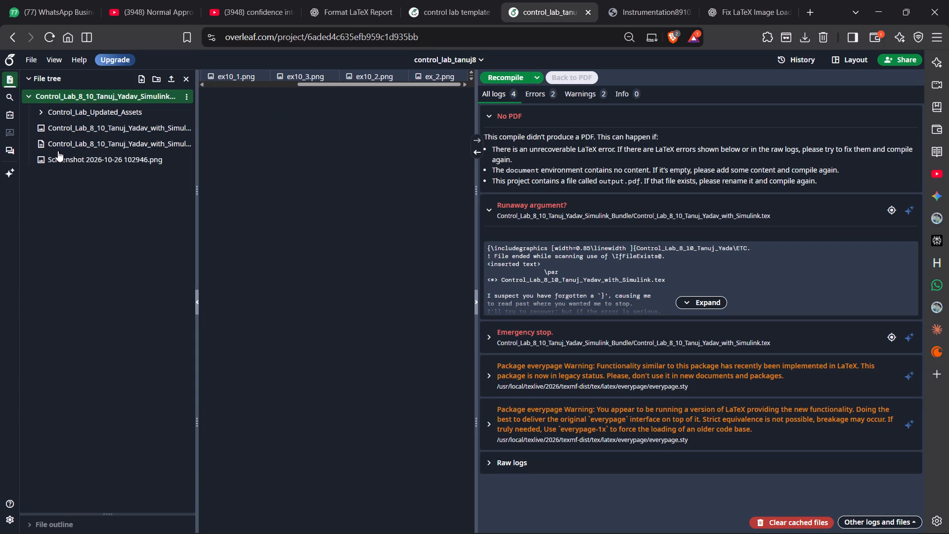
click(59, 132)
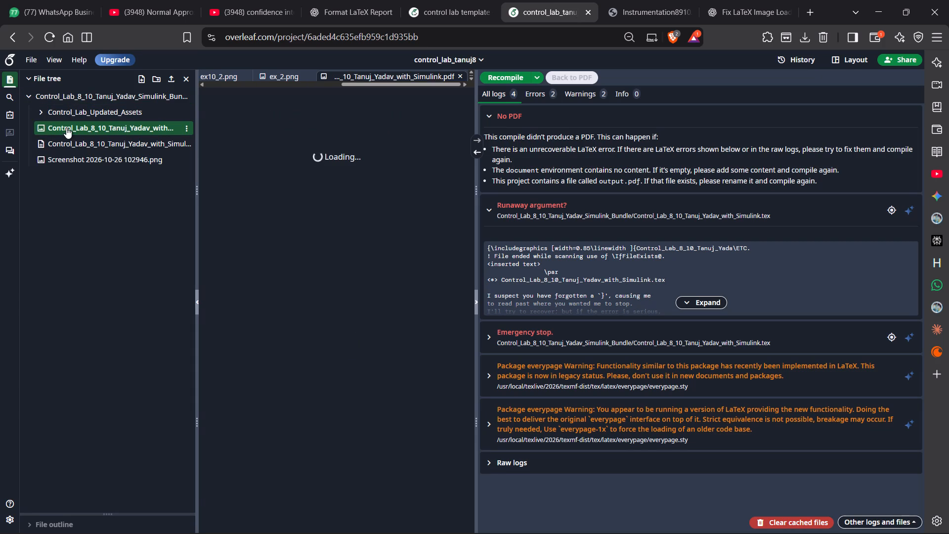
right_click(66, 128)
click(96, 185)
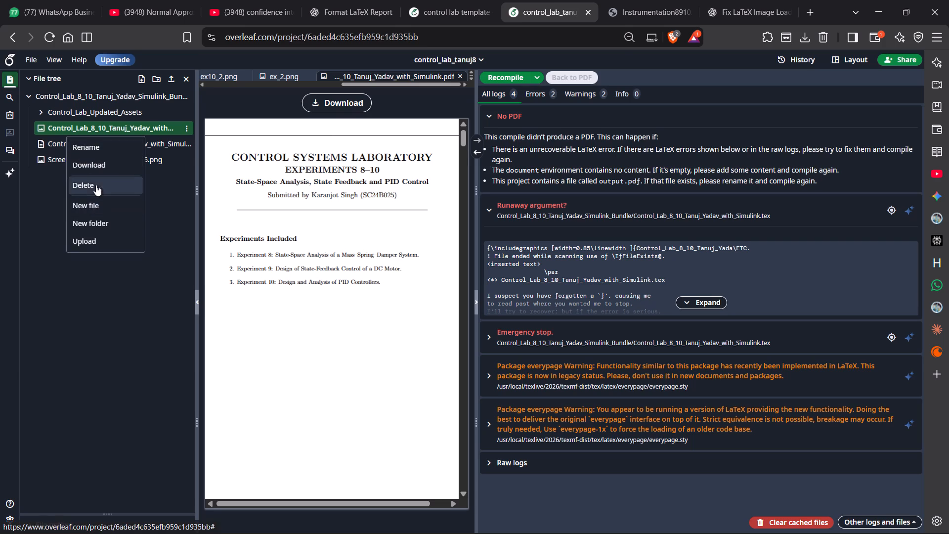
click(587, 168)
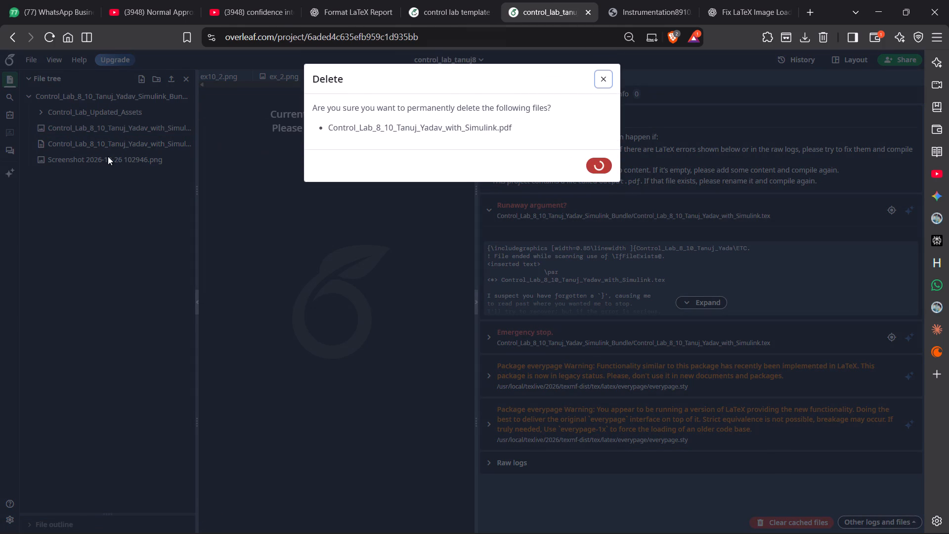
click(104, 124)
click(511, 76)
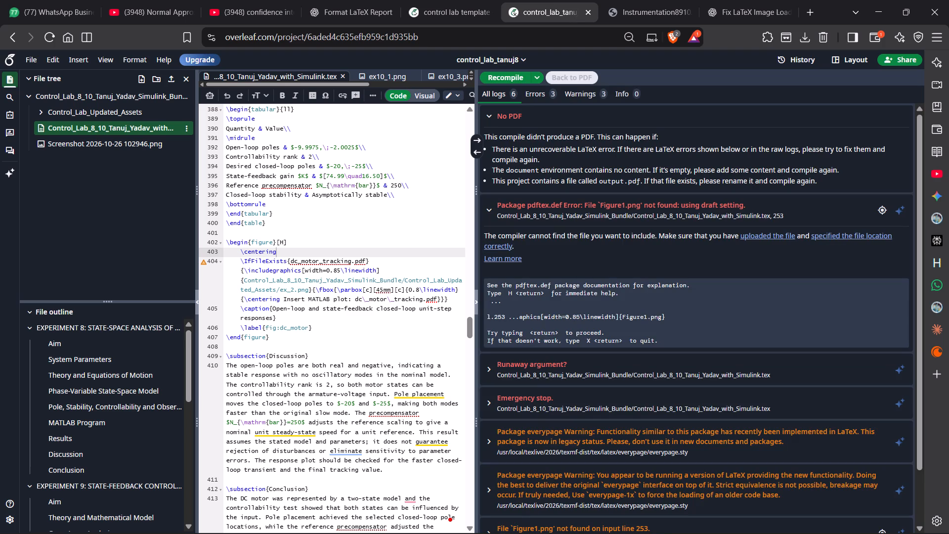
Cut the whole figure block captioned "Open-loop and state-feedback closed-loop unit-step responses" from the Experiment 9 source, and recompile.
drag(226, 243, 279, 335)
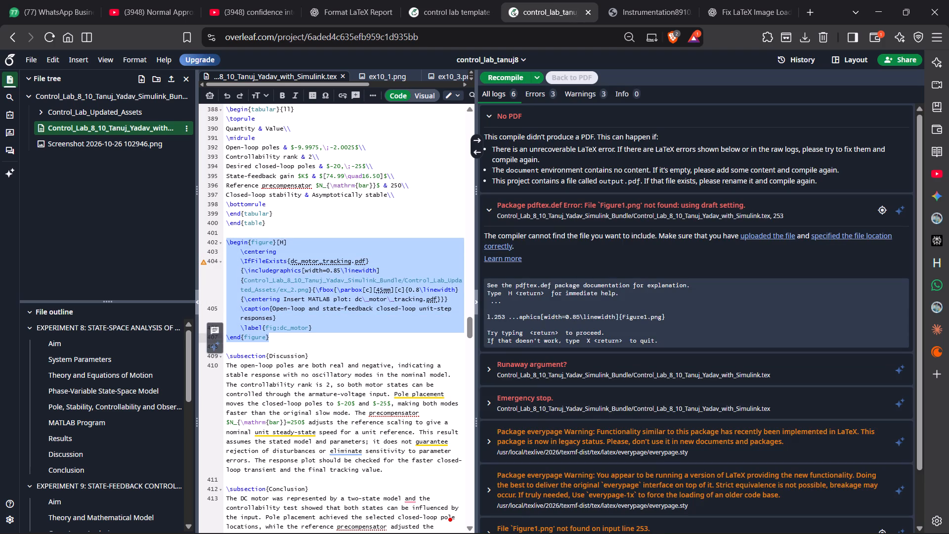
key(ctrl+x)
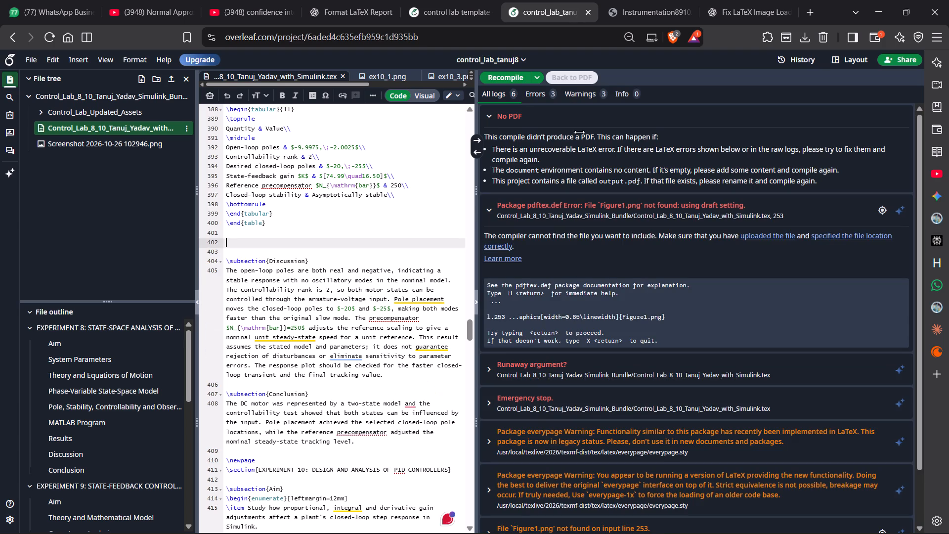
click(506, 76)
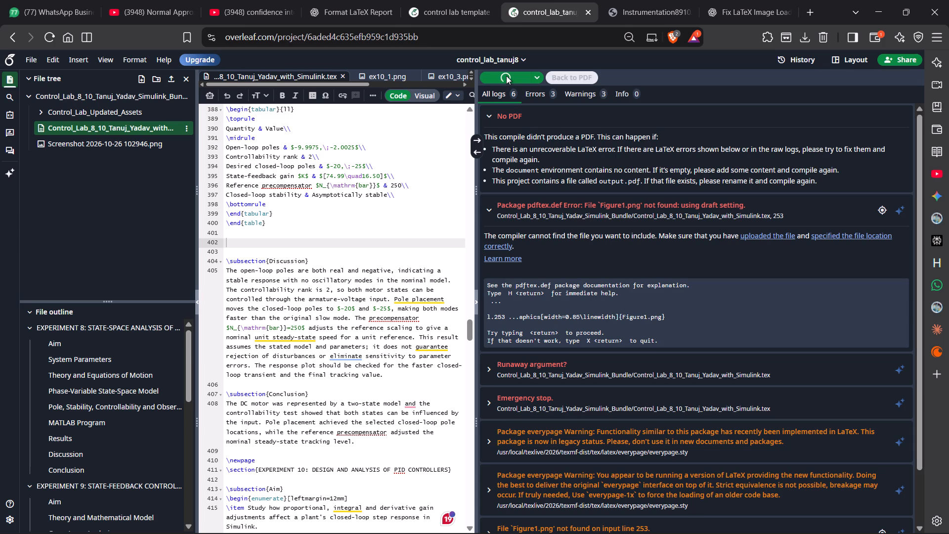
Review the recompiled report from the title page through the Experiment 9 and 10 sections to the Overall Conclusion.
scroll(625, 236, up, 1)
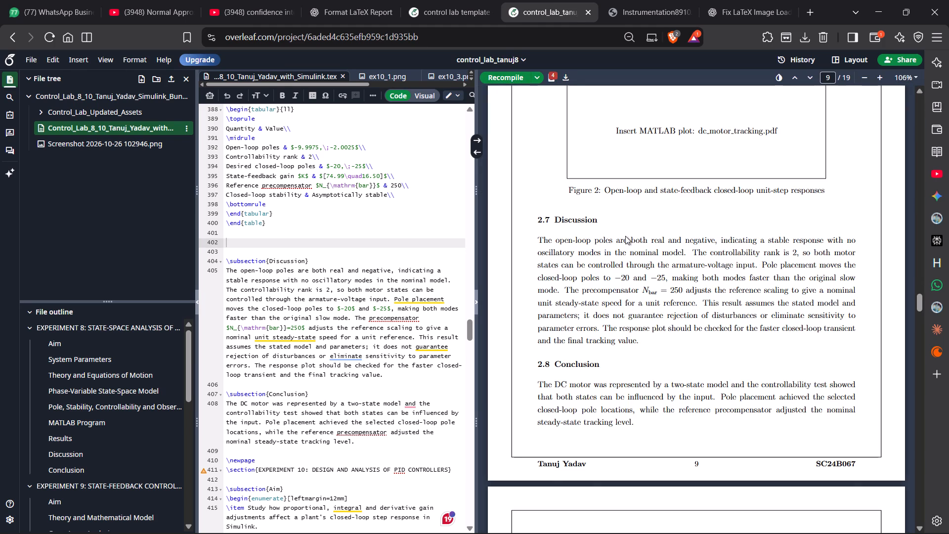
scroll(625, 236, up, 3)
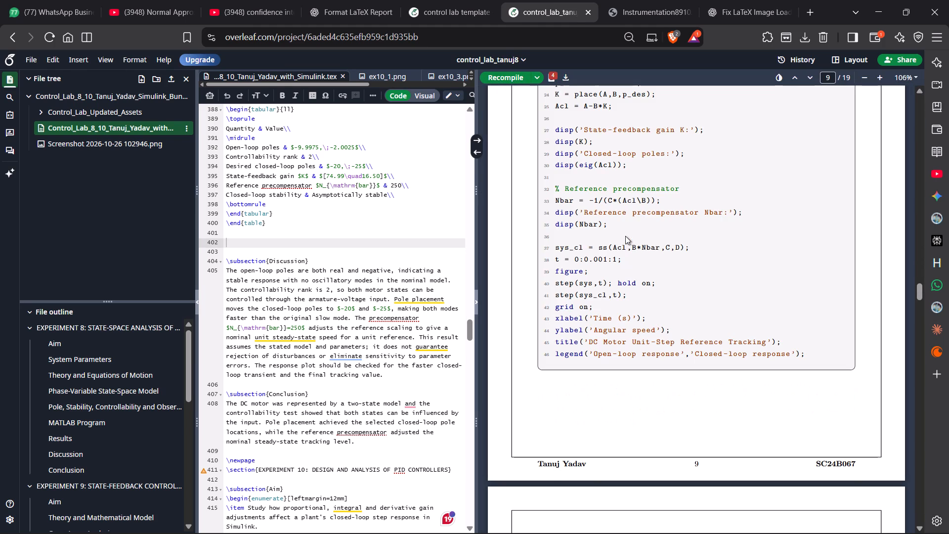
scroll(625, 236, up, 6)
scroll(625, 236, up, 20)
scroll(625, 236, up, 9)
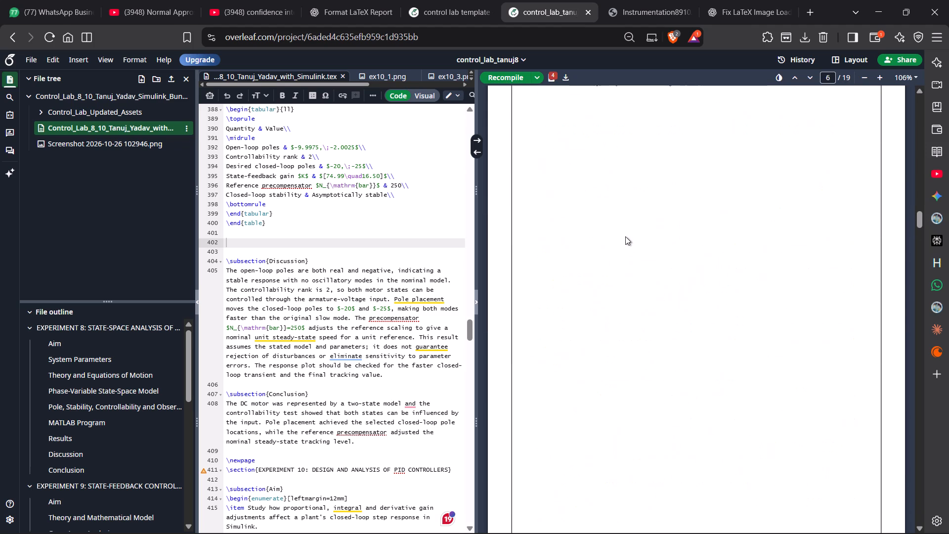
scroll(625, 236, up, 20)
scroll(625, 236, up, 20)
scroll(625, 236, up, 12)
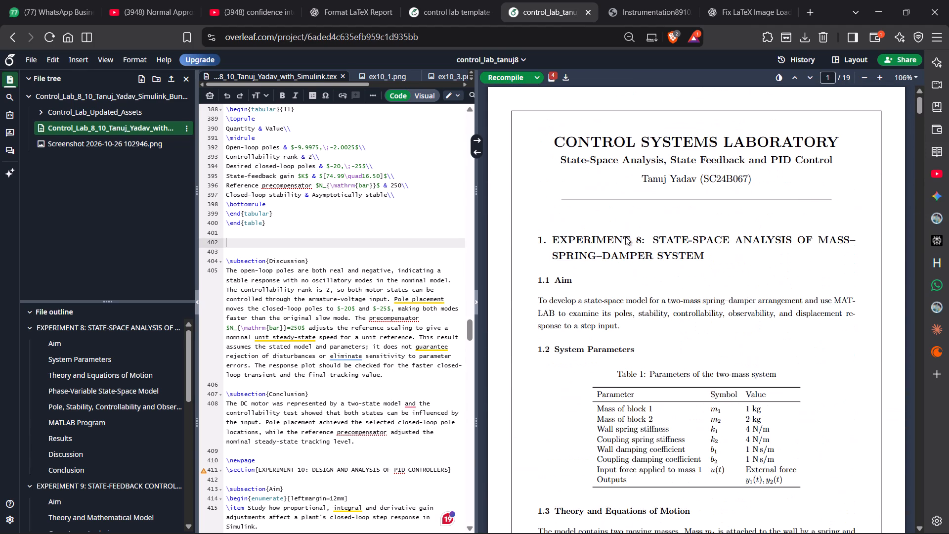
scroll(625, 236, up, 7)
scroll(625, 236, down, 20)
scroll(625, 236, down, 13)
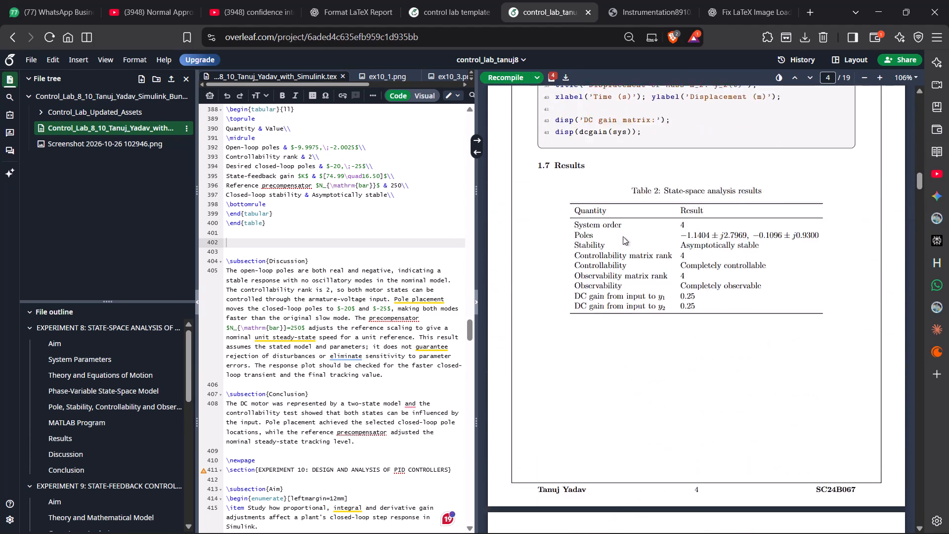
scroll(623, 236, down, 9)
scroll(621, 233, up, 2)
scroll(621, 233, down, 20)
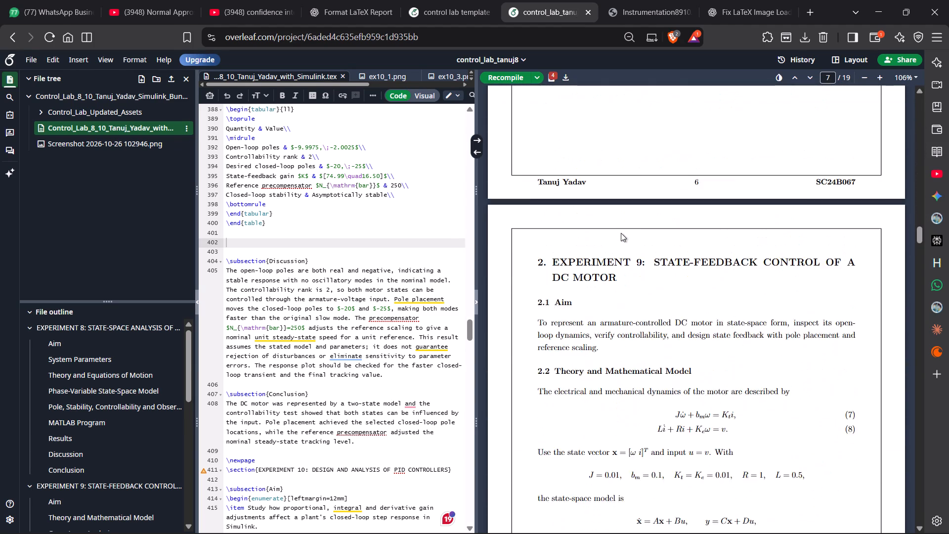
scroll(621, 233, down, 20)
scroll(621, 233, down, 20)
scroll(621, 233, down, 11)
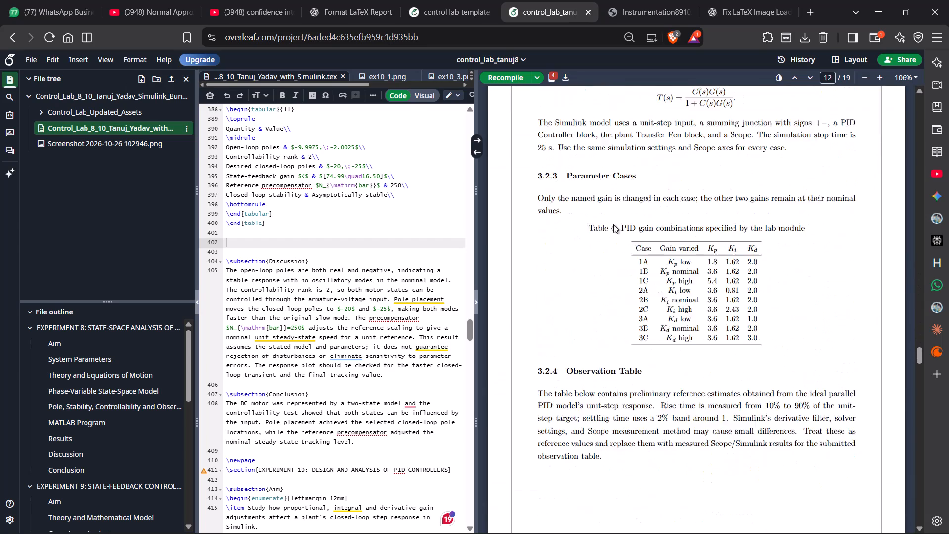
scroll(613, 224, down, 20)
scroll(613, 224, down, 20)
scroll(613, 224, down, 11)
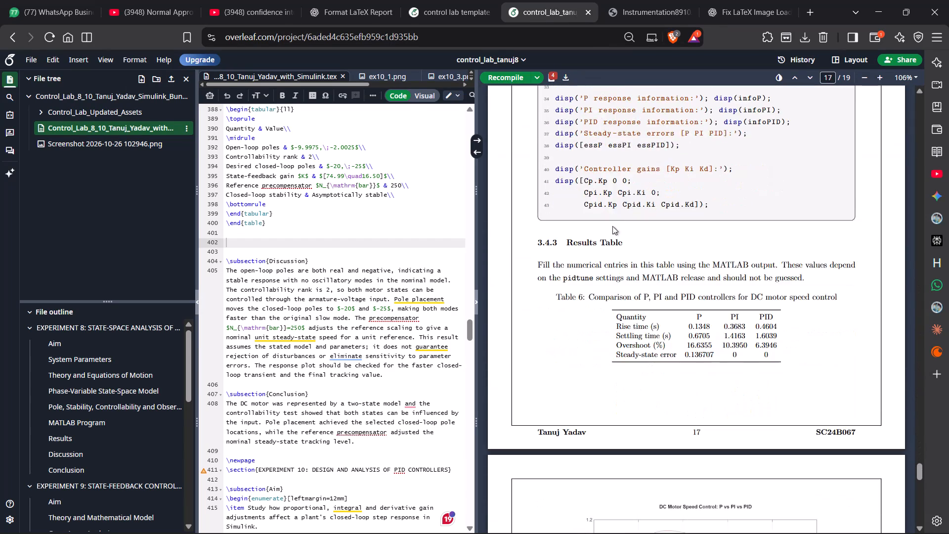
scroll(612, 226, down, 20)
scroll(612, 226, down, 3)
scroll(612, 226, up, 10)
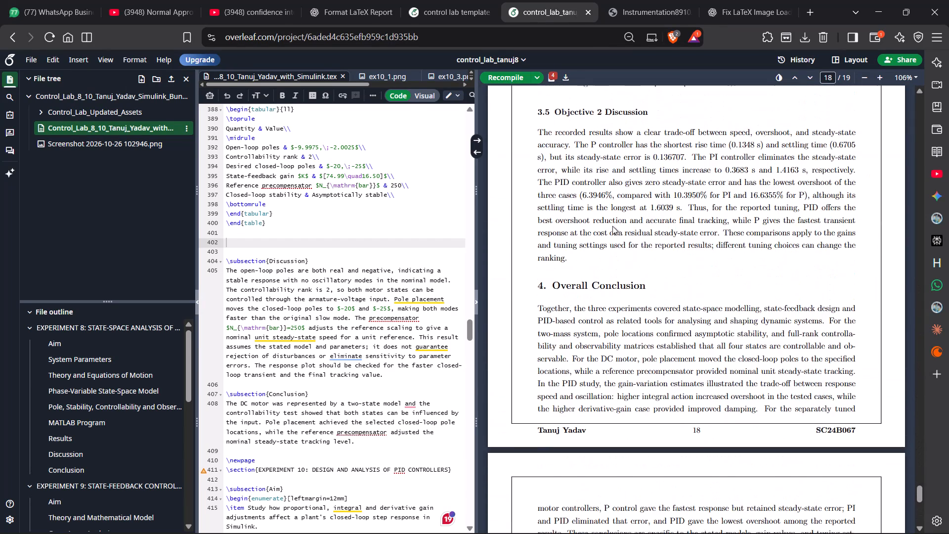
Review the compiled report backwards from the Objective 2 discussion through Experiment 10 to the Experiment 9 Results section.
scroll(612, 226, up, 1)
scroll(612, 226, down, 8)
scroll(612, 226, up, 17)
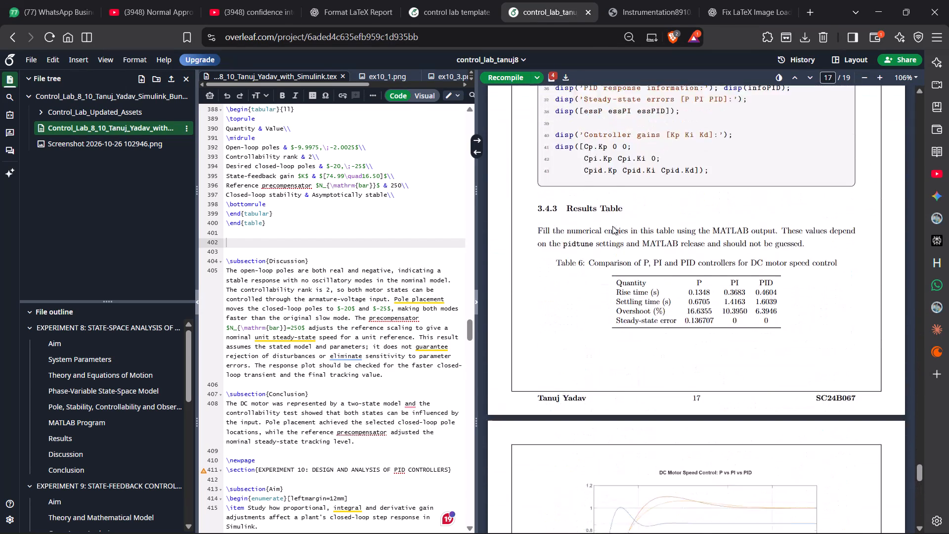
scroll(612, 226, up, 3)
scroll(612, 226, up, 20)
scroll(612, 226, up, 4)
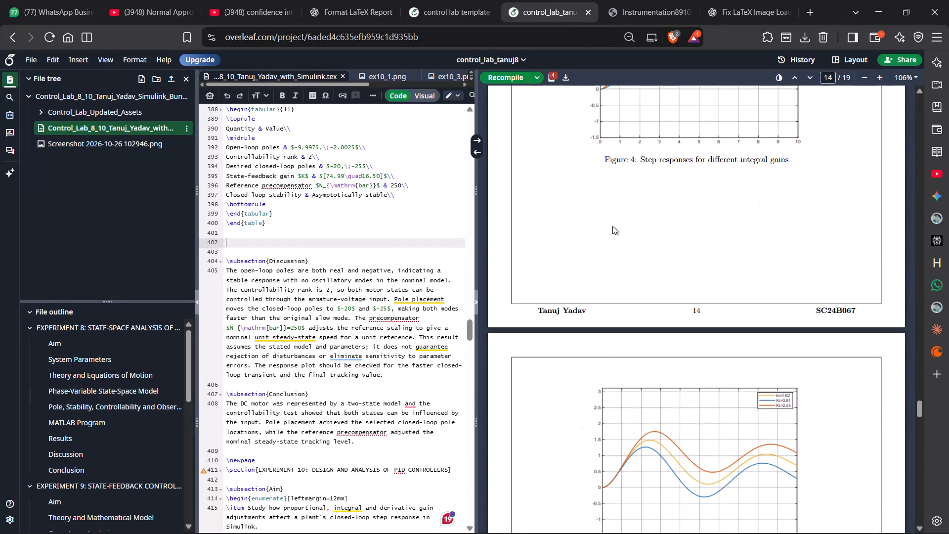
scroll(612, 226, up, 17)
scroll(612, 226, up, 4)
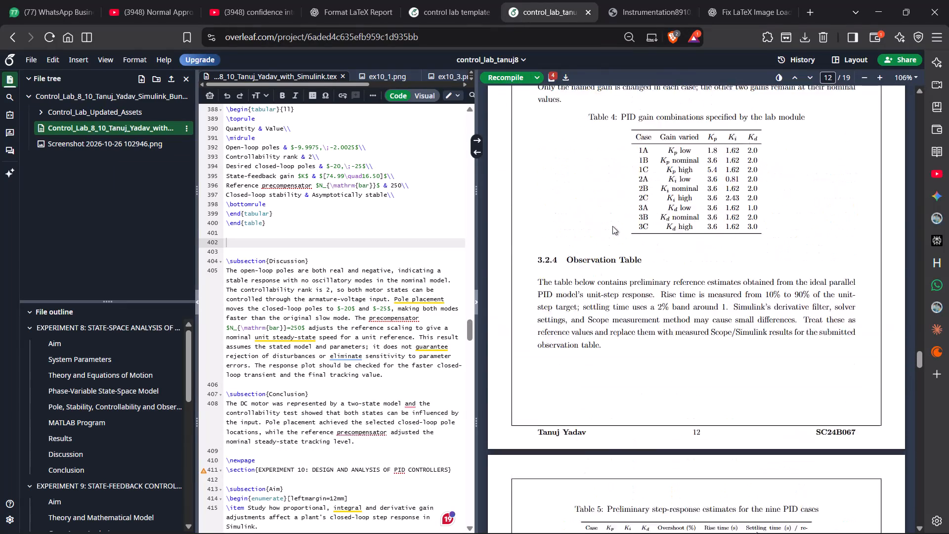
scroll(612, 226, up, 16)
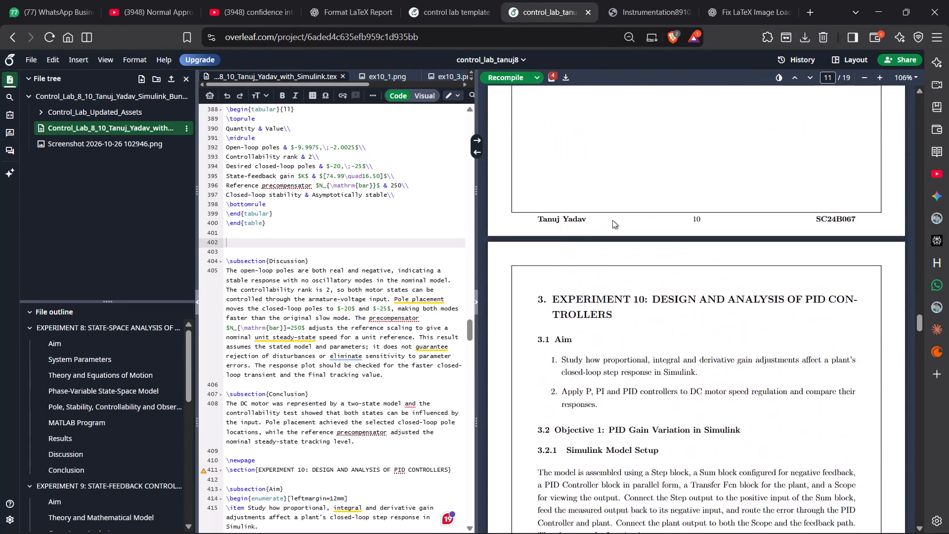
scroll(612, 220, up, 10)
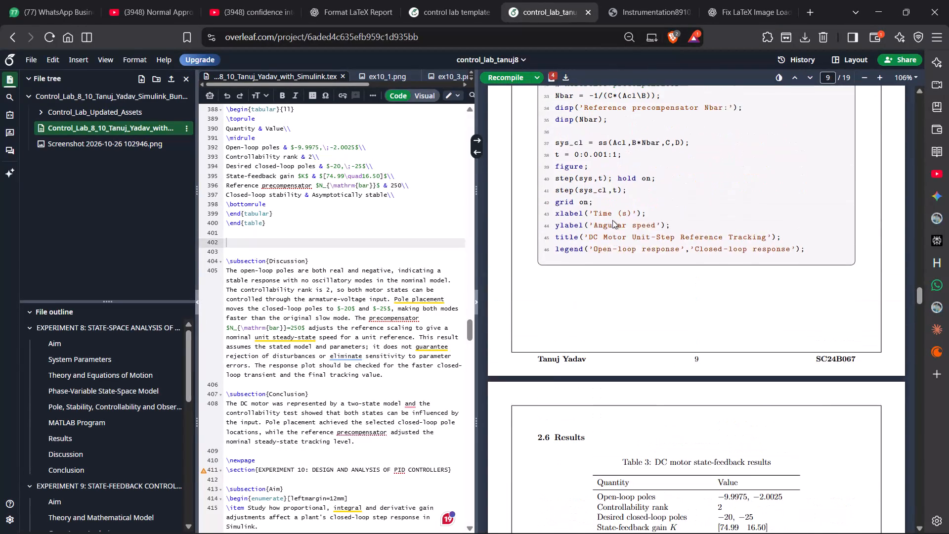
scroll(612, 220, up, 8)
scroll(612, 220, down, 12)
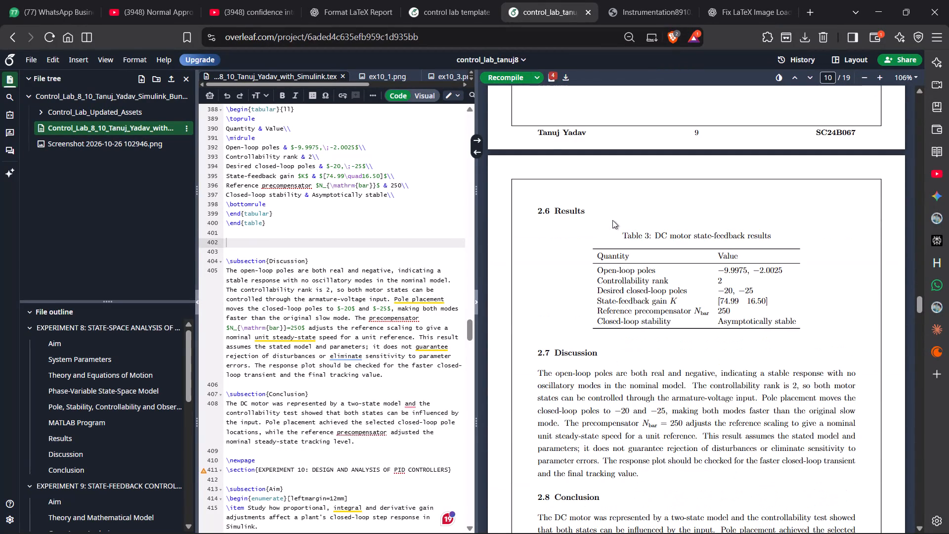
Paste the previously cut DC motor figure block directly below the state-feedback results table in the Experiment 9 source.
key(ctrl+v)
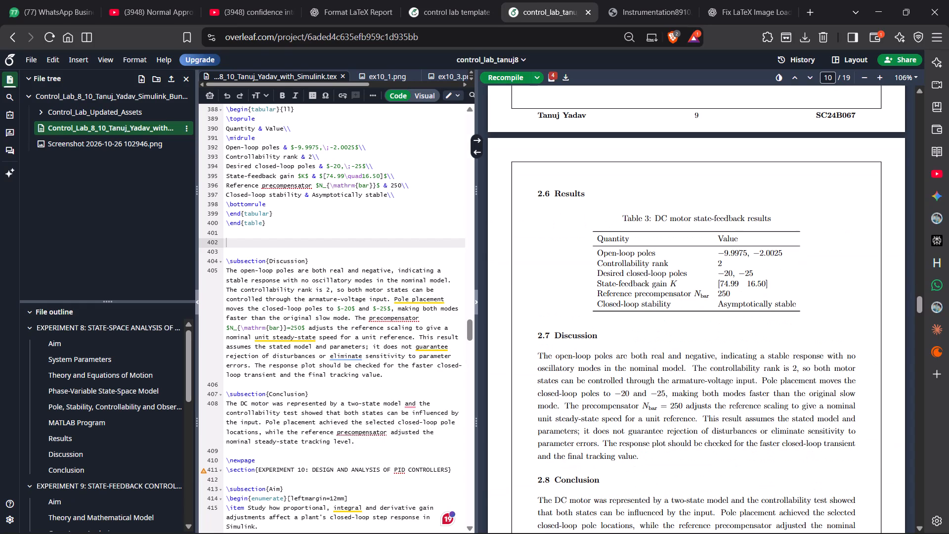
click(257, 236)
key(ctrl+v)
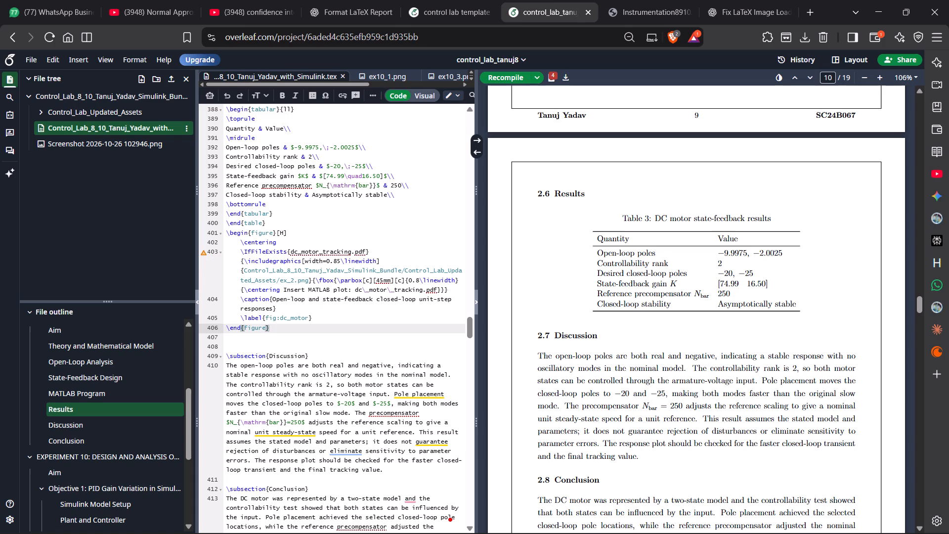
Delete the file Screenshot 2026-10-26 102946.png from the Simulink bundle folder.
click(134, 117)
scroll(118, 170, down, 1)
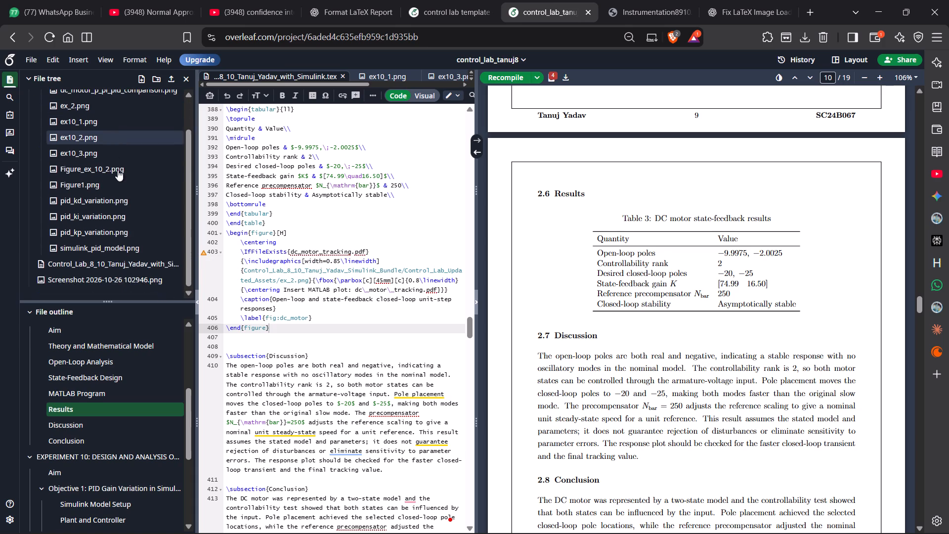
scroll(118, 170, up, 2)
scroll(118, 170, down, 1)
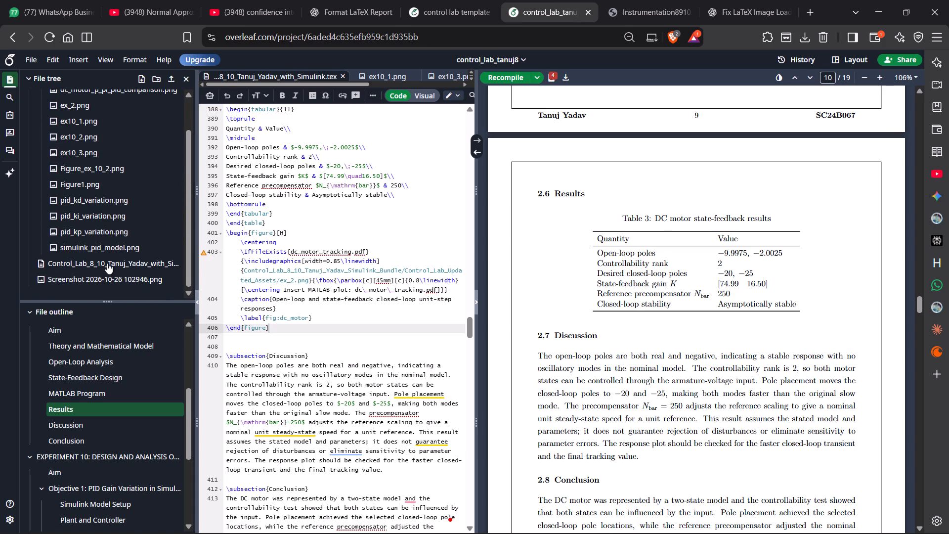
click(100, 281)
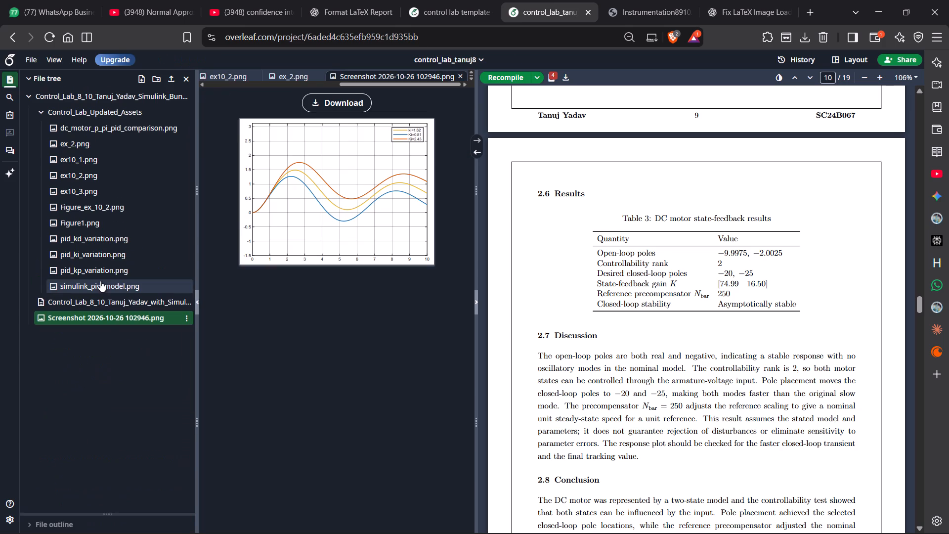
right_click(99, 320)
click(129, 380)
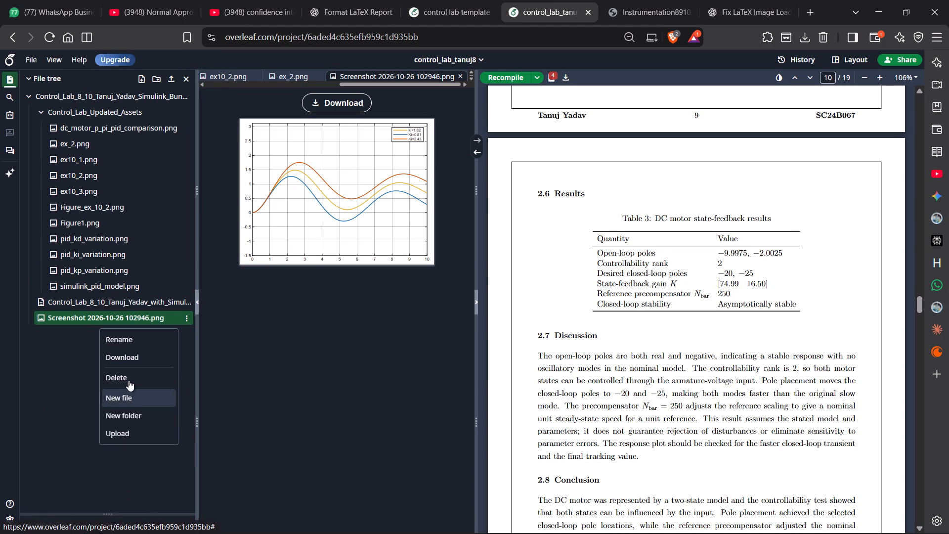
click(579, 174)
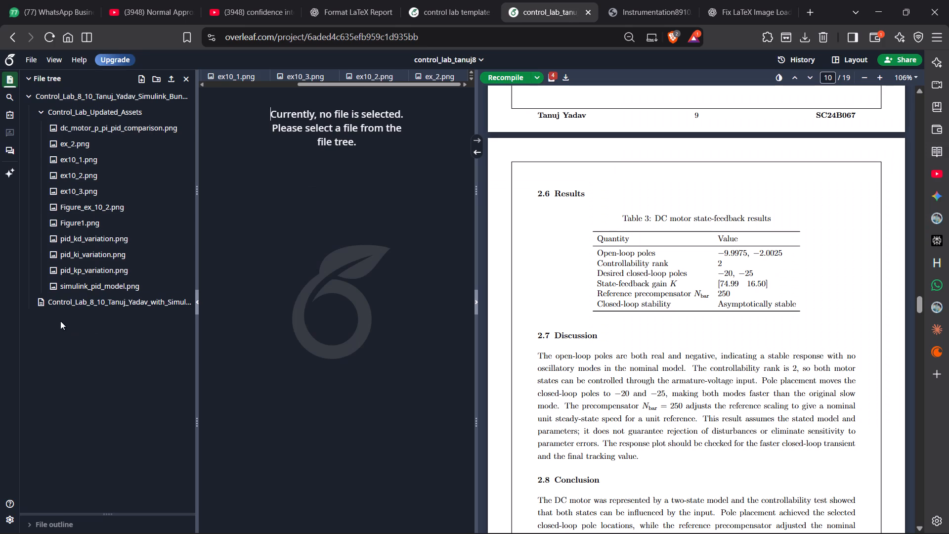
Reopen the report's .tex file and recompile it.
click(89, 295)
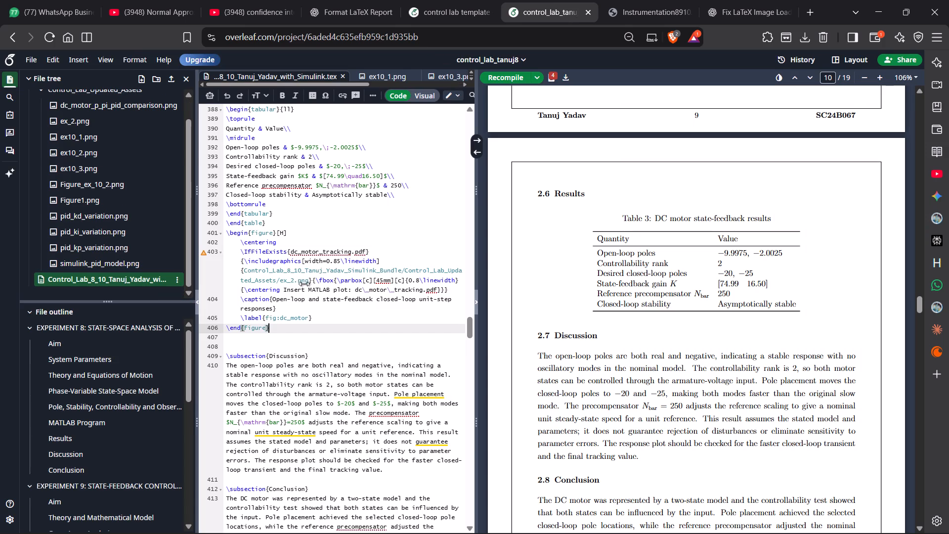
click(501, 80)
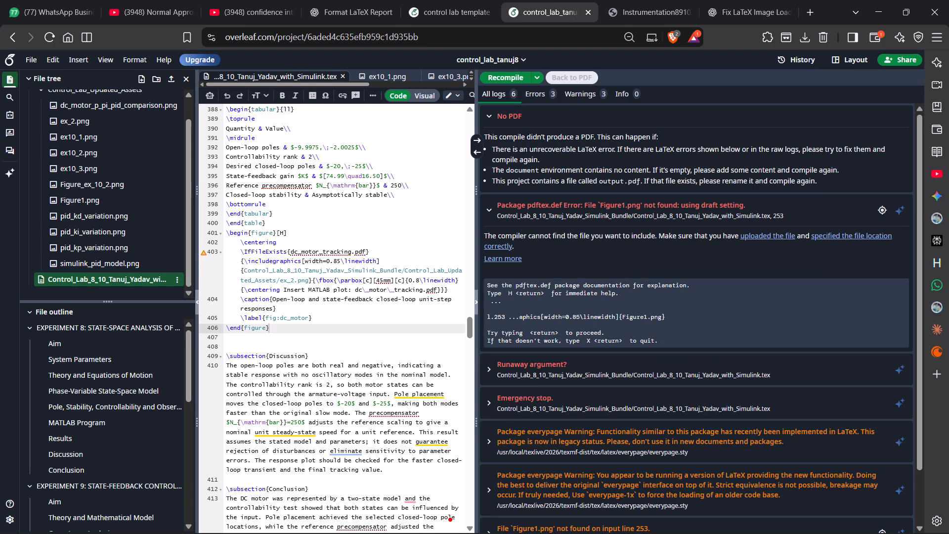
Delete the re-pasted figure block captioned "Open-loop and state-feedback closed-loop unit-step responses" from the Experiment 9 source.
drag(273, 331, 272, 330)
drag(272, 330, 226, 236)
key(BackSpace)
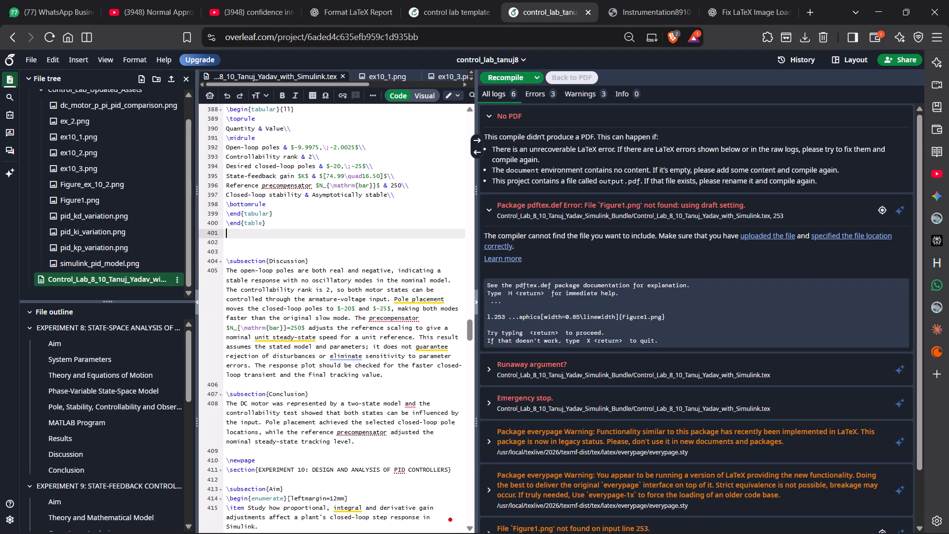
Copy the whole figure block captioned "Step responses for different proportional gains" from the Simulink Response Plots subsection of the source.
scroll(320, 222, down, 19)
scroll(320, 222, down, 10)
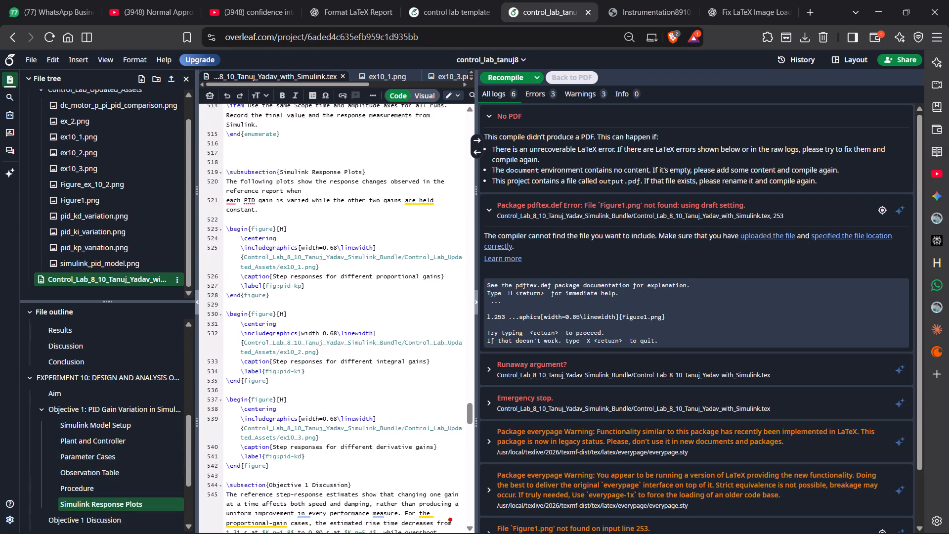
scroll(320, 221, down, 8)
scroll(320, 221, up, 8)
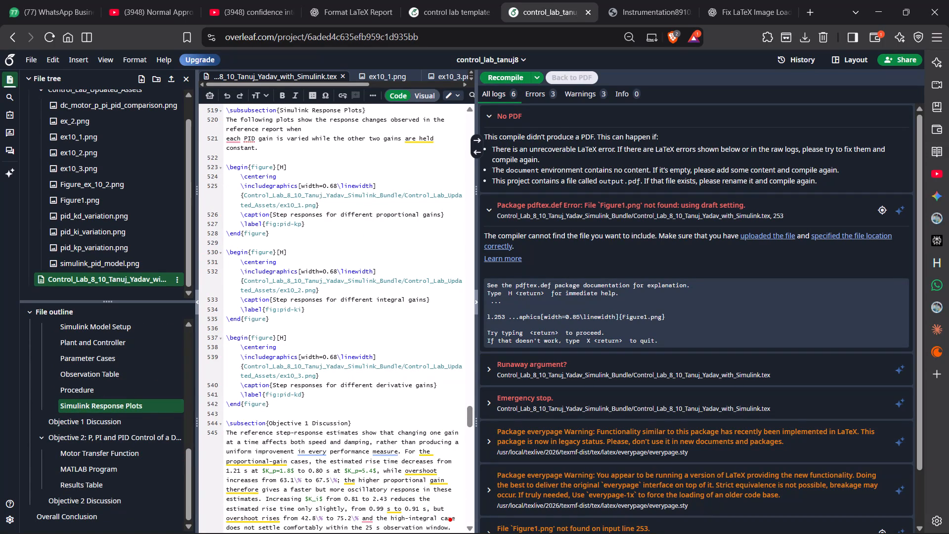
drag(280, 234, 228, 165)
key(ctrl+c)
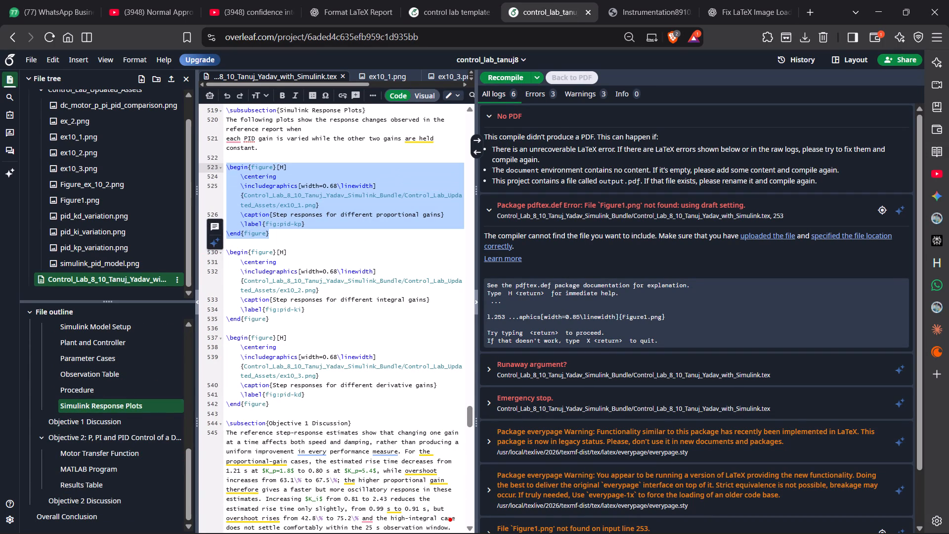
Recompile the report, and check the Experiment 9 pages of the output around the Results section.
scroll(290, 139, up, 7)
scroll(295, 181, up, 12)
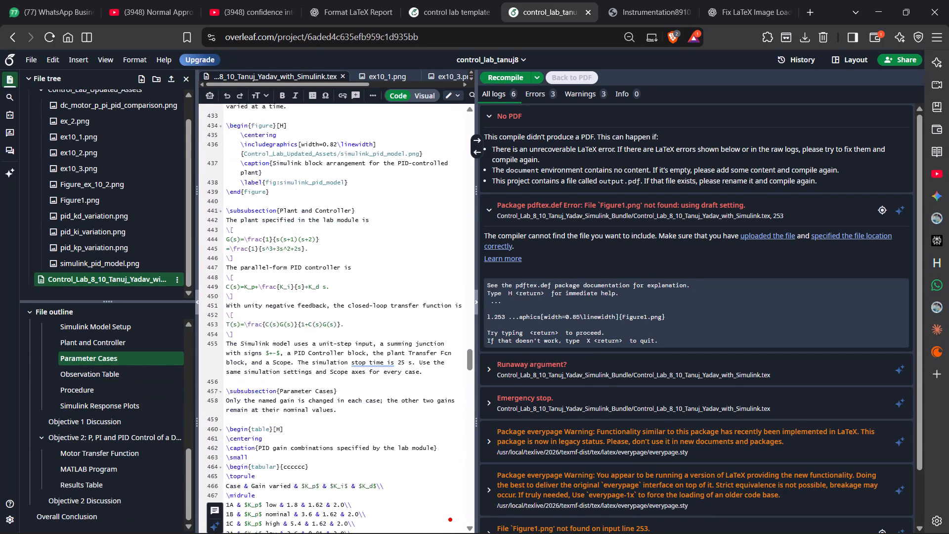
click(499, 80)
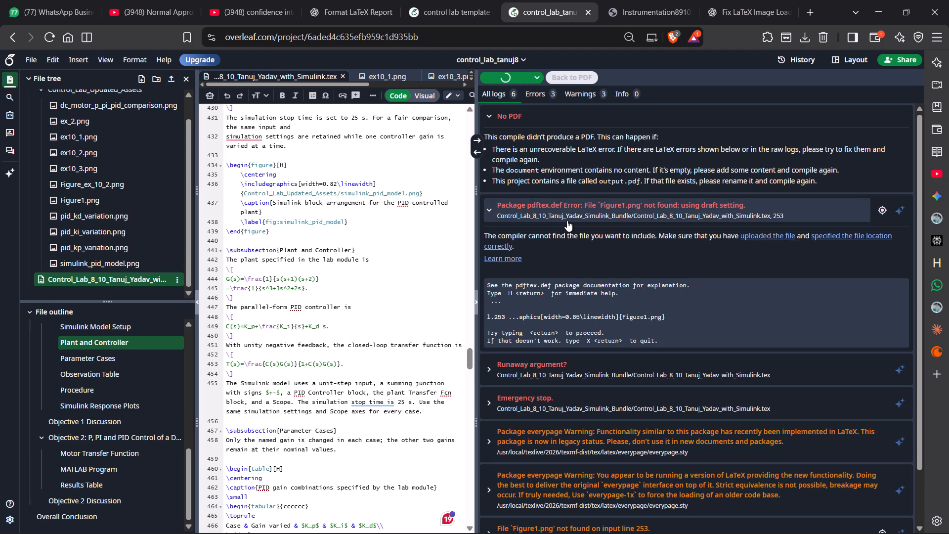
scroll(566, 218, down, 7)
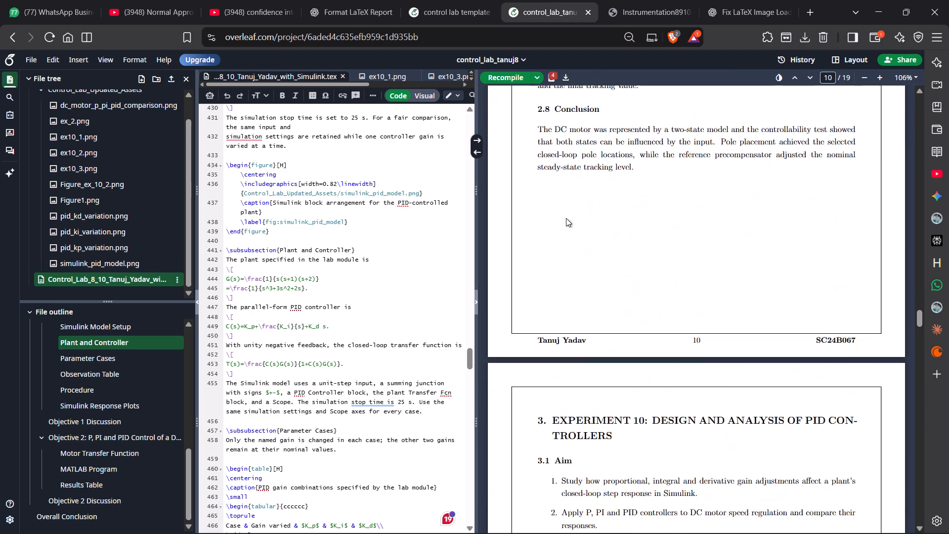
scroll(566, 218, down, 6)
scroll(566, 218, up, 7)
scroll(566, 218, up, 19)
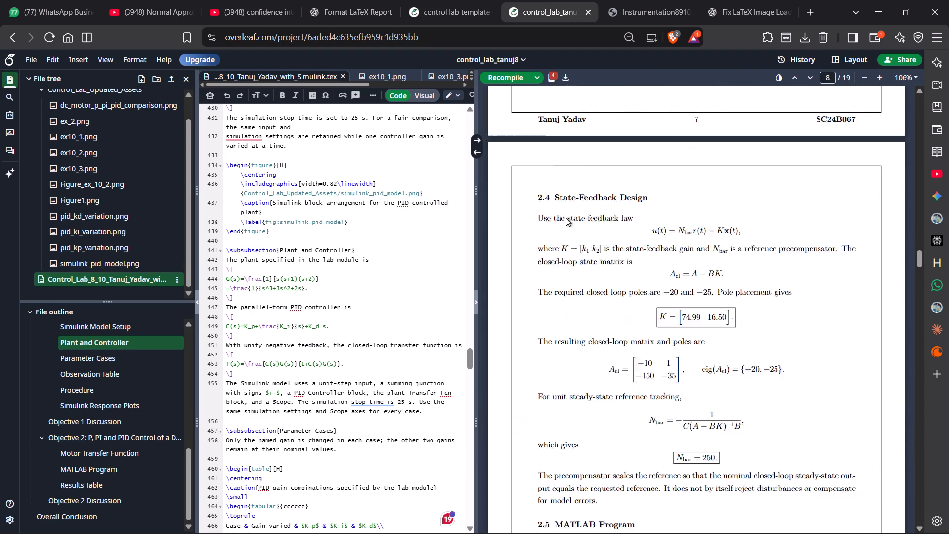
scroll(566, 218, up, 20)
scroll(566, 218, down, 13)
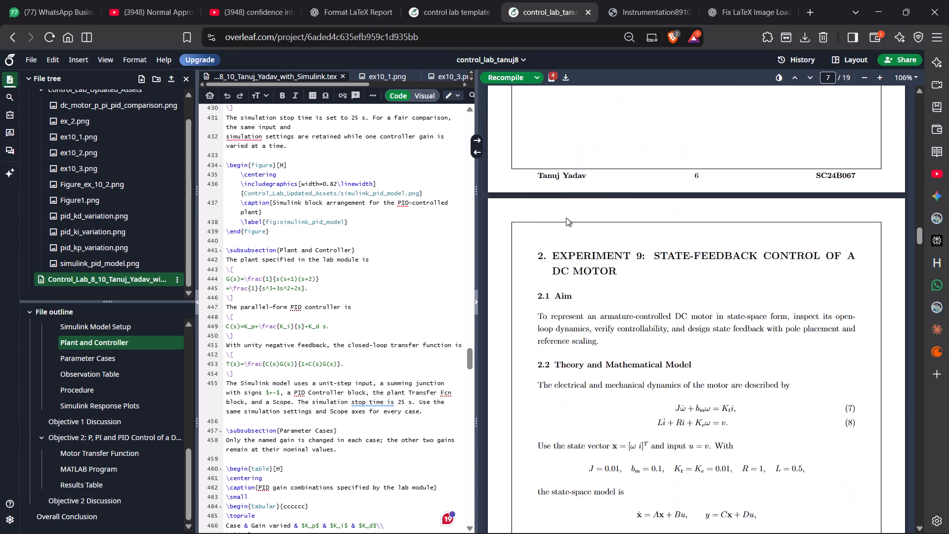
scroll(566, 218, down, 15)
scroll(566, 218, down, 8)
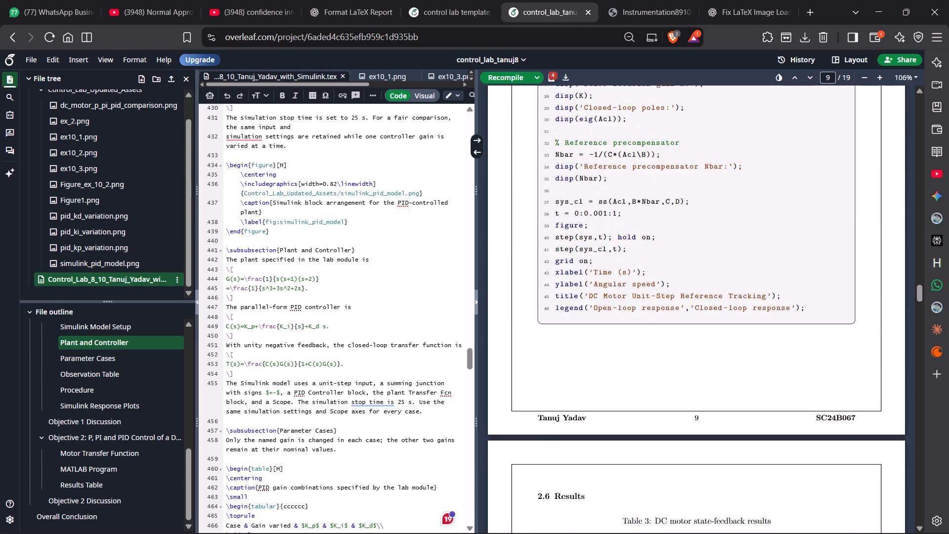
scroll(566, 218, down, 3)
Go to the Experiment 9 Results source and paste the copied figure block directly below the DC motor state-feedback results table.
double_click(574, 197)
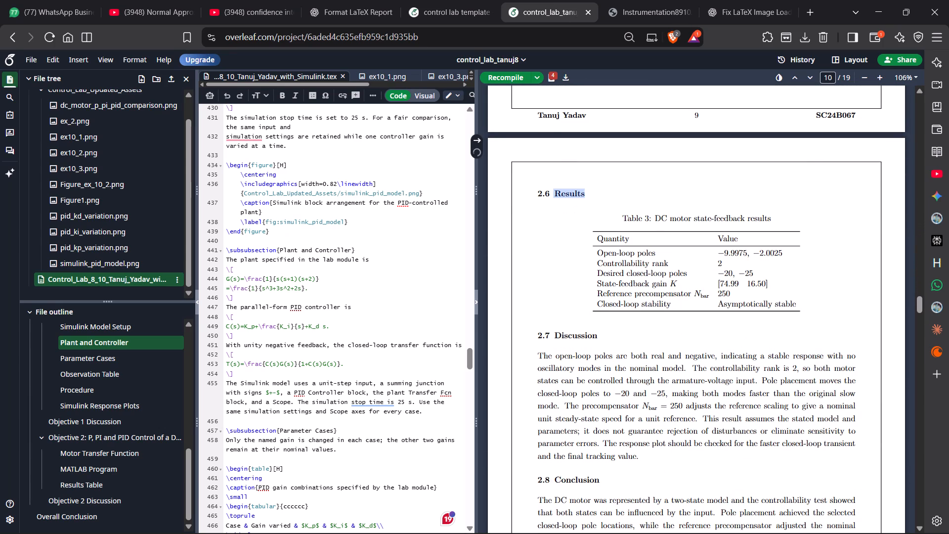
scroll(320, 351, down, 1)
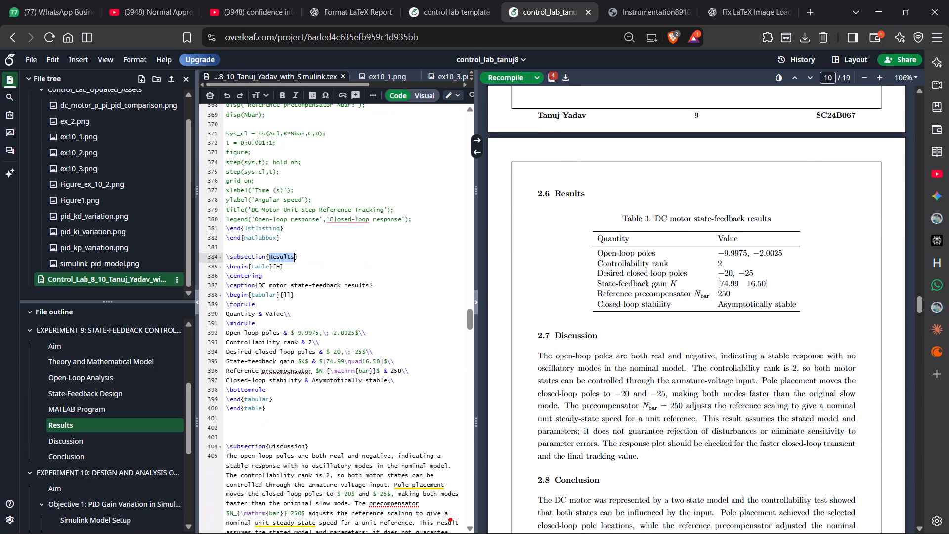
scroll(311, 383, down, 2)
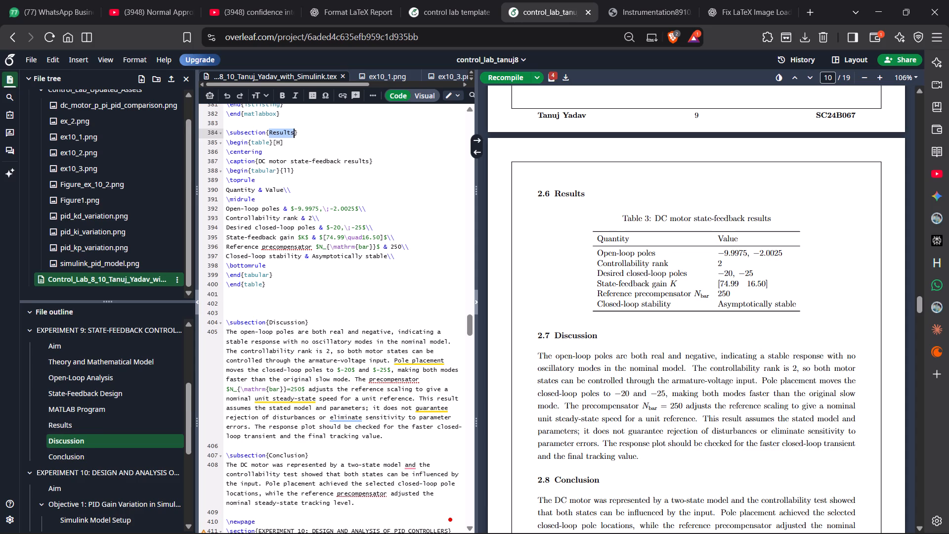
click(251, 299)
key(ctrl+v)
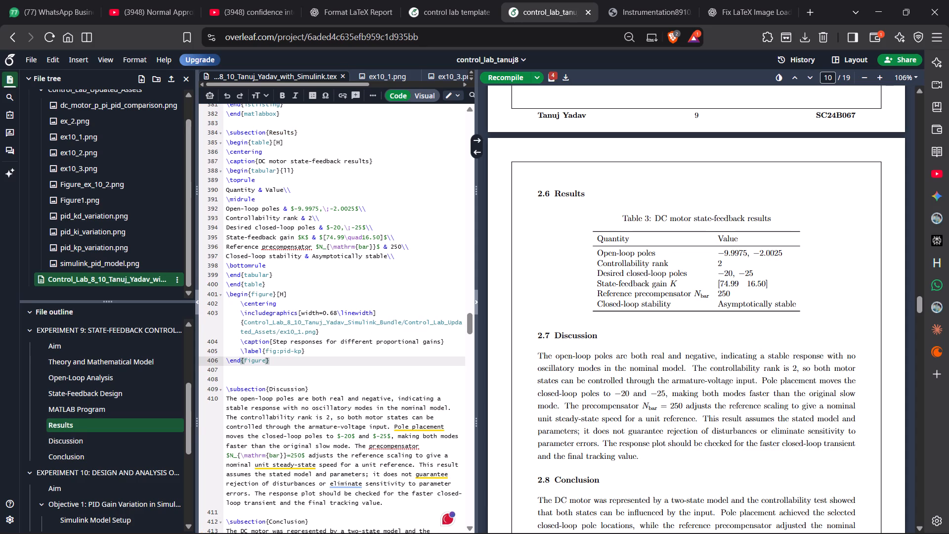
Set the pasted figure's image path to ex_2.png in the Control_Lab_Updated_Assets folder, and recompile.
drag(244, 322, 314, 334)
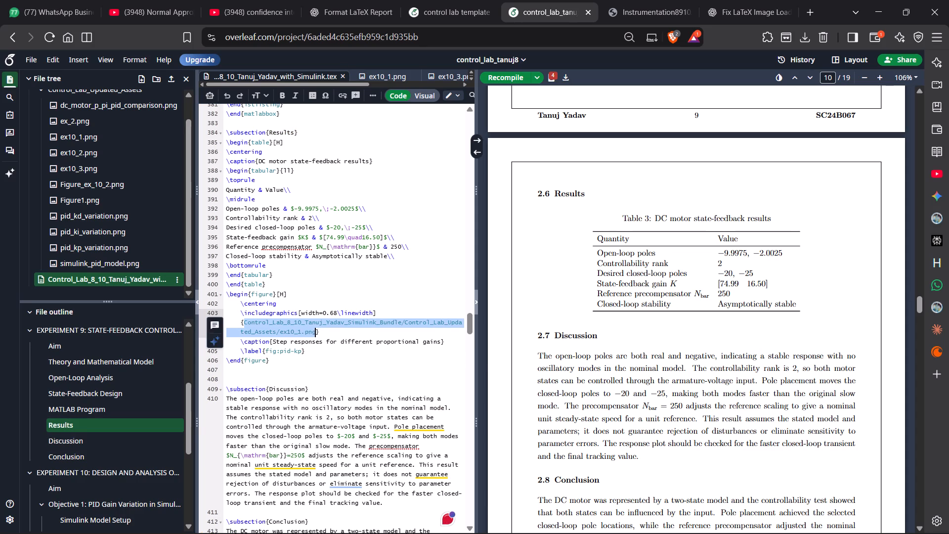
text(ex)
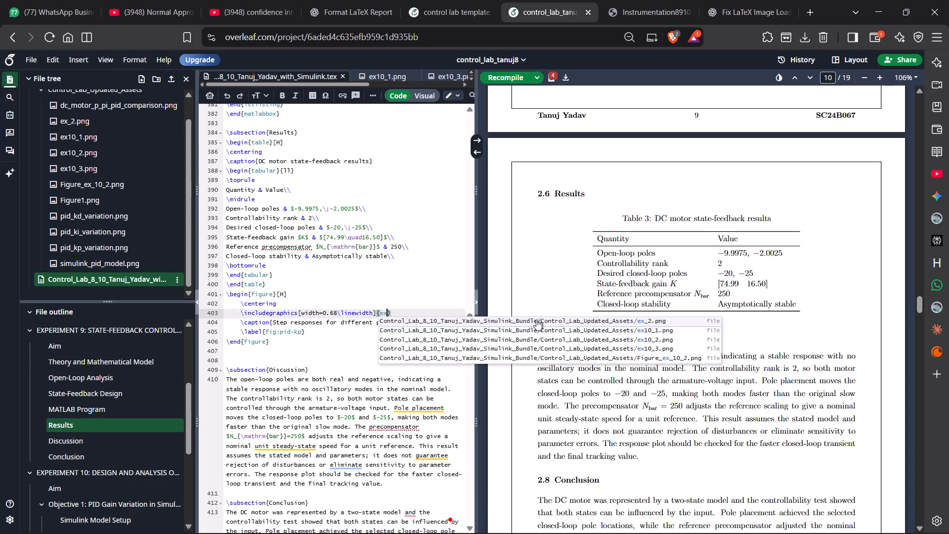
click(536, 318)
click(506, 73)
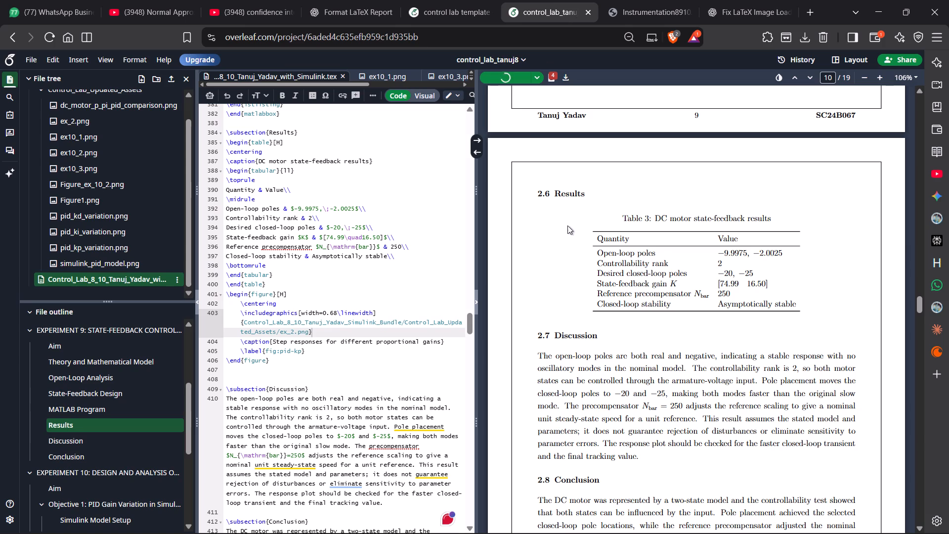
Replace the "Unit-step displacement response for both masses" figure block in the Experiment 8 Results source with the copied figure block.
scroll(360, 225, up, 12)
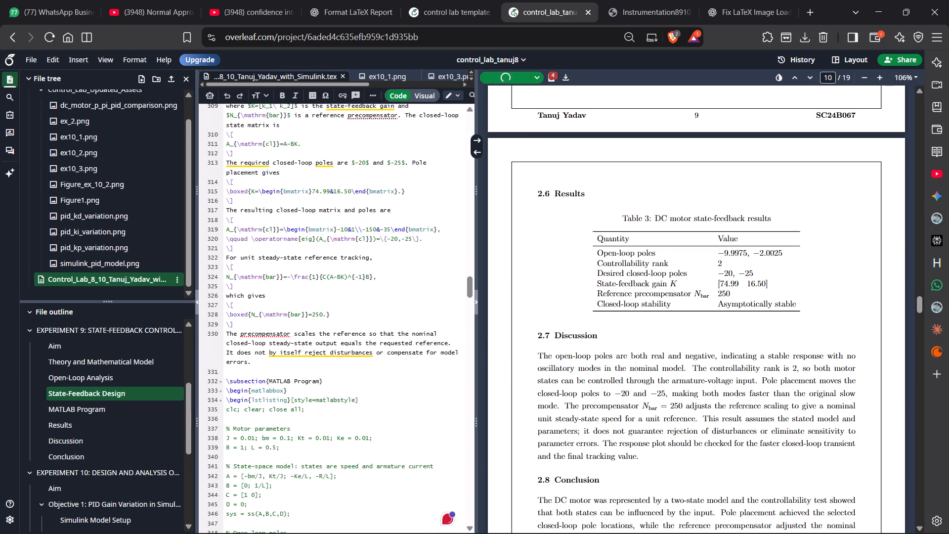
scroll(360, 225, up, 8)
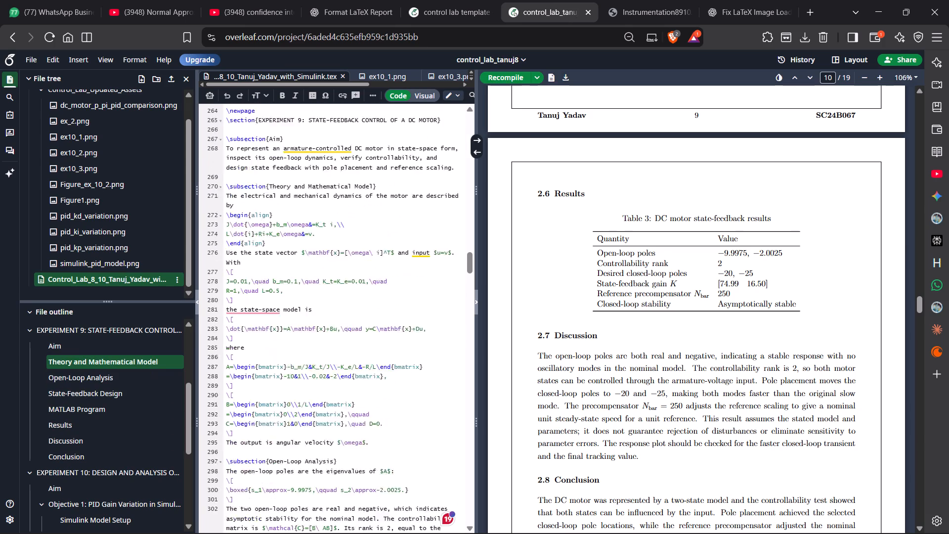
scroll(360, 225, up, 8)
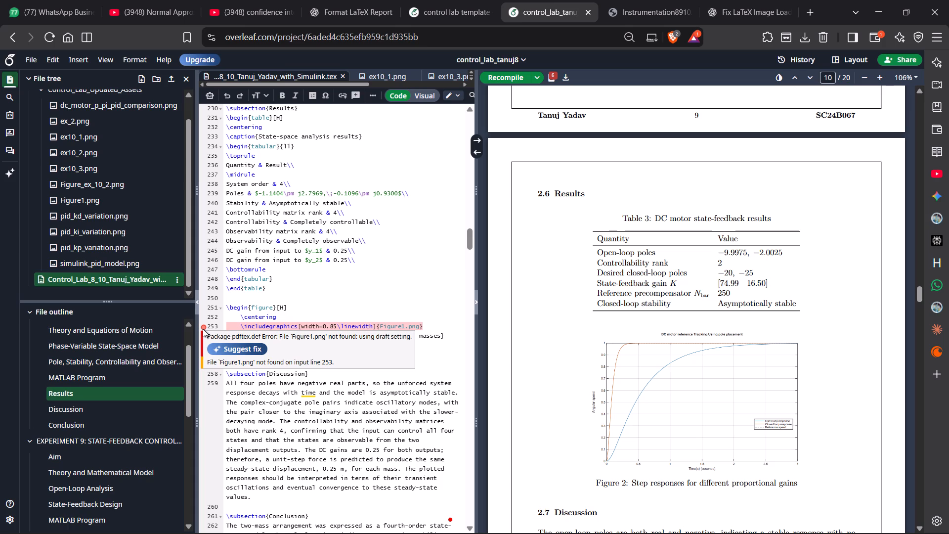
drag(267, 353, 228, 303)
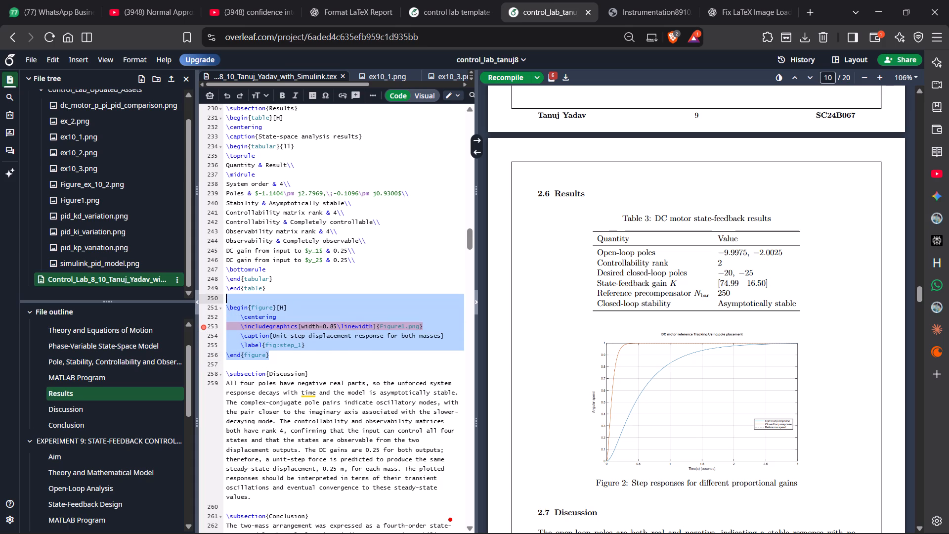
key(ctrl+v)
Set the replaced Experiment 8 figure's image path to Figure1.png in the Control_Lab_Updated_Assets folder, and recompile.
drag(244, 328, 316, 339)
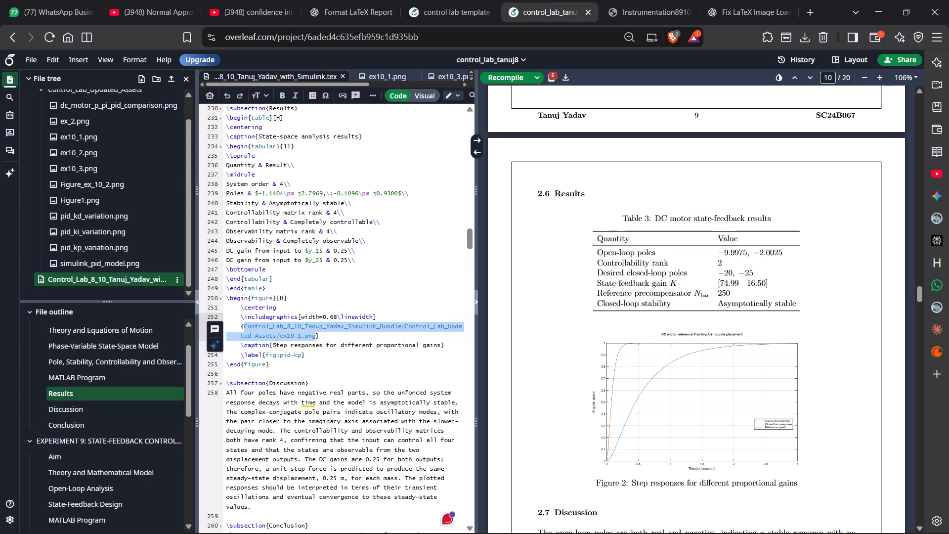
key(BackSpace)
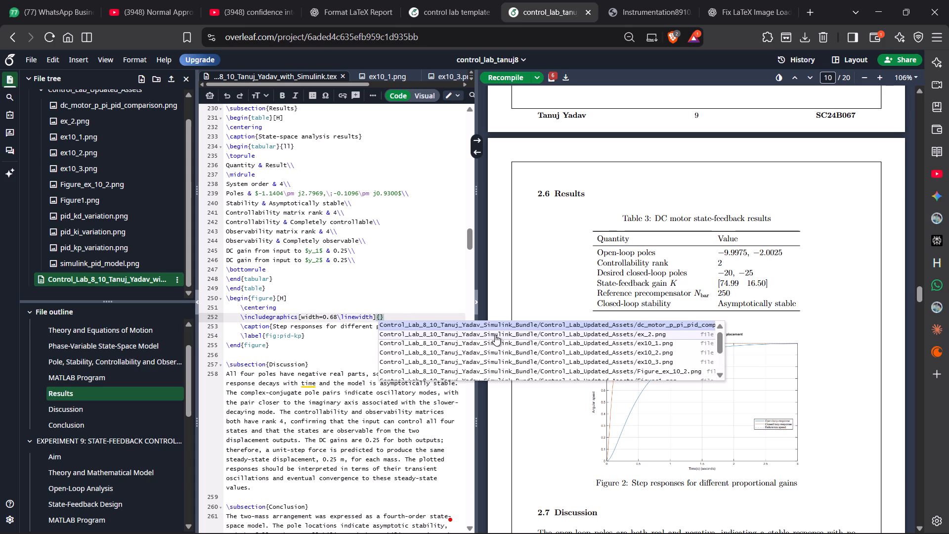
scroll(493, 329, down, 3)
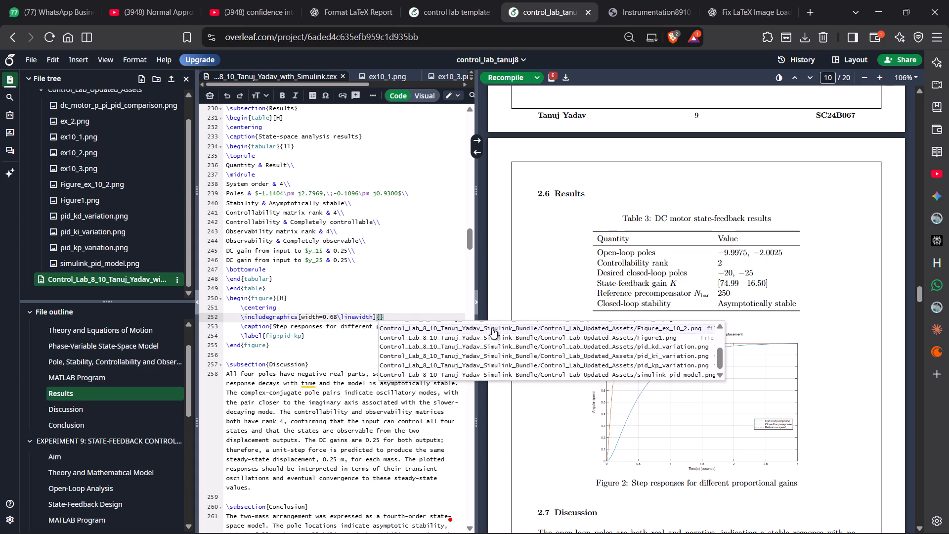
scroll(492, 328, up, 3)
scroll(492, 328, down, 1)
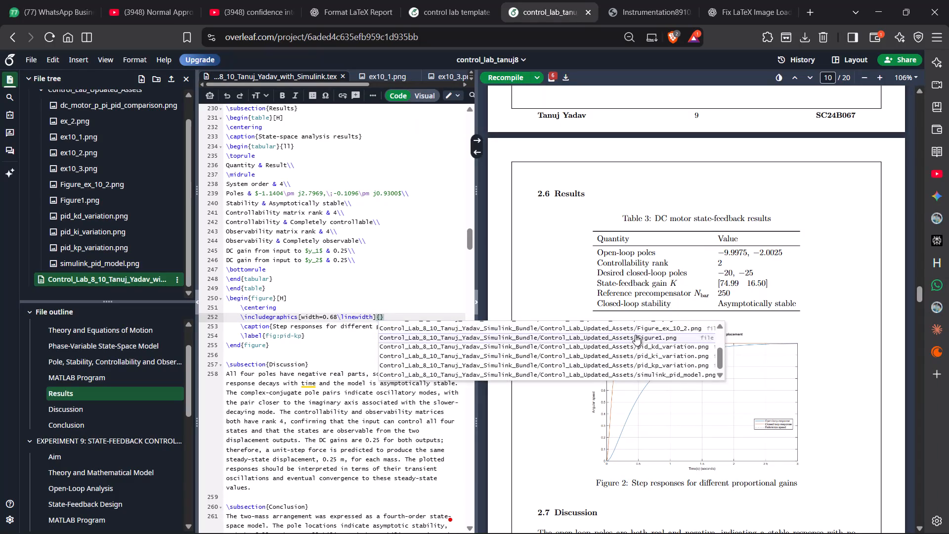
click(645, 336)
click(503, 74)
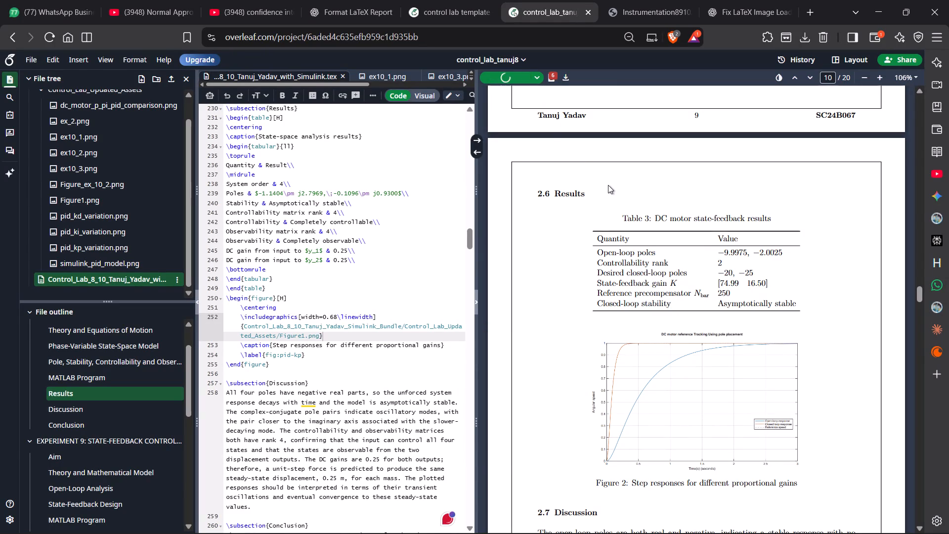
Review the recompiled report's pages from Experiment 8 through the Experiment 10 response plots to check the figures.
scroll(608, 185, up, 3)
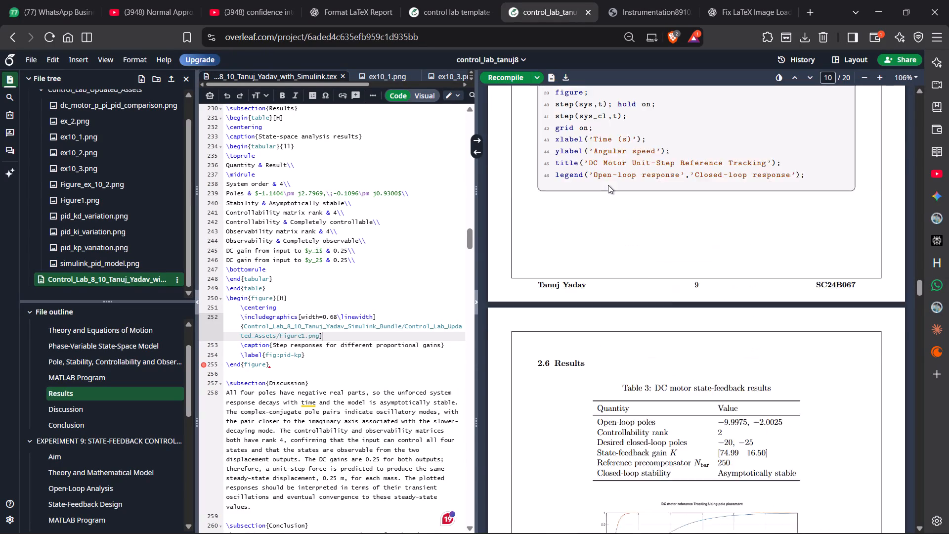
scroll(608, 185, up, 2)
scroll(608, 185, up, 20)
scroll(608, 185, up, 18)
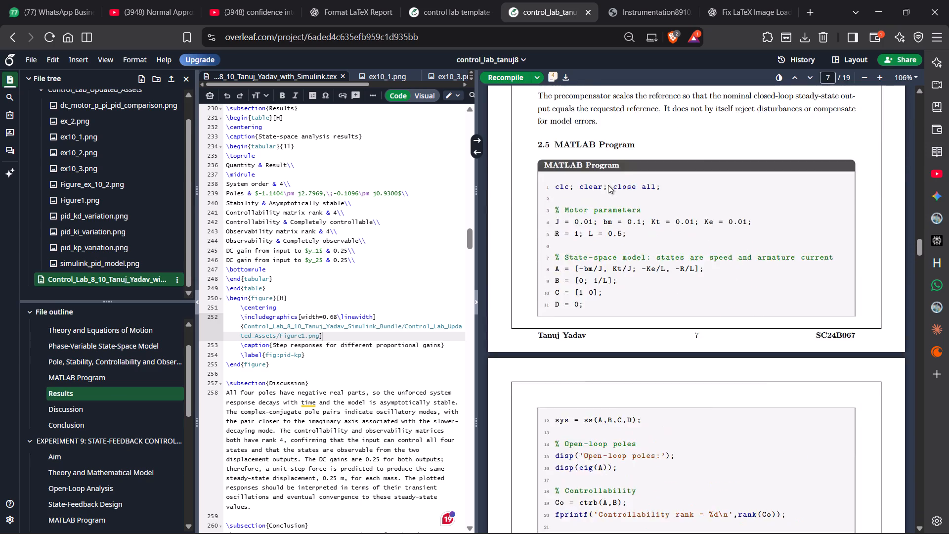
scroll(608, 185, up, 20)
scroll(608, 185, up, 20)
scroll(608, 185, up, 10)
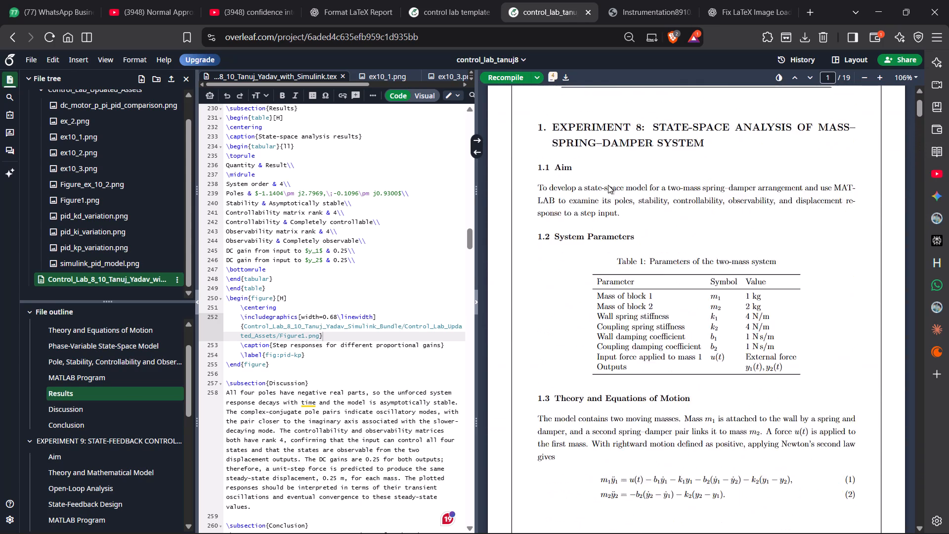
scroll(608, 185, up, 7)
scroll(608, 185, down, 20)
scroll(608, 185, down, 2)
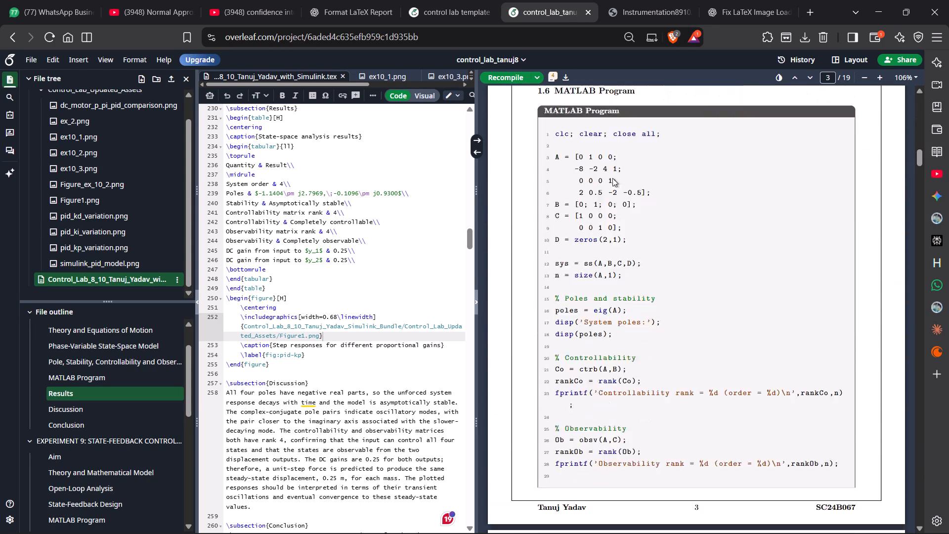
scroll(612, 178, down, 20)
scroll(612, 178, down, 17)
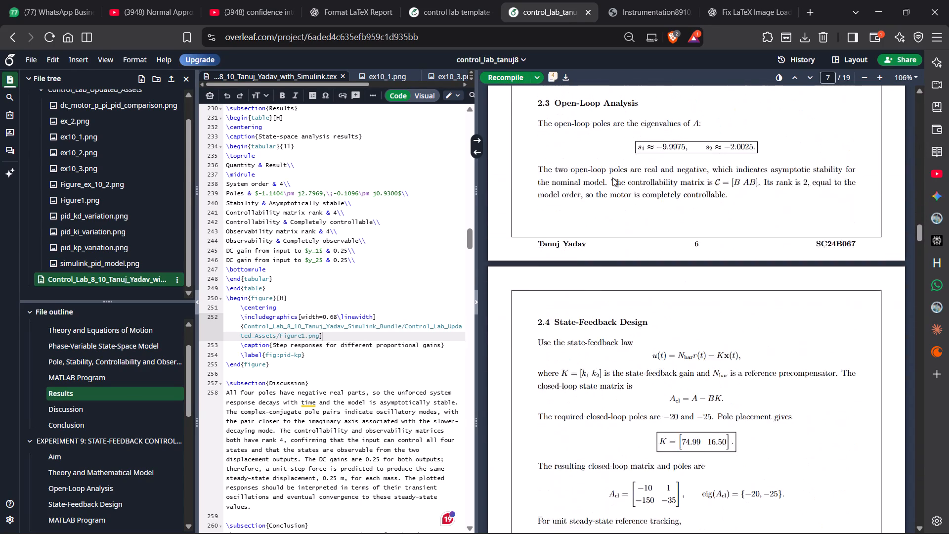
scroll(612, 178, down, 20)
scroll(612, 178, down, 16)
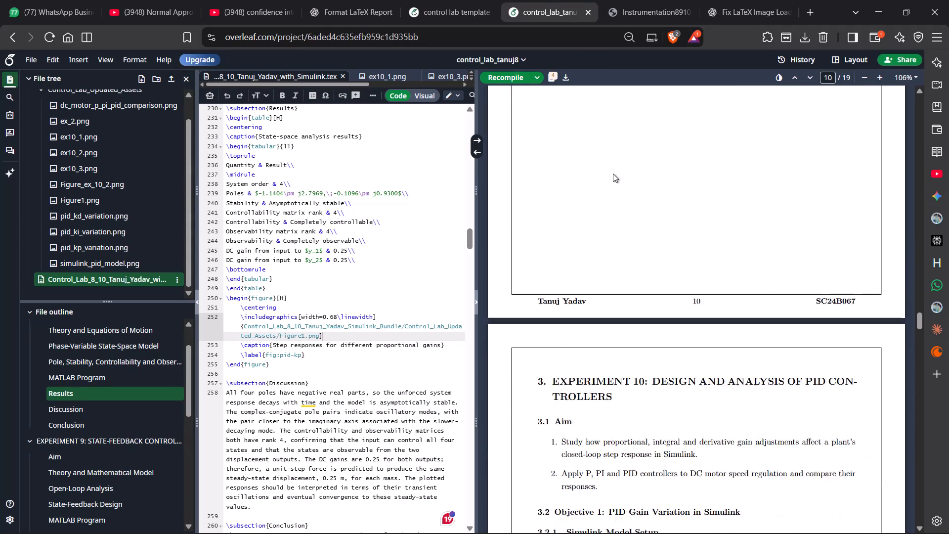
scroll(613, 174, down, 20)
scroll(613, 174, down, 16)
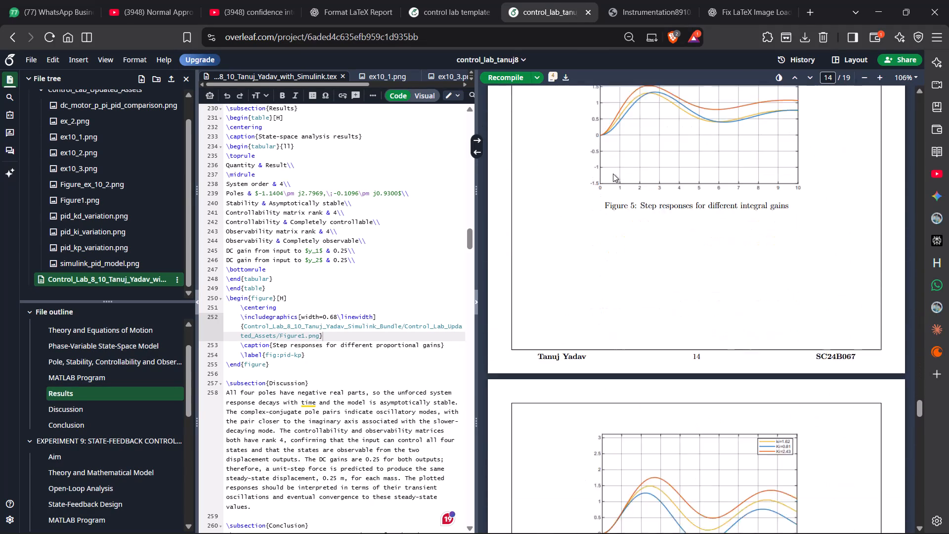
Check the report's remaining pages from the Experiment 10 response plots through the last page, and recompile.
scroll(613, 174, down, 12)
scroll(613, 174, down, 20)
scroll(613, 174, down, 3)
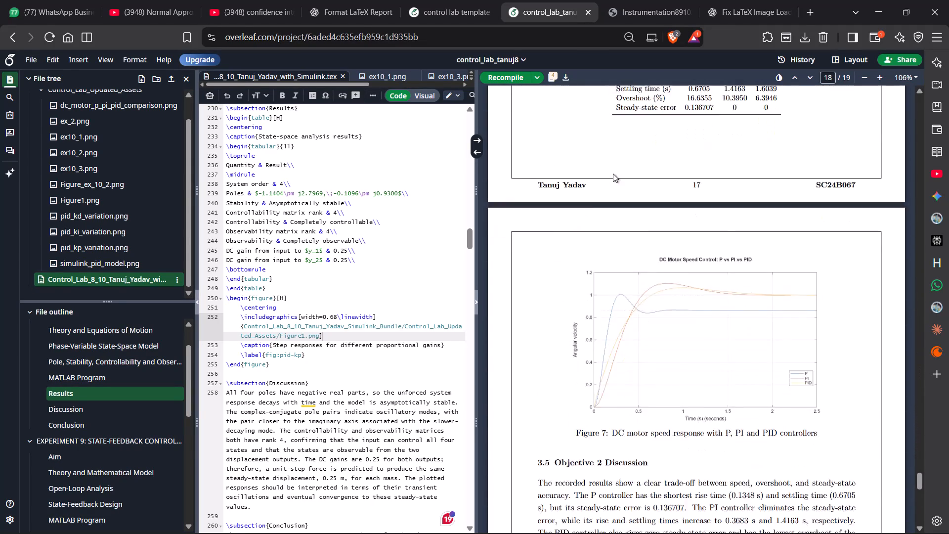
scroll(613, 174, down, 17)
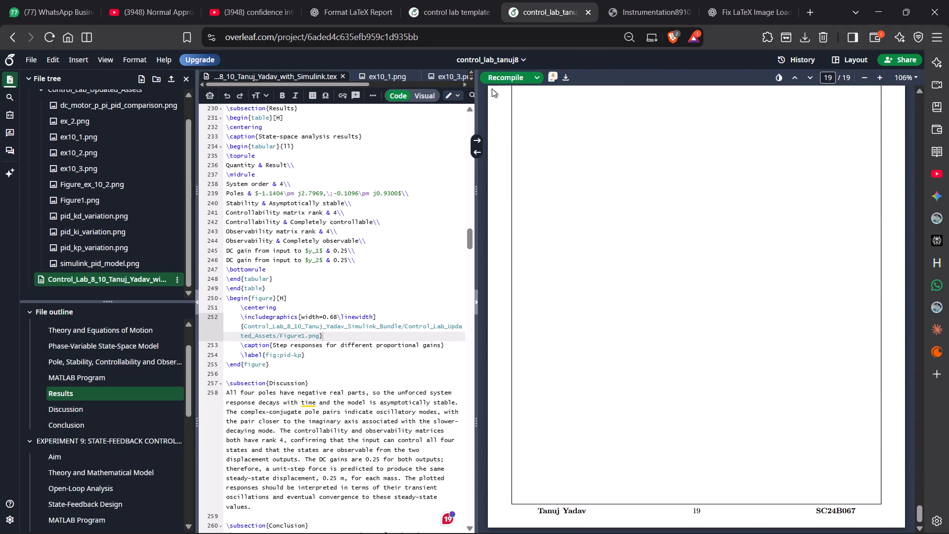
click(502, 80)
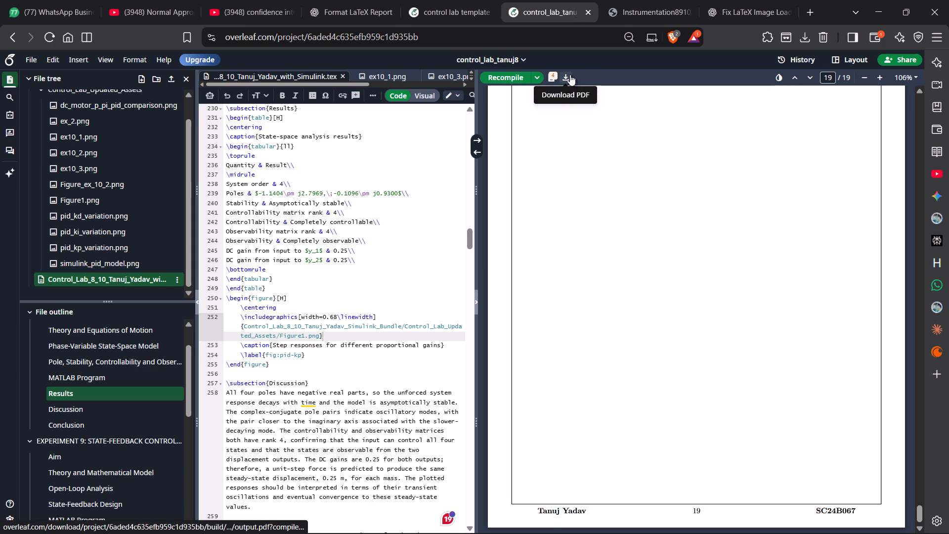
Download the compiled report PDF into the Print folder on USB Drive (E:), keeping the suggested file name.
drag(920, 513, 888, 202)
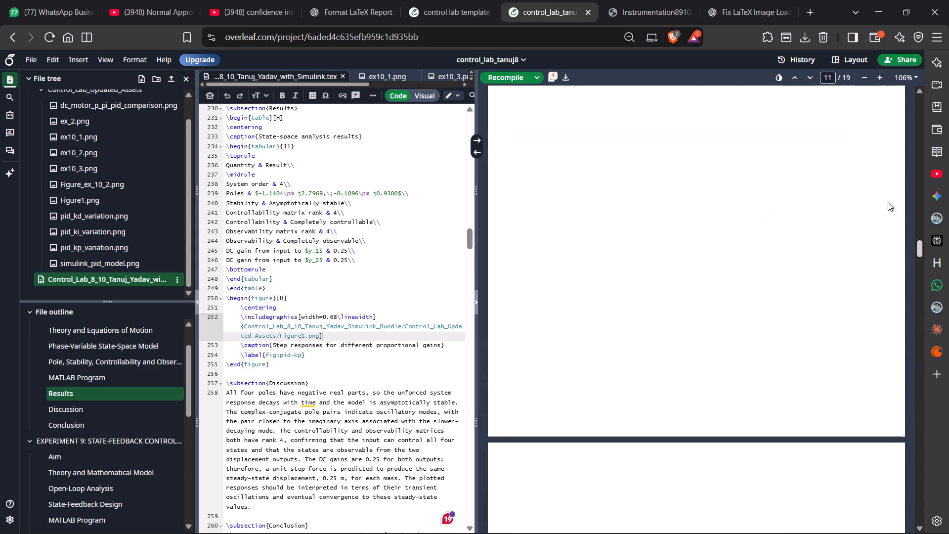
drag(888, 202, 873, 84)
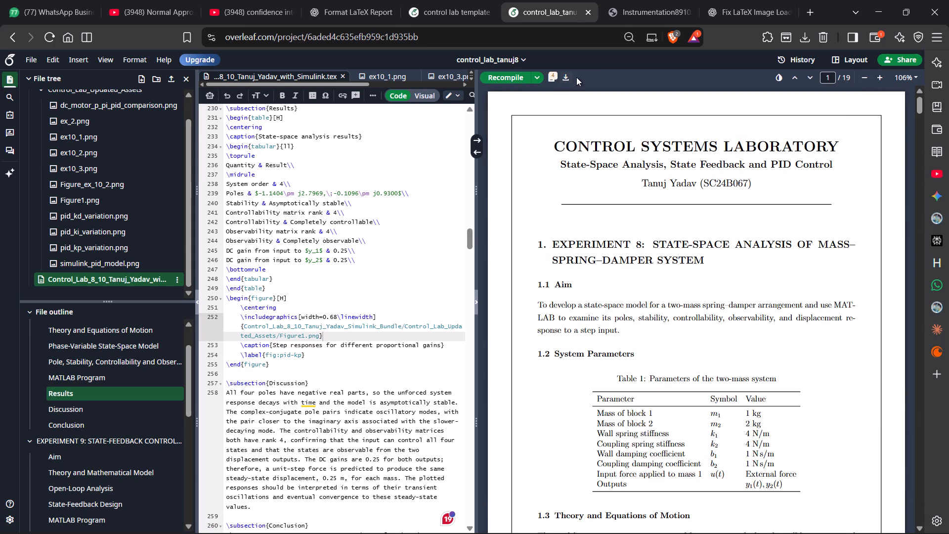
click(565, 75)
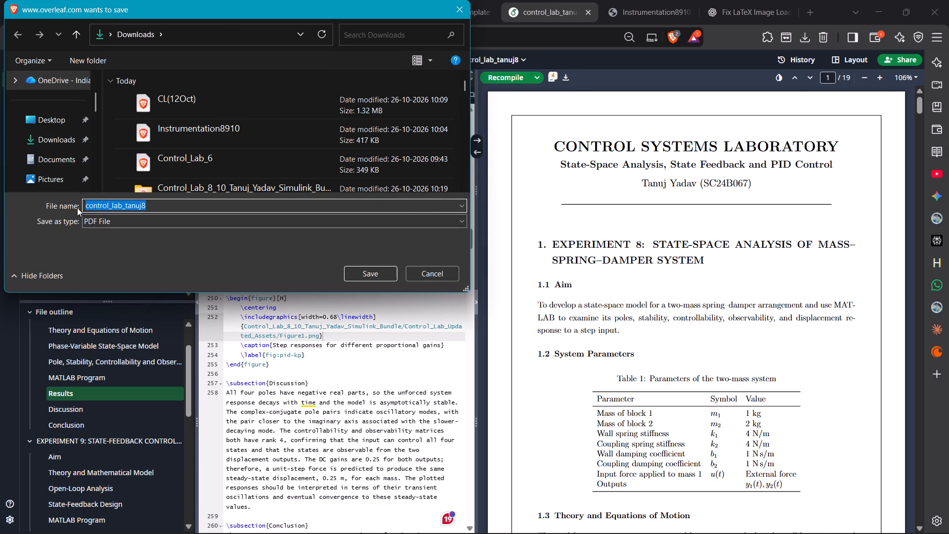
scroll(40, 144, down, 7)
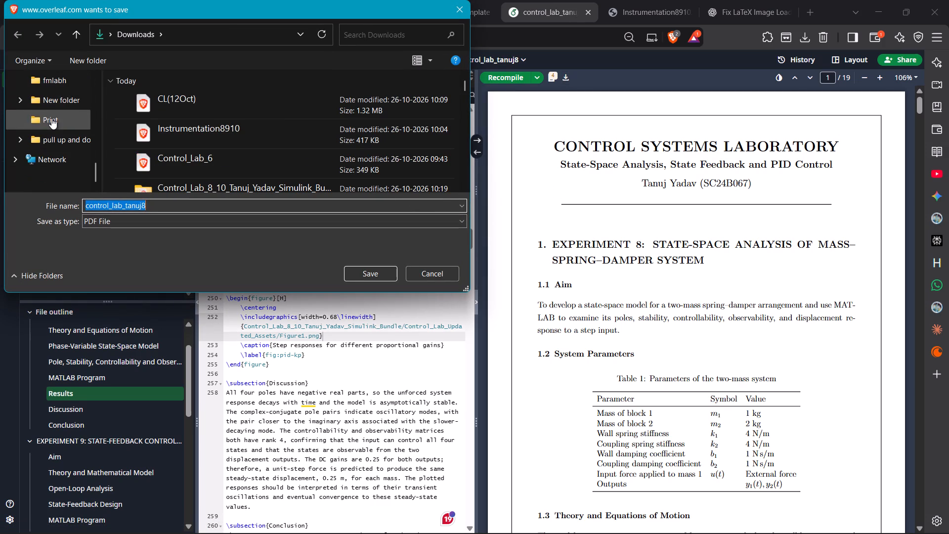
click(51, 118)
click(360, 273)
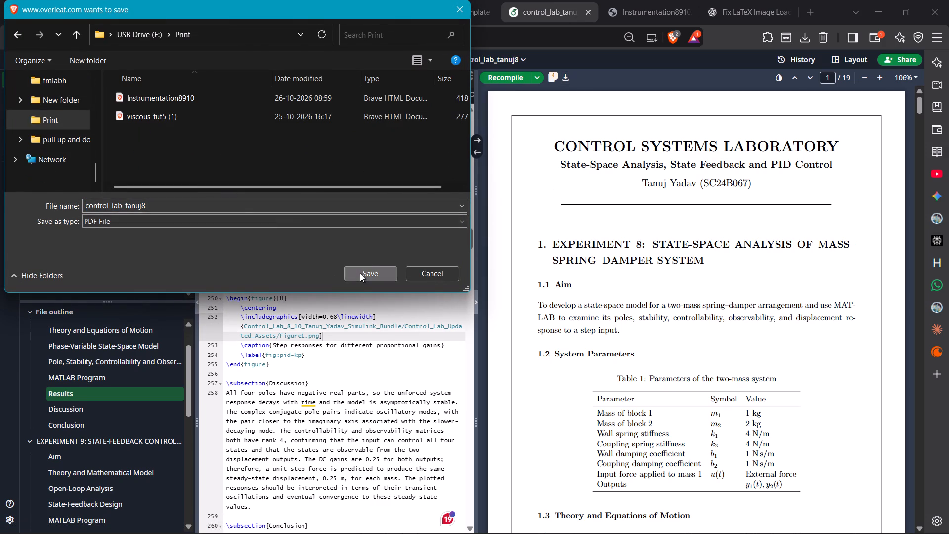